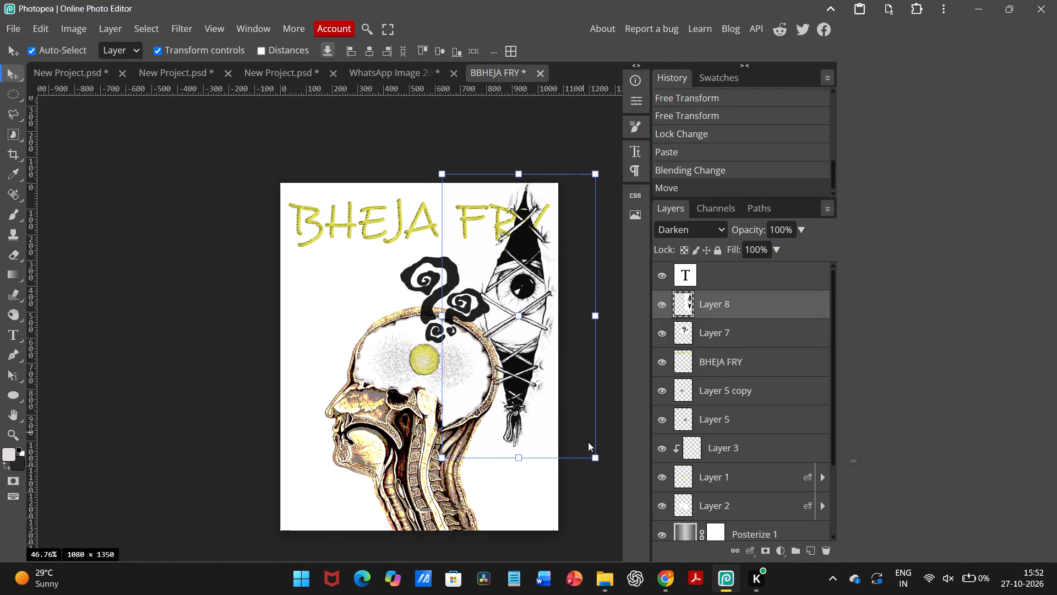
# Scale the stitched-eye Layer 8 to about 56% and place it left of the head, around X 168, Y 613 px.
pyautogui.moveTo(593, 455); pyautogui.dragTo(549, 415)
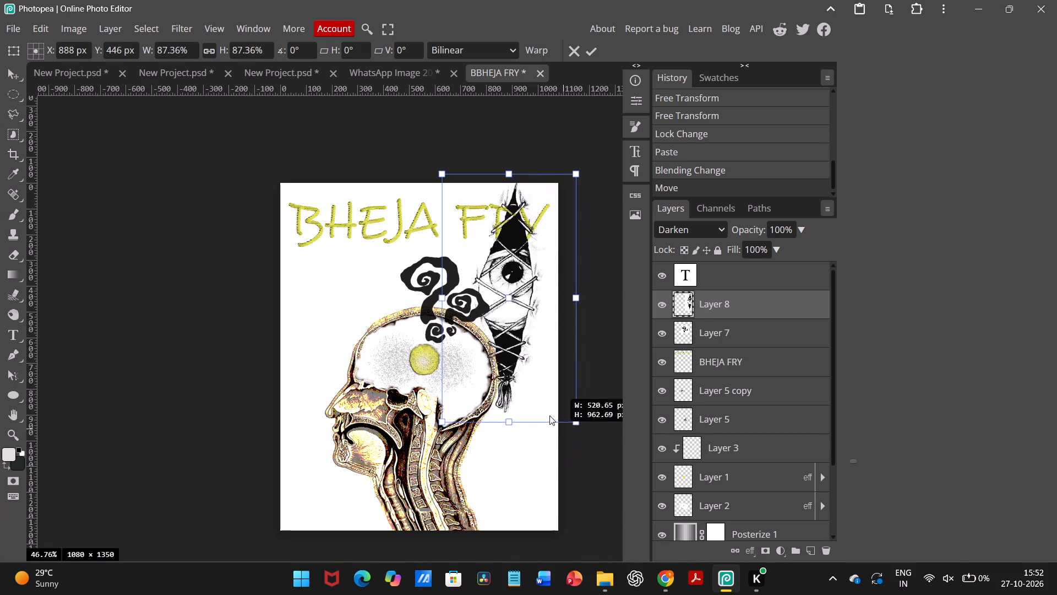
pyautogui.moveTo(549, 415); pyautogui.dragTo(494, 352)
pyautogui.moveTo(488, 267); pyautogui.dragTo(464, 268)
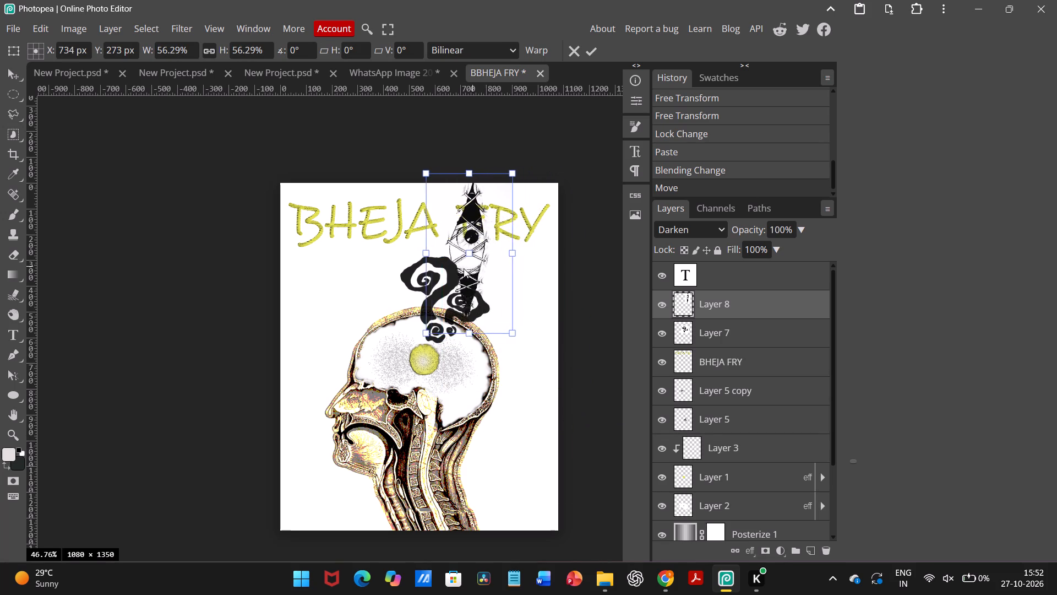
pyautogui.moveTo(464, 268); pyautogui.dragTo(328, 354)
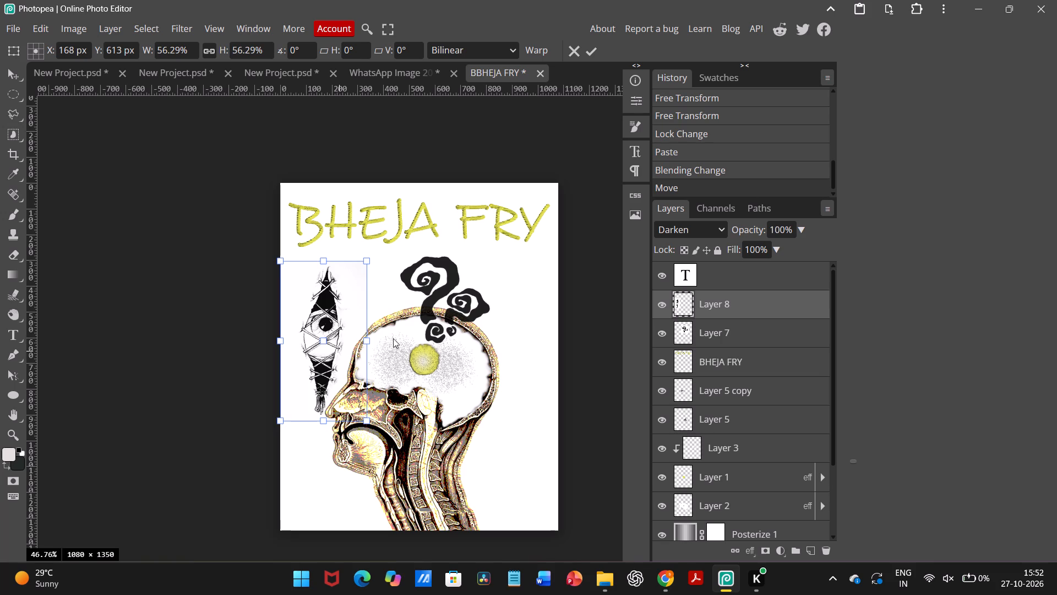
pyautogui.click(595, 299)
pyautogui.click(584, 50)
pyautogui.click(587, 51)
pyautogui.click(597, 174)
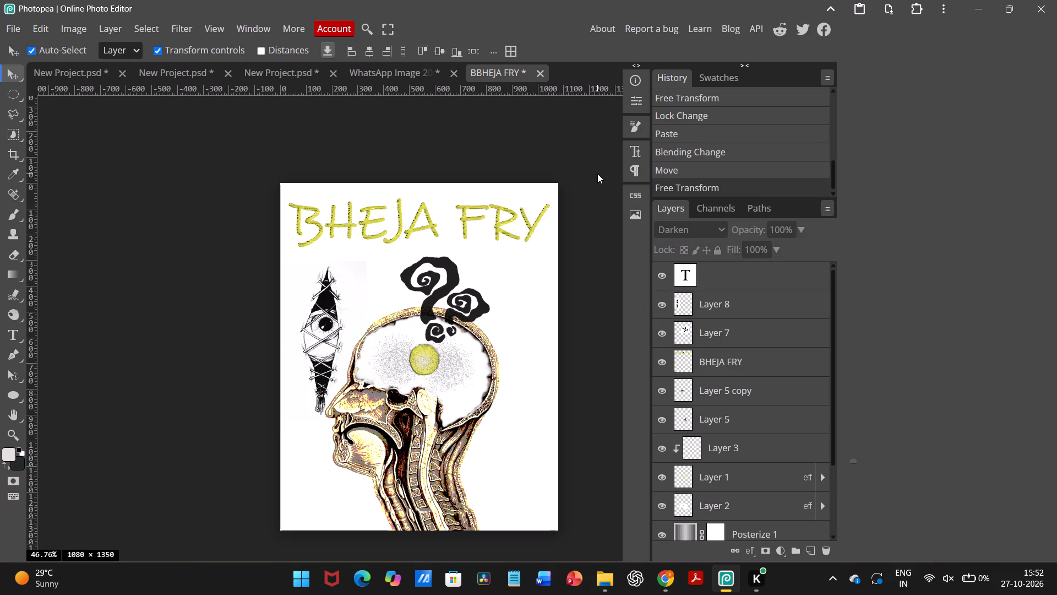
# Scale Layer 8 down further to about 81% and position it in front of the forehead, around X 137, Y 567 px.
pyautogui.scroll(-1, 448, 366)
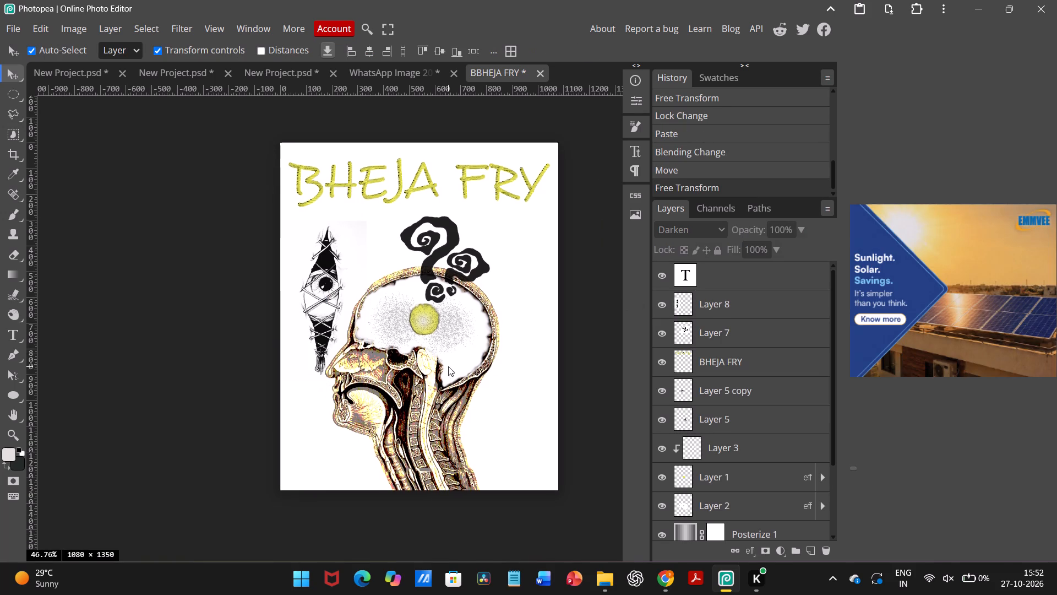
pyautogui.scroll(-1, 448, 366)
pyautogui.moveTo(298, 311); pyautogui.dragTo(285, 300)
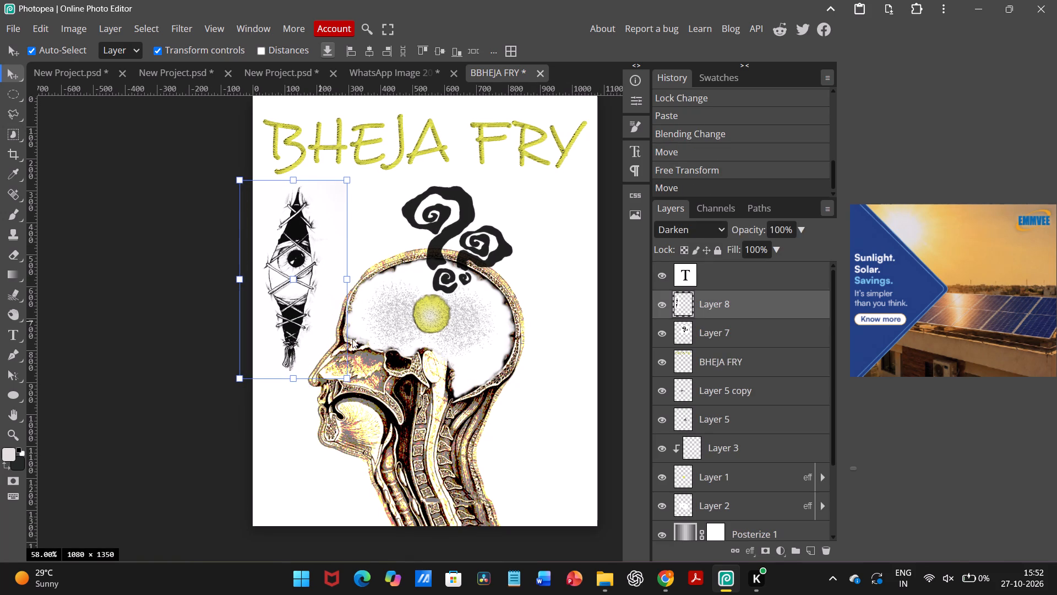
pyautogui.moveTo(345, 378); pyautogui.dragTo(315, 348)
pyautogui.moveTo(278, 278); pyautogui.dragTo(295, 293)
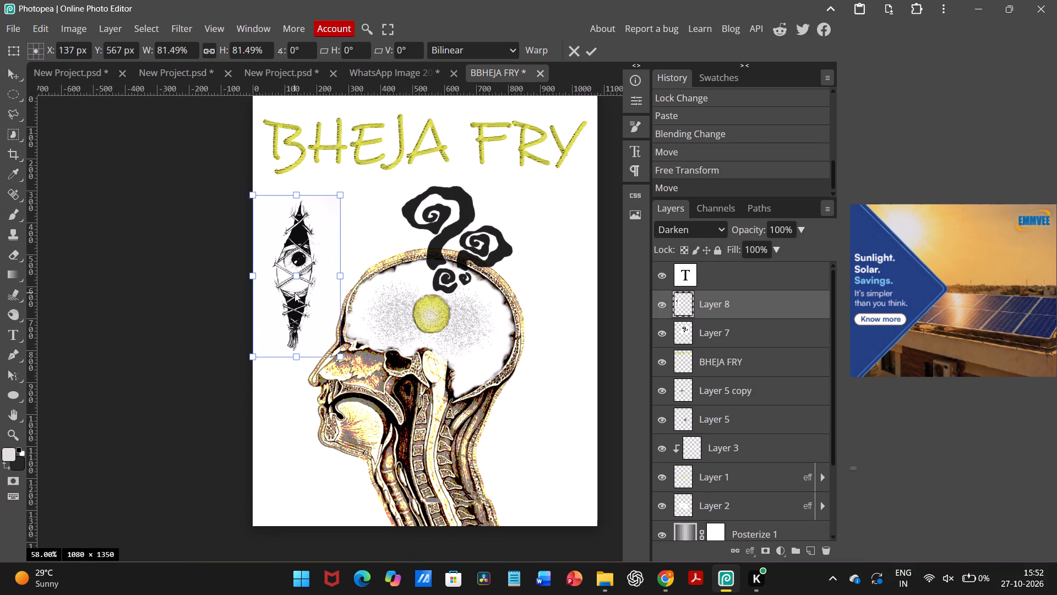
pyautogui.click(584, 54)
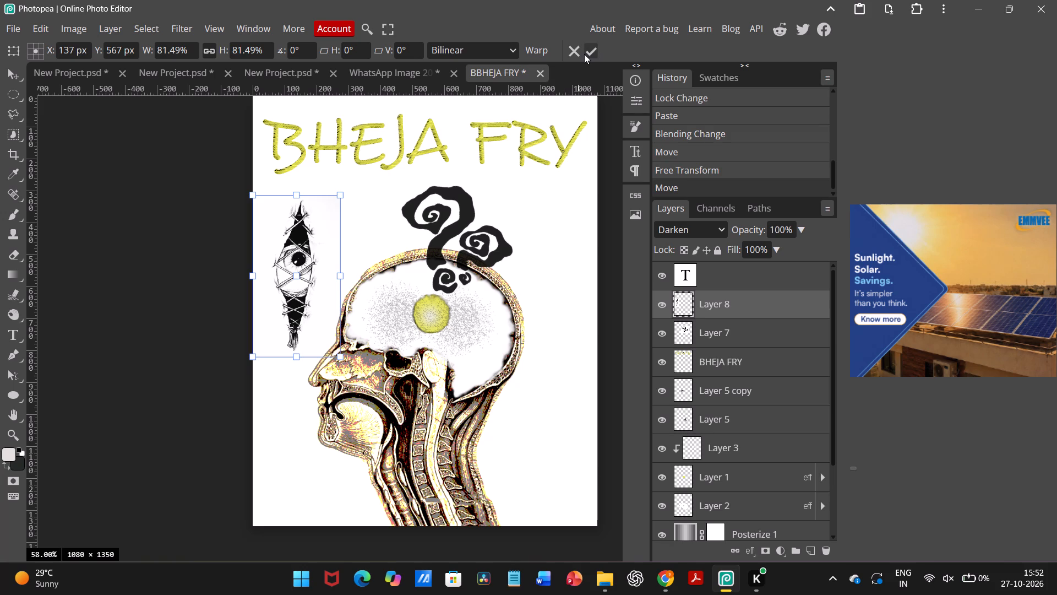
pyautogui.click(206, 272)
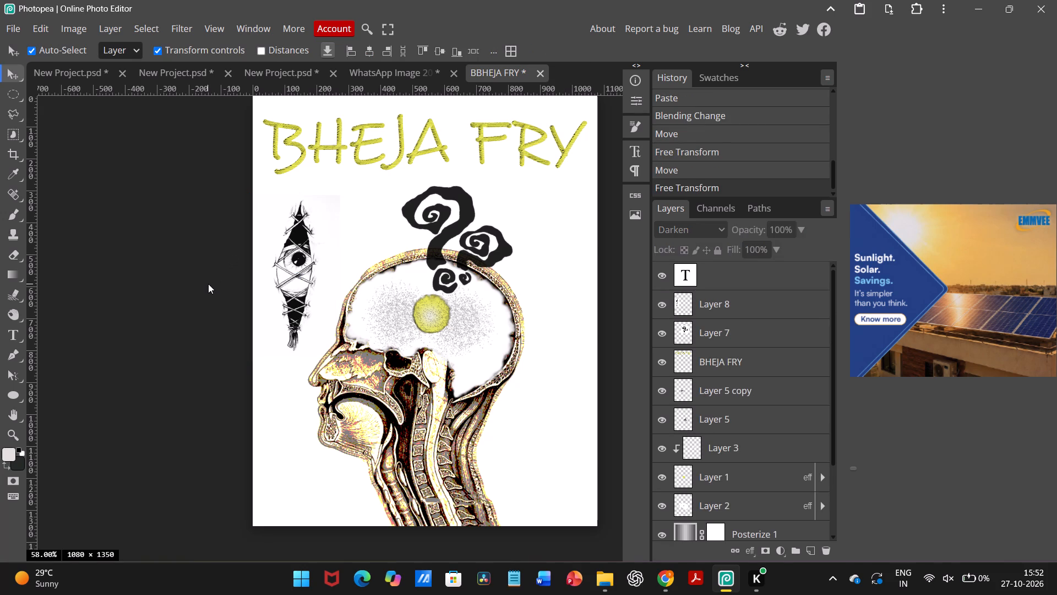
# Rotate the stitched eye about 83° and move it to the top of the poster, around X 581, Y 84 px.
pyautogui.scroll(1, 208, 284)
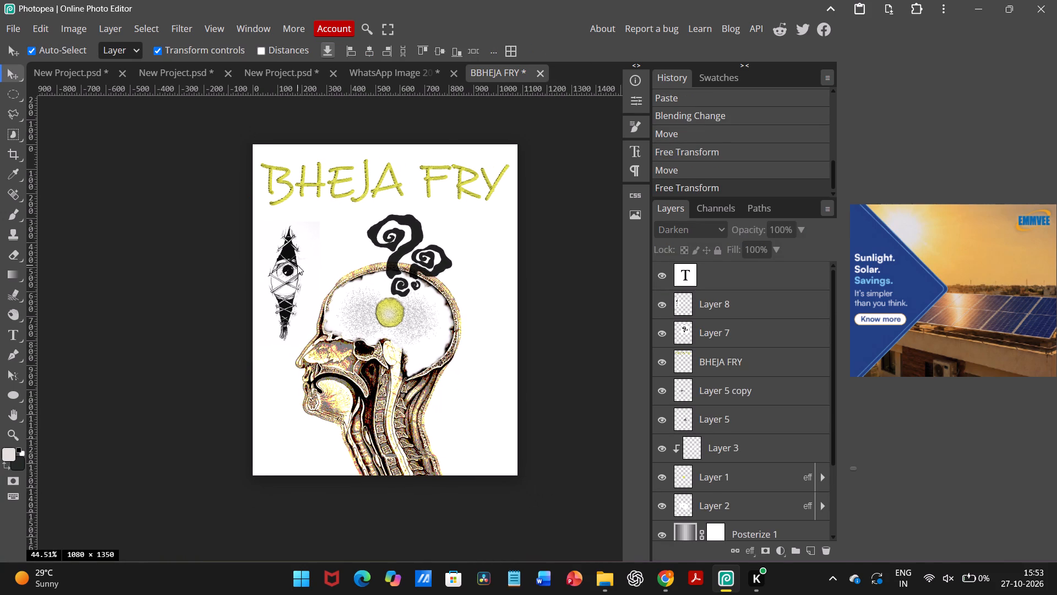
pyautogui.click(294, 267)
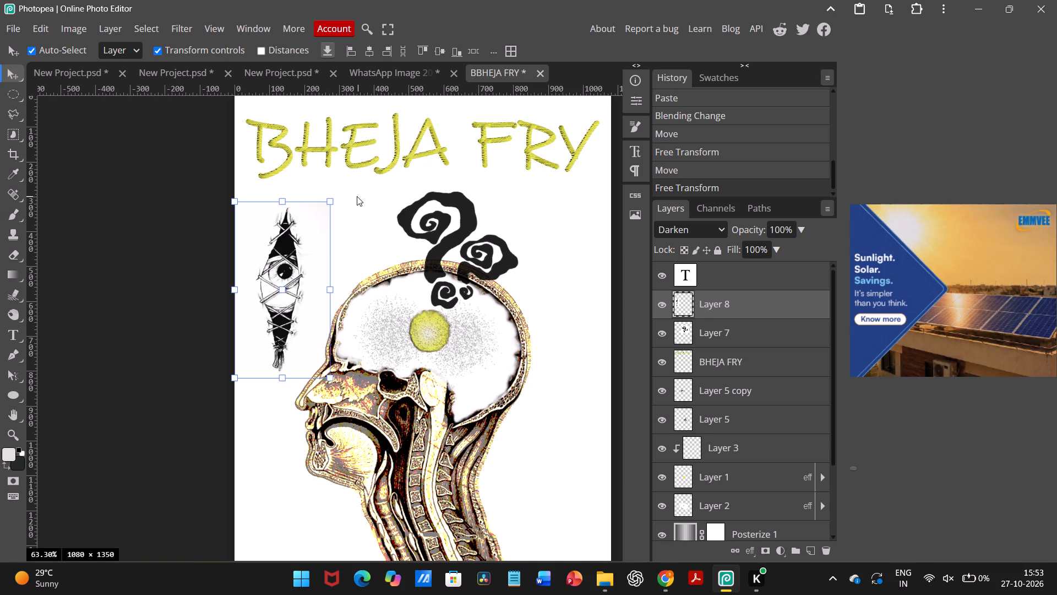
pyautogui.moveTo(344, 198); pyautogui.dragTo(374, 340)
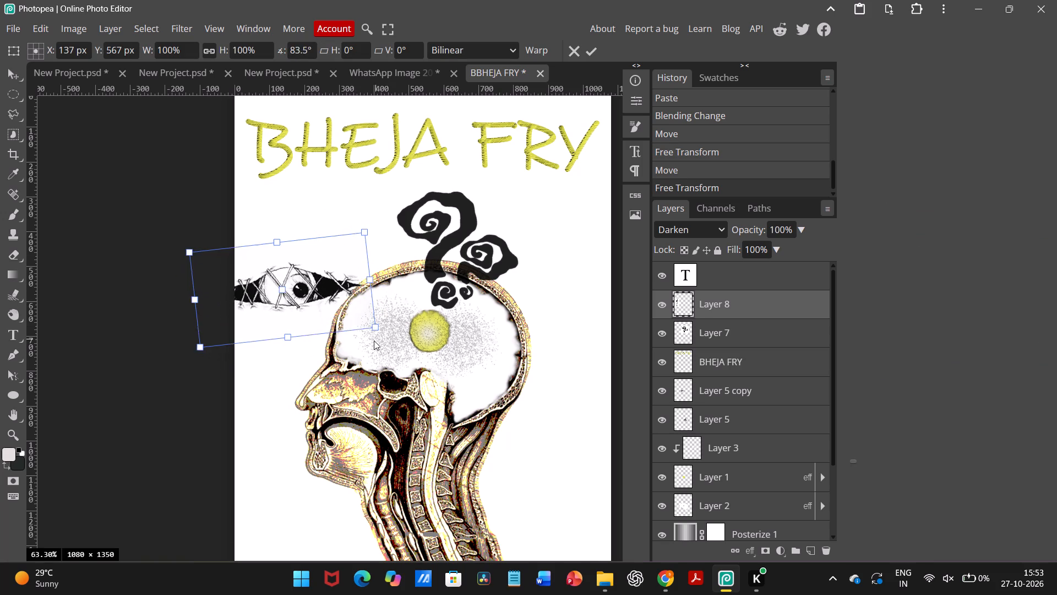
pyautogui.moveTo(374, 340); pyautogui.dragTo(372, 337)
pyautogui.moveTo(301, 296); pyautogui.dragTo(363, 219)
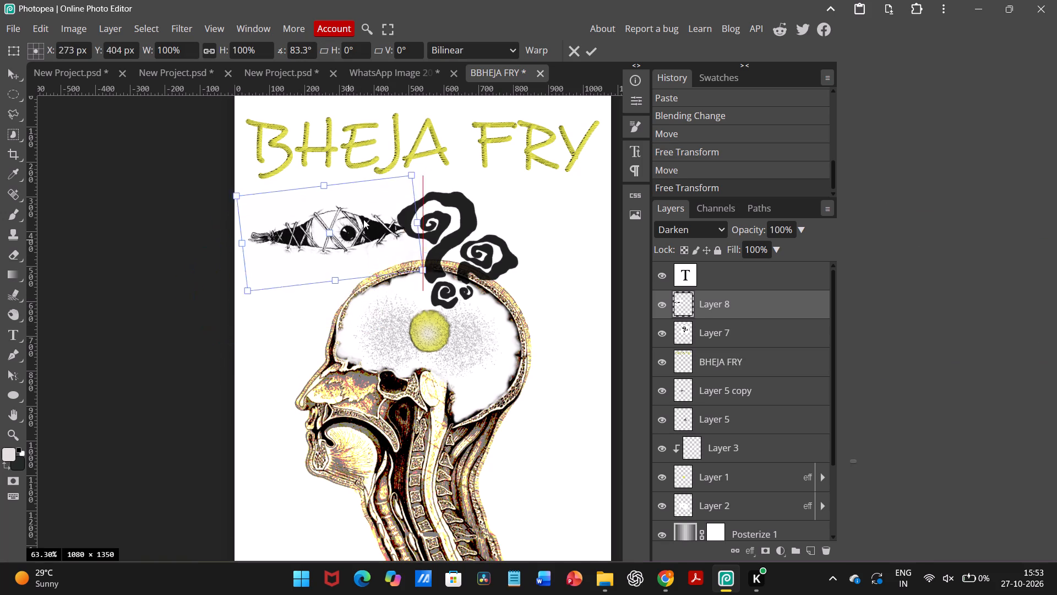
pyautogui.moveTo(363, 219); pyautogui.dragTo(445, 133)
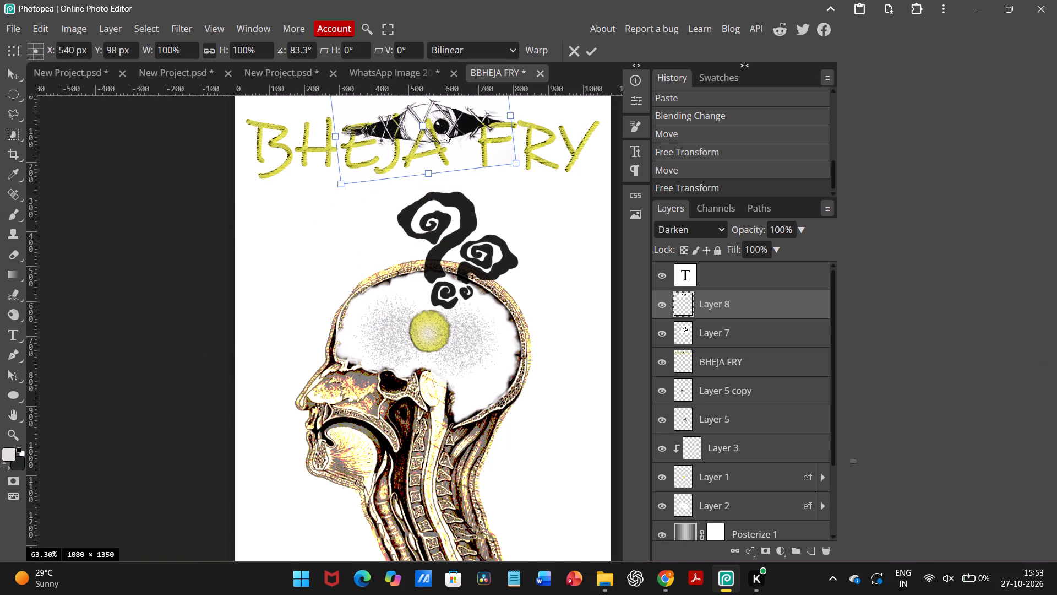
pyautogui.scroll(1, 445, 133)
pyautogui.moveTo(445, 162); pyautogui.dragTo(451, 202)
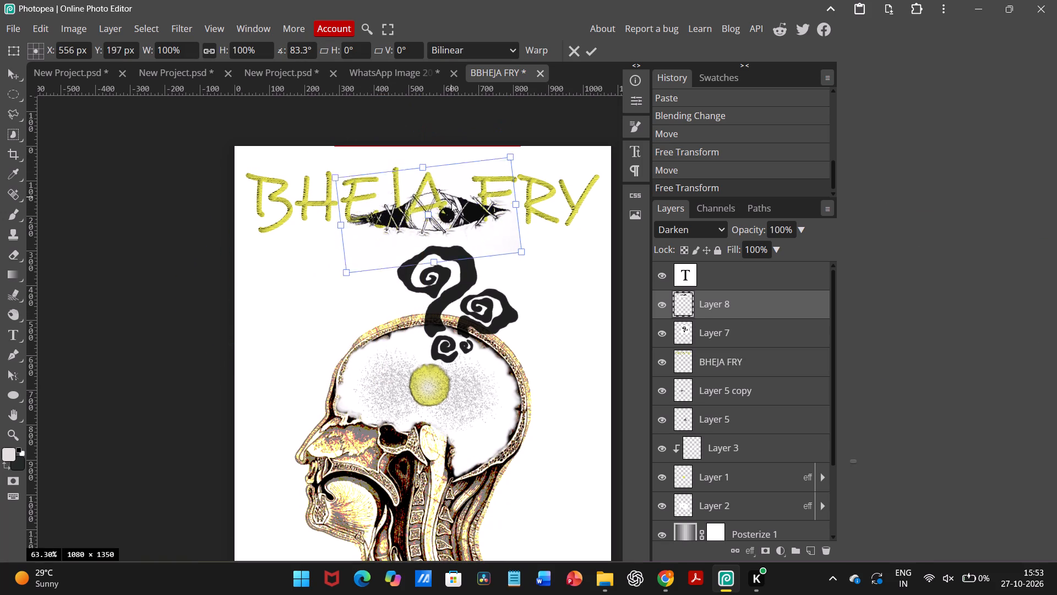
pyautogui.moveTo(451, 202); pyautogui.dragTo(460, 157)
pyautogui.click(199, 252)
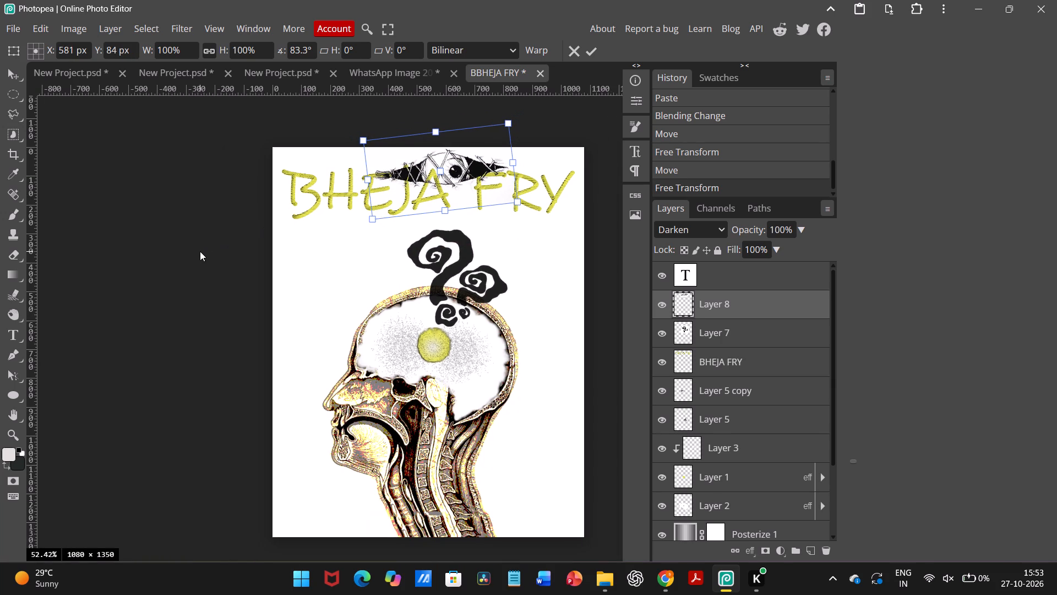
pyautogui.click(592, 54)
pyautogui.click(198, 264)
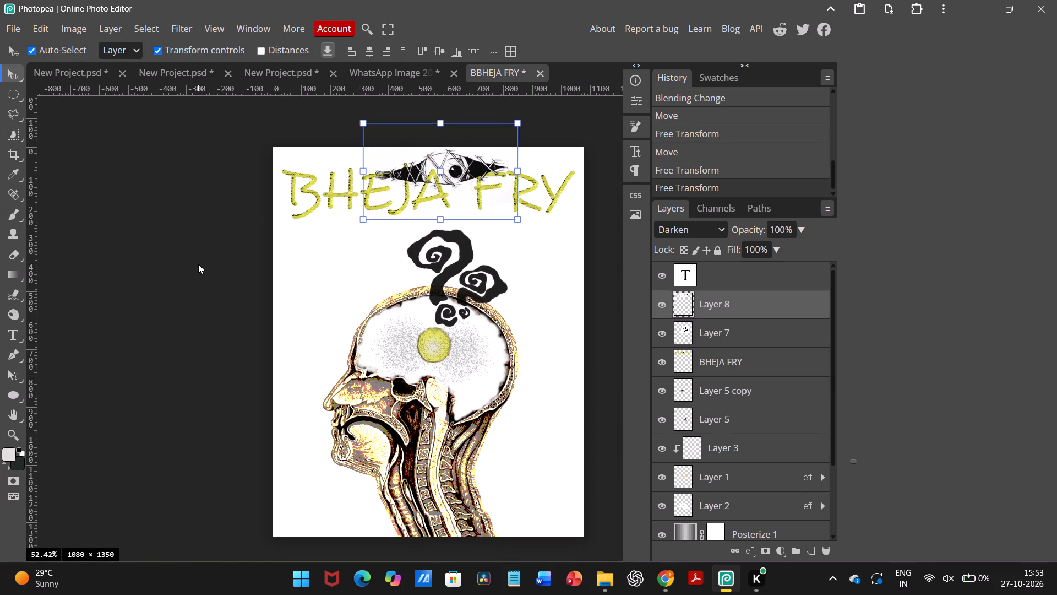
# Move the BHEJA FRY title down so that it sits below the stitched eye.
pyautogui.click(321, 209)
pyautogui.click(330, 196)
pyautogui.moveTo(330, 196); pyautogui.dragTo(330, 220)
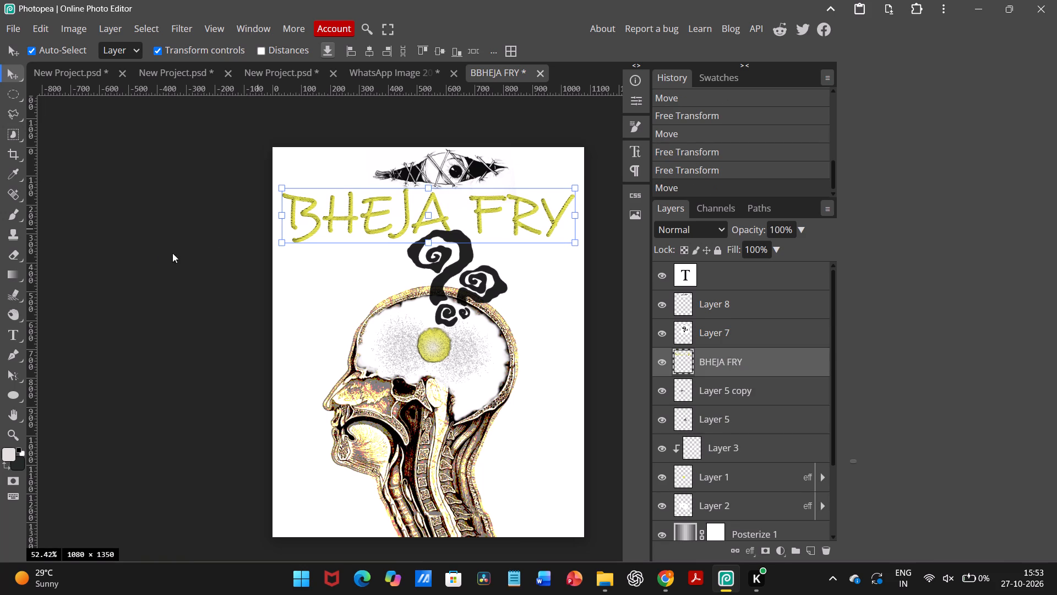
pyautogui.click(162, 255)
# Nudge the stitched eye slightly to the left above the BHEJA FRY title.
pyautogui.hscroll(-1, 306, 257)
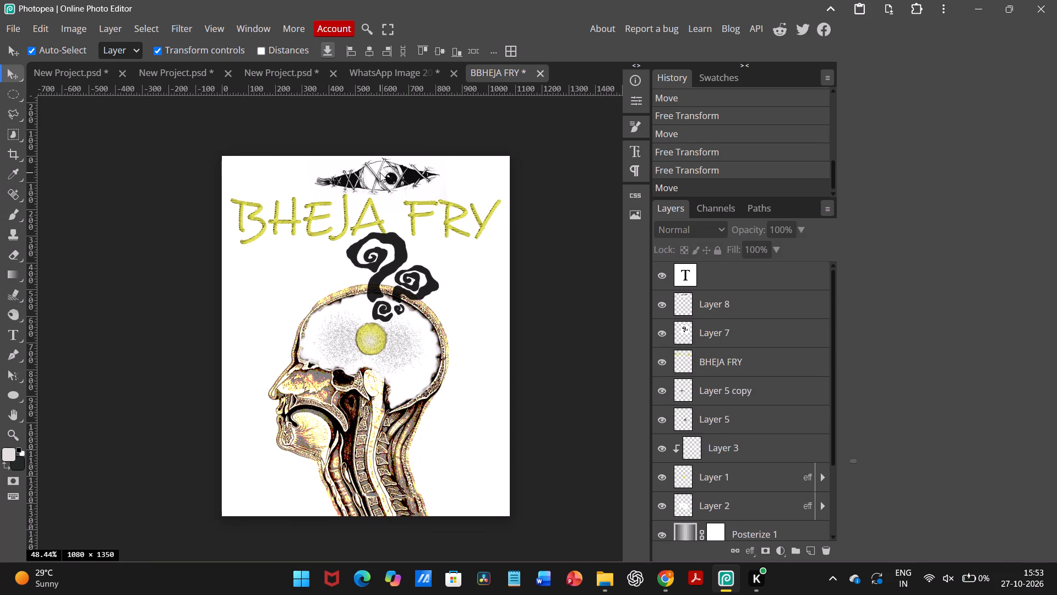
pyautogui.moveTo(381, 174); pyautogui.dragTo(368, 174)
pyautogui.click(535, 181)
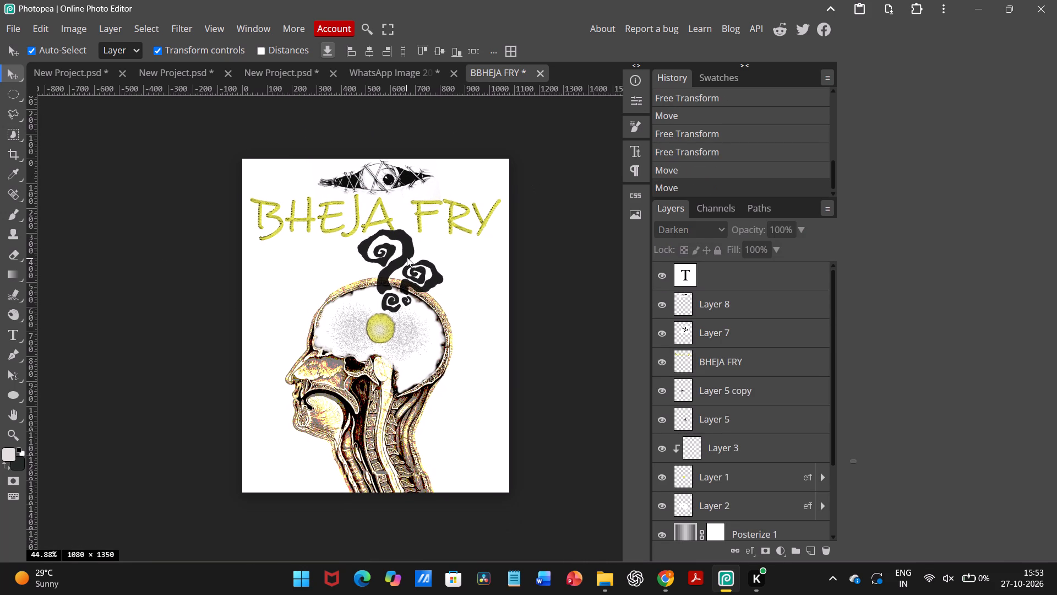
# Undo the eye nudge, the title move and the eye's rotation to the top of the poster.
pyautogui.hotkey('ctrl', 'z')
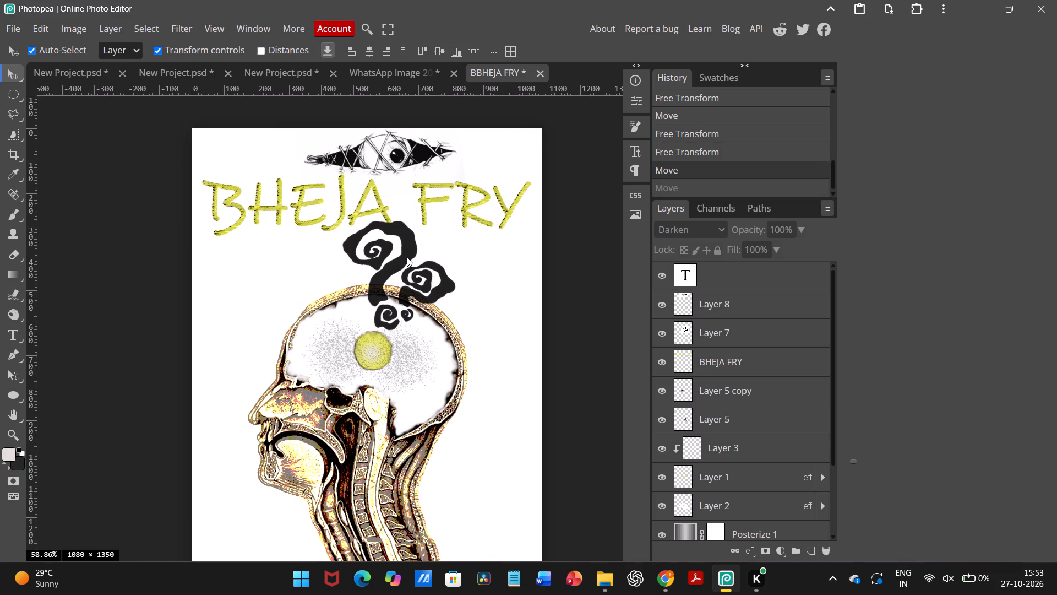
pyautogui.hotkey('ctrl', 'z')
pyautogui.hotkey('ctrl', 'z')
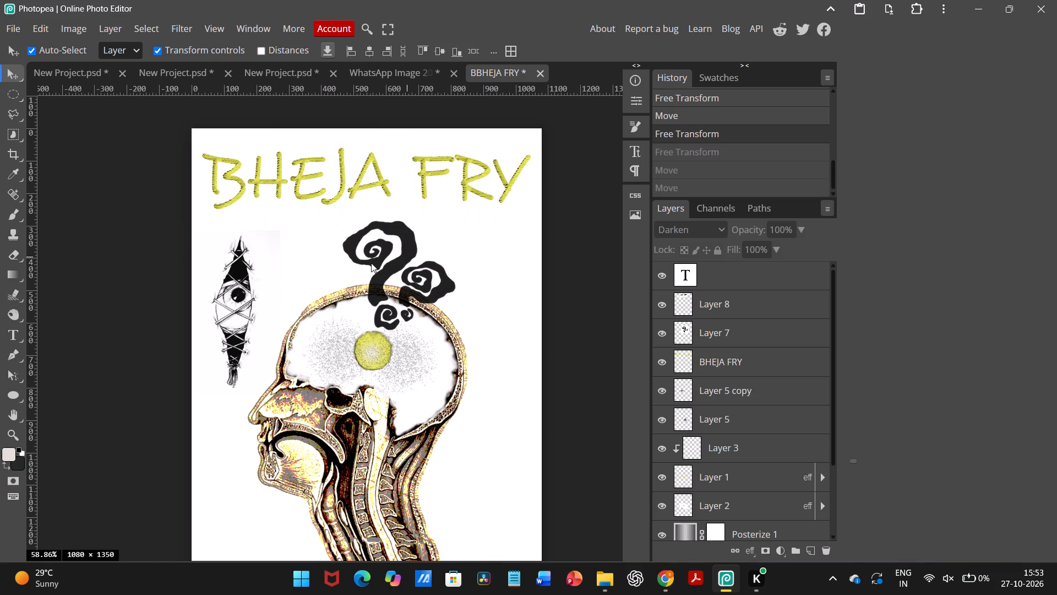
# Create a new project from the Insta Portrait preset, 1080 x 1350 px with a white background.
pyautogui.click(249, 288)
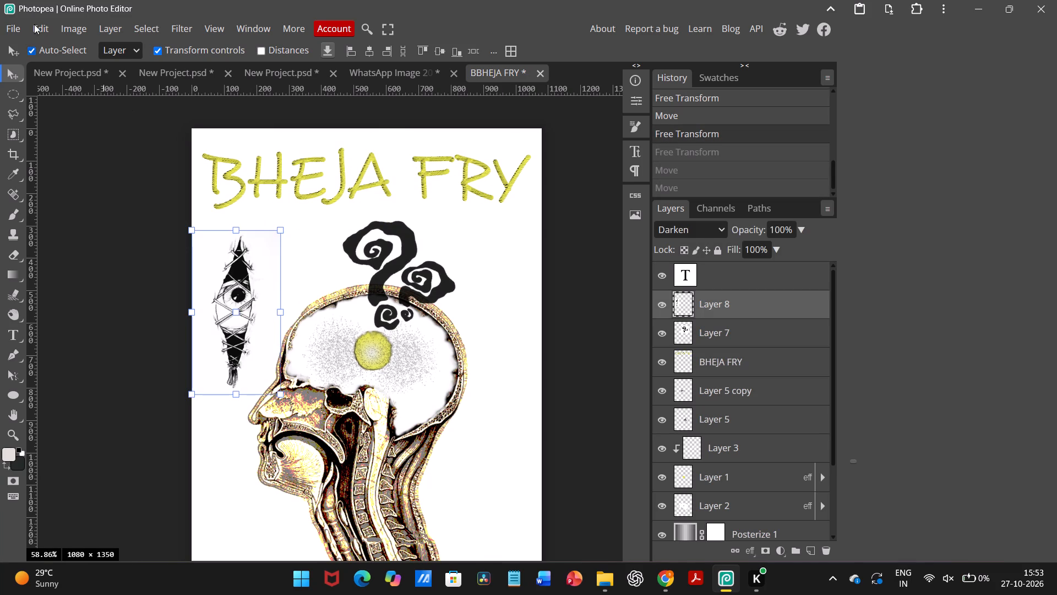
pyautogui.click(18, 28)
pyautogui.click(31, 47)
pyautogui.click(229, 245)
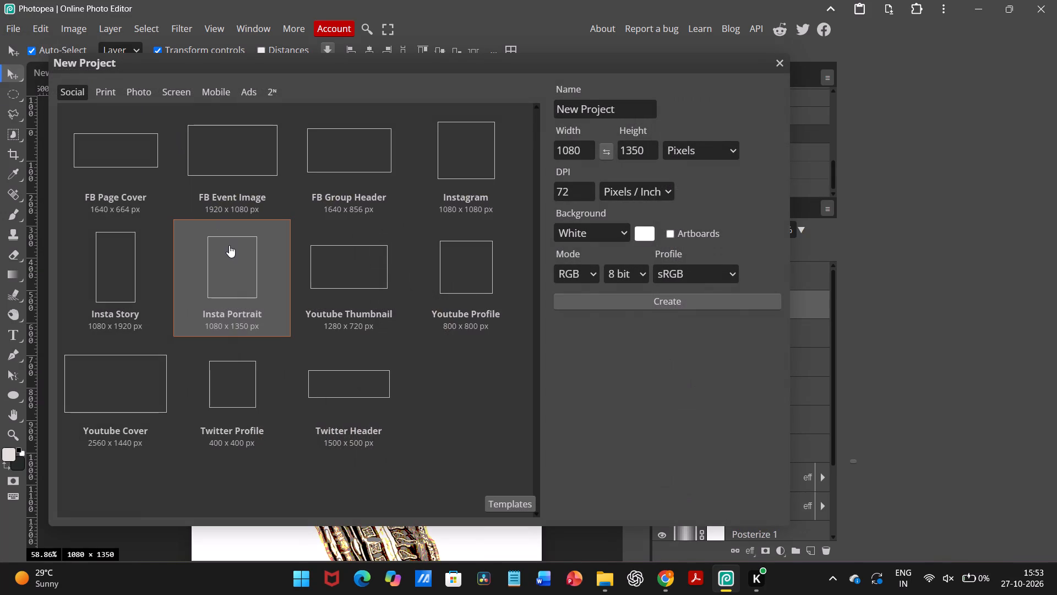
pyautogui.click(638, 301)
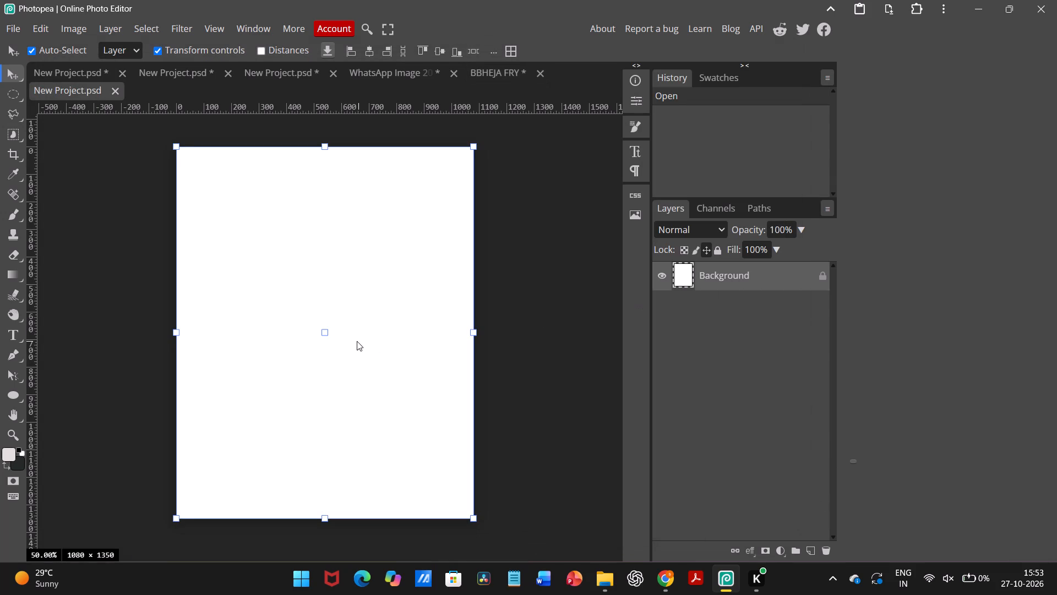
# Paste the stitched-eye image and rotate it to lie horizontally across the canvas, with its tied tassel end on the right.
pyautogui.hotkey('ctrl', 'v')
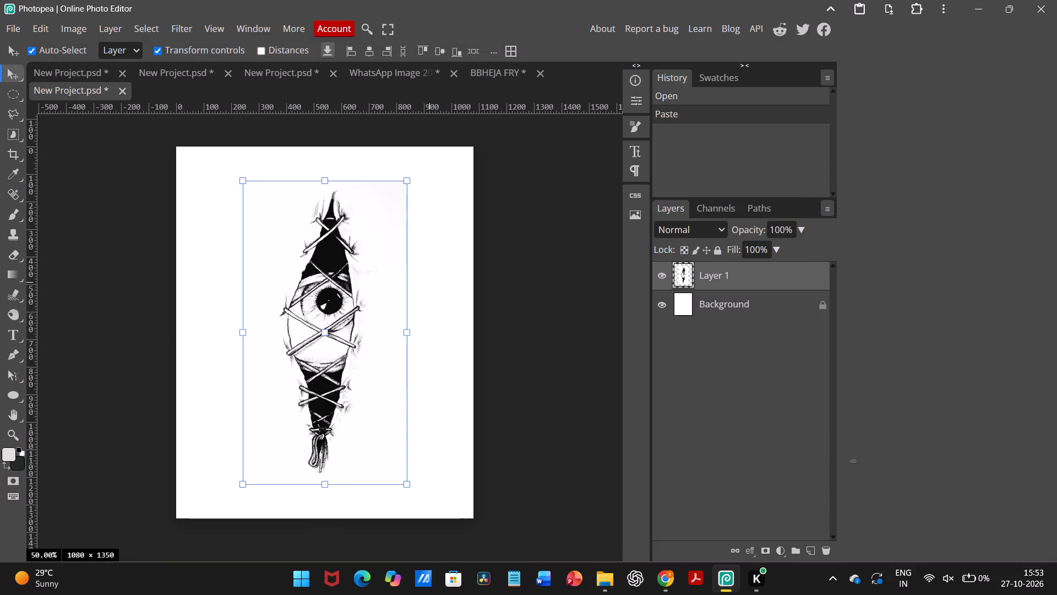
pyautogui.moveTo(420, 170); pyautogui.dragTo(451, 390)
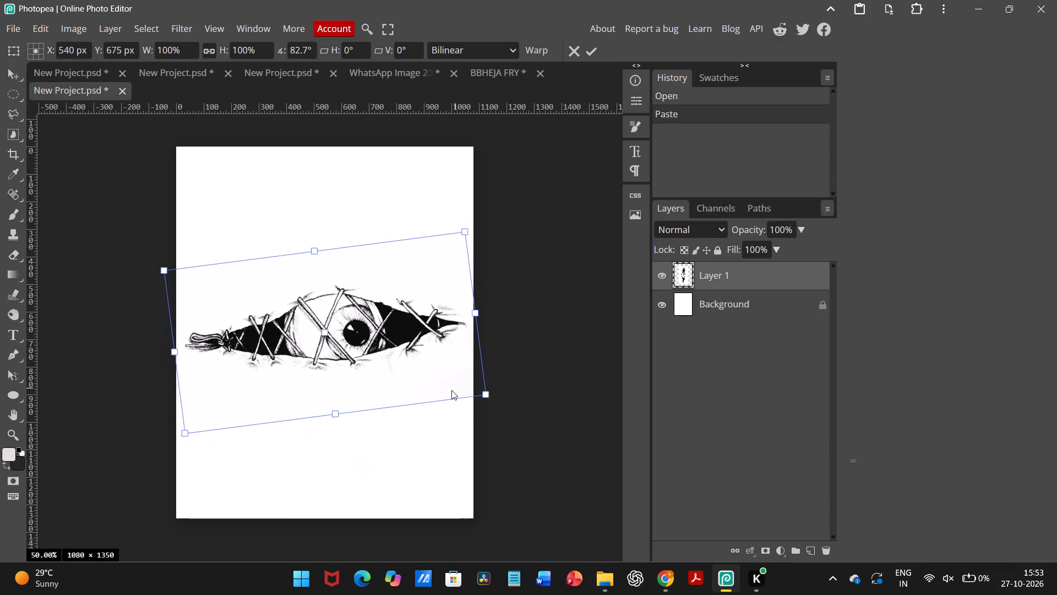
pyautogui.moveTo(451, 390); pyautogui.dragTo(448, 394)
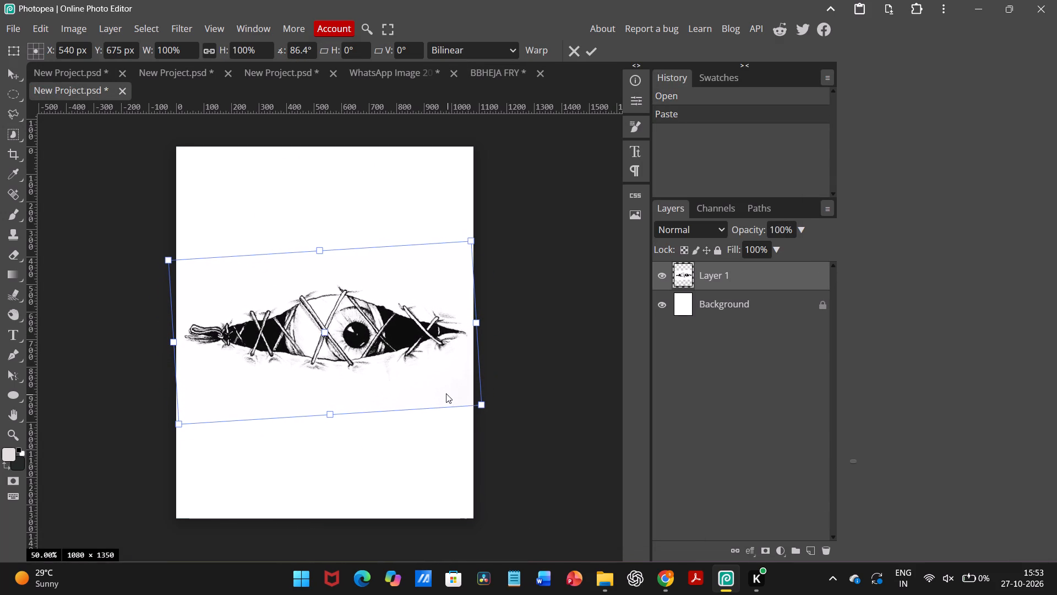
pyautogui.moveTo(507, 355); pyautogui.dragTo(497, 318)
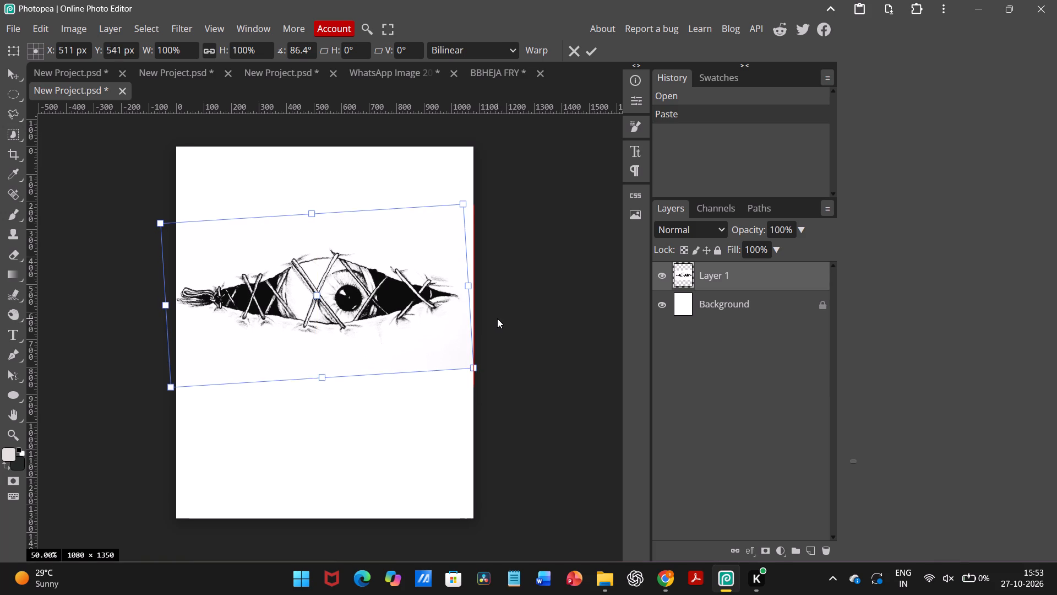
pyautogui.moveTo(497, 318); pyautogui.dragTo(508, 361)
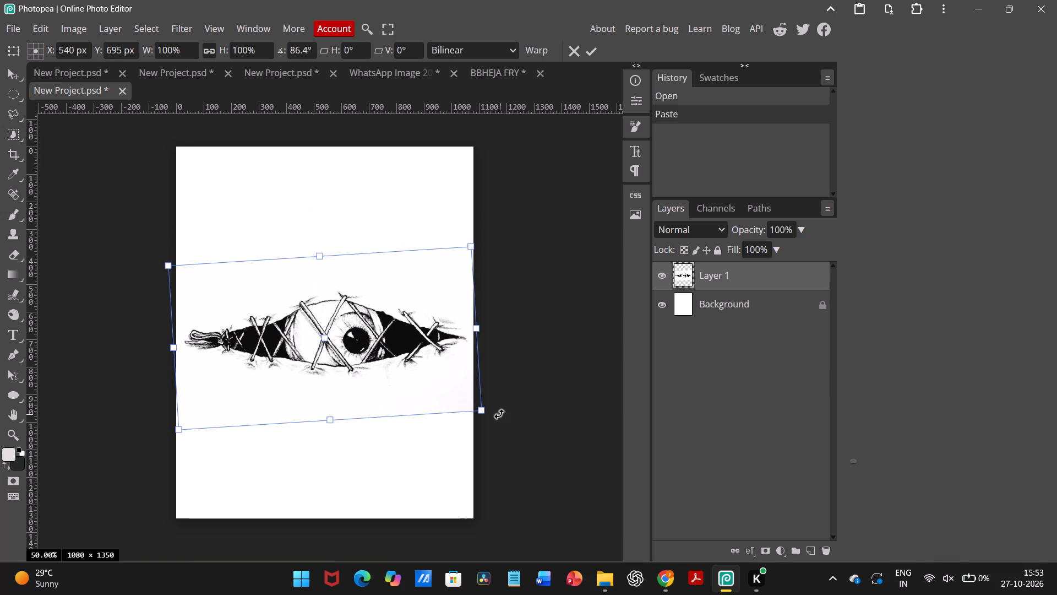
pyautogui.moveTo(493, 416); pyautogui.dragTo(260, 317)
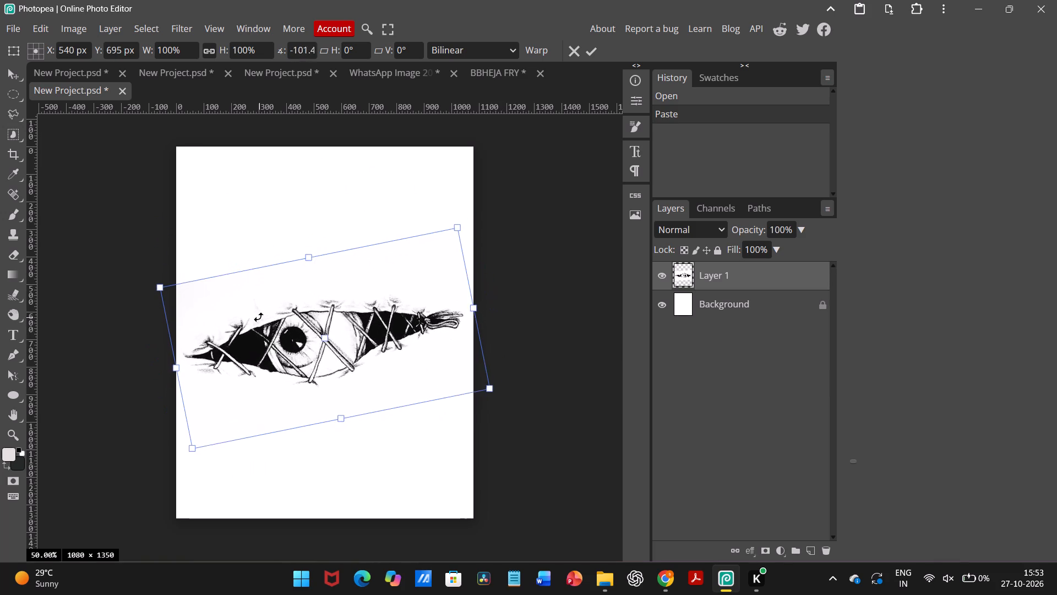
pyautogui.moveTo(260, 317); pyautogui.dragTo(264, 306)
pyautogui.click(590, 53)
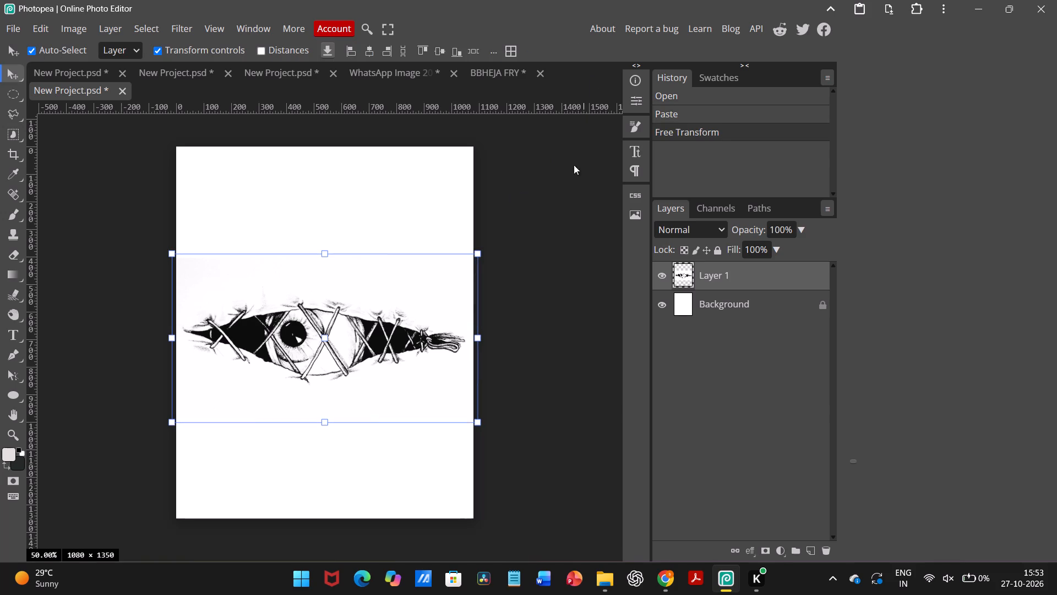
pyautogui.click(571, 175)
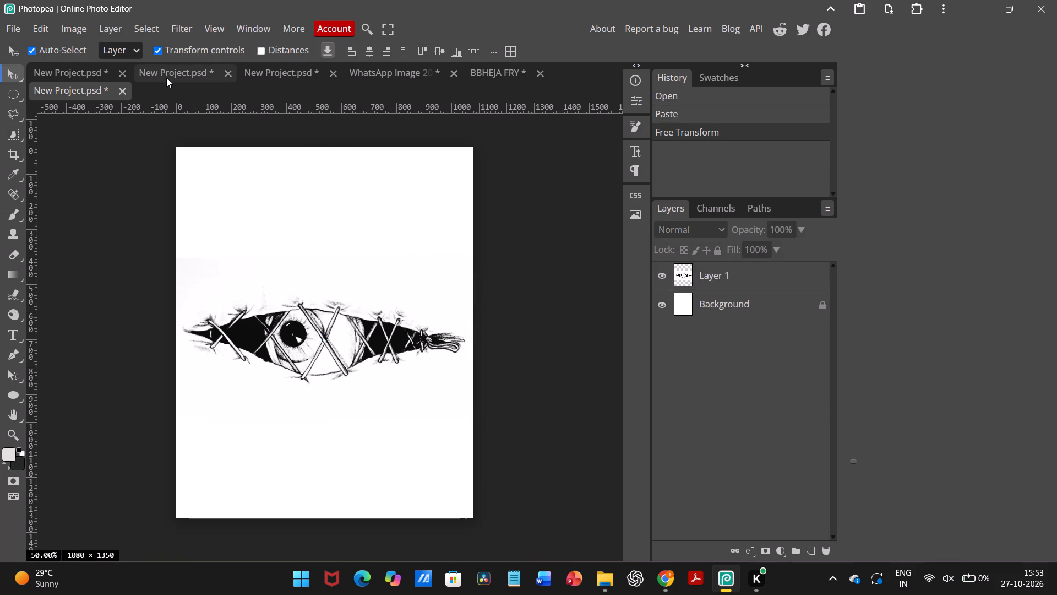
# Close the black-circle, La La Land and brown-sphere documents without saving, keeping the MESSY, BHEJA FRY and stitched-eye documents open.
pyautogui.click(166, 78)
pyautogui.click(230, 69)
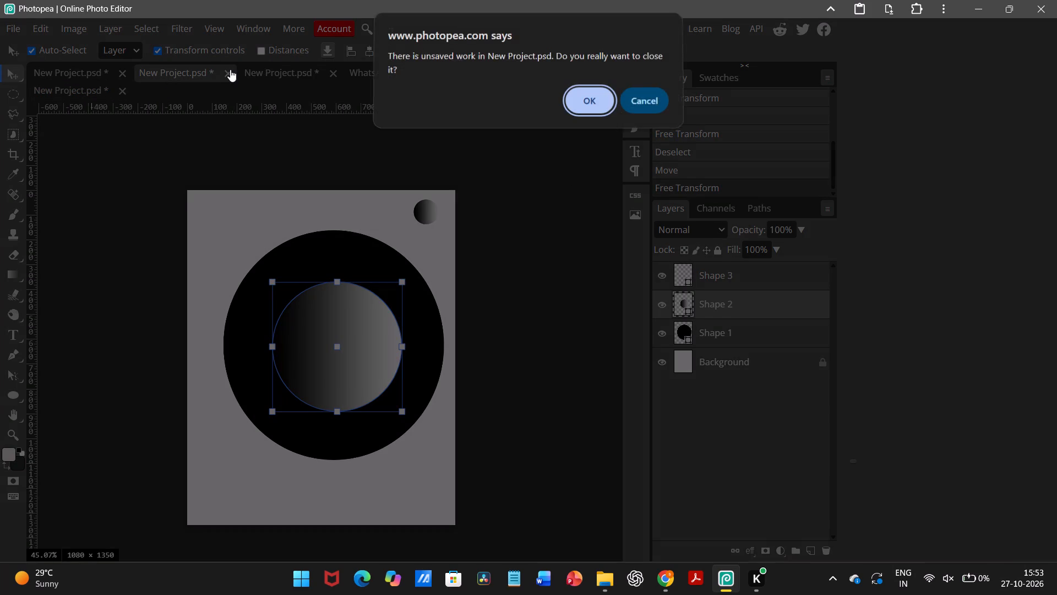
pyautogui.click(588, 97)
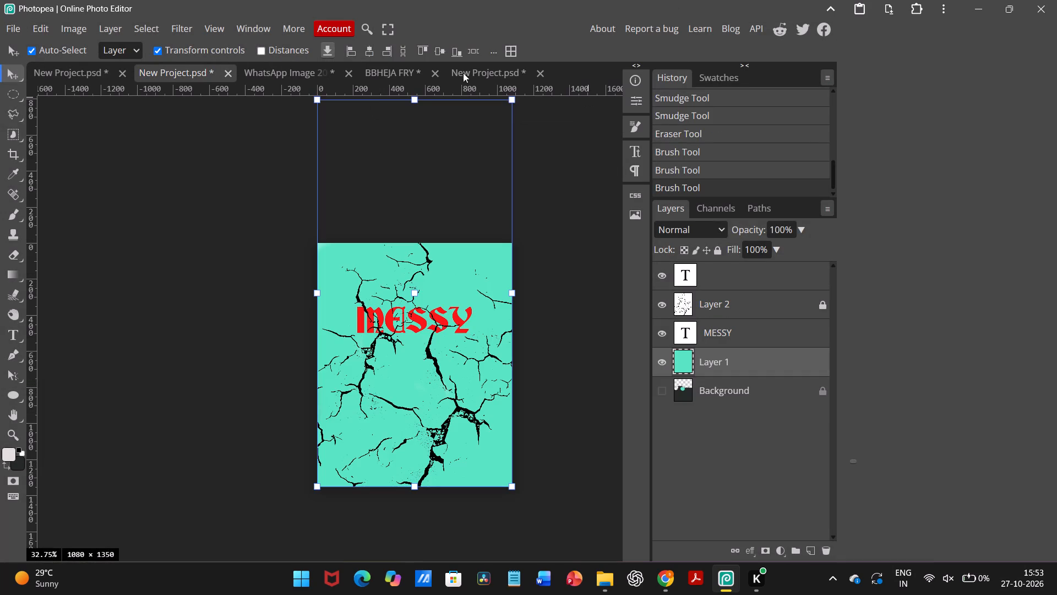
pyautogui.click(284, 77)
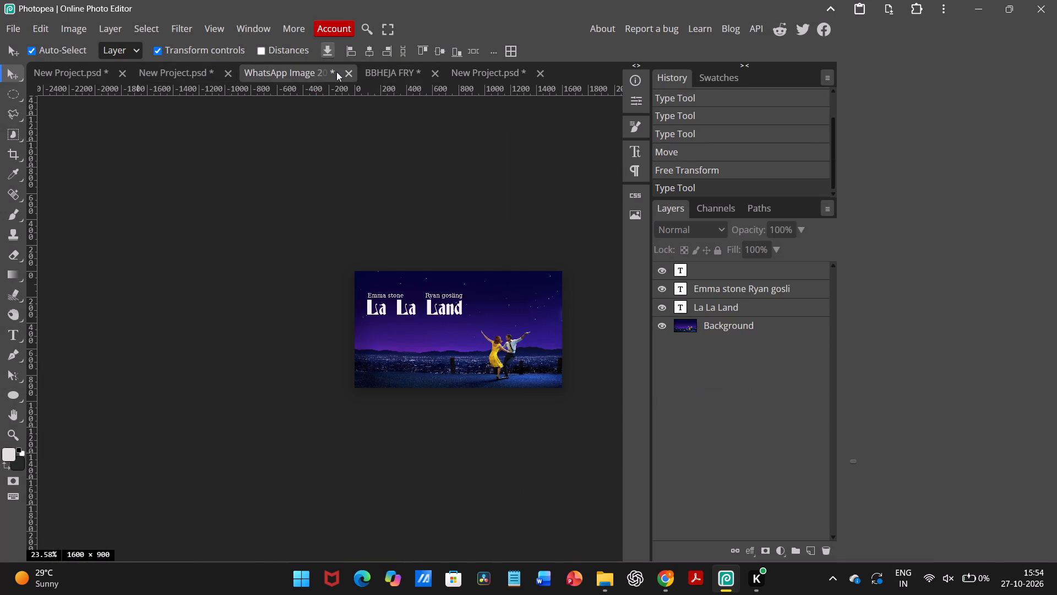
pyautogui.click(352, 72)
pyautogui.click(580, 103)
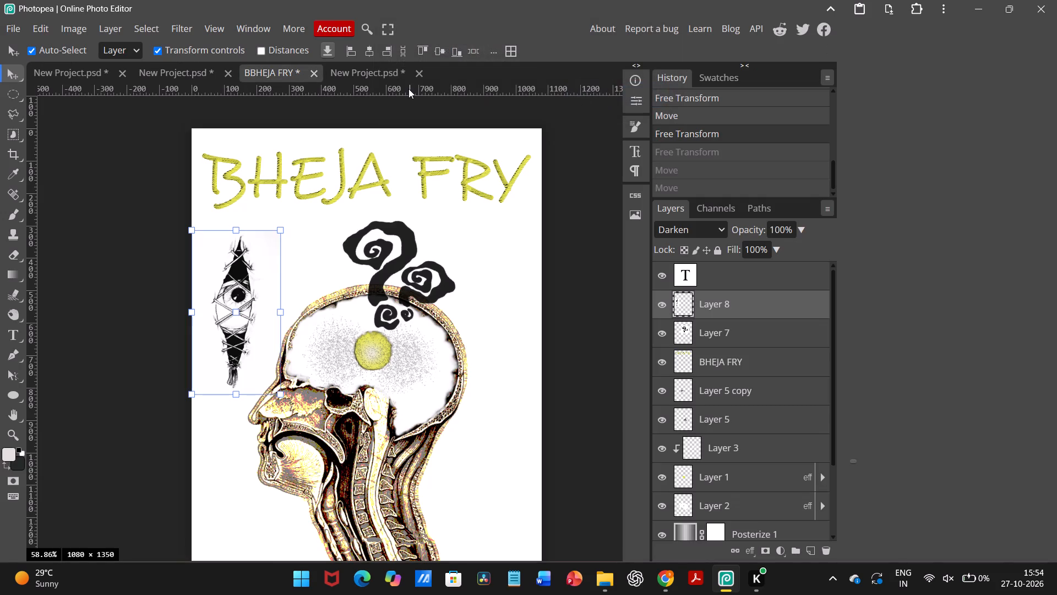
pyautogui.click(331, 73)
pyautogui.click(203, 81)
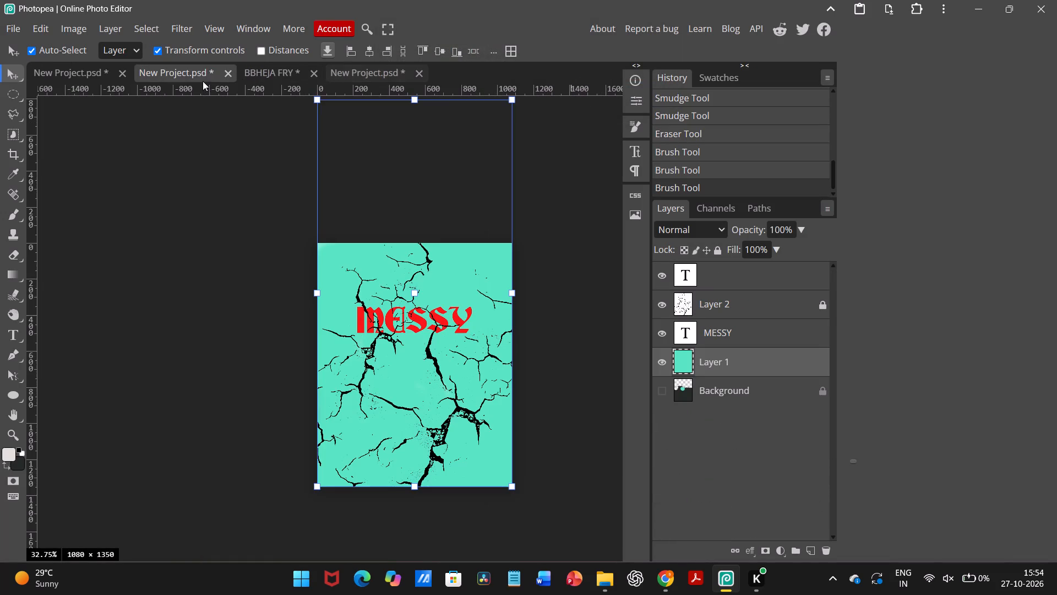
pyautogui.click(57, 73)
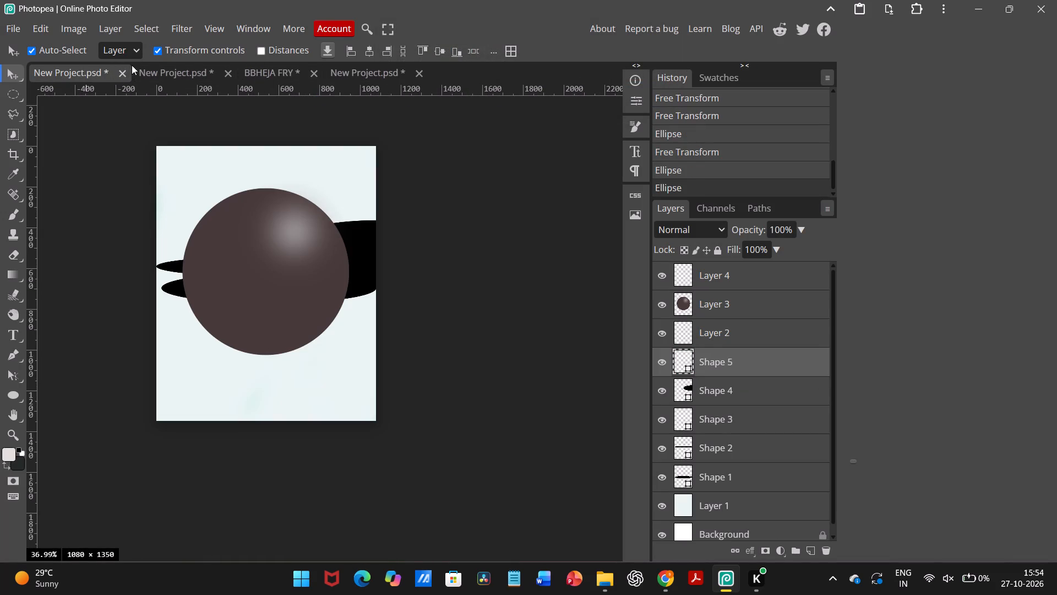
pyautogui.click(121, 71)
pyautogui.click(601, 98)
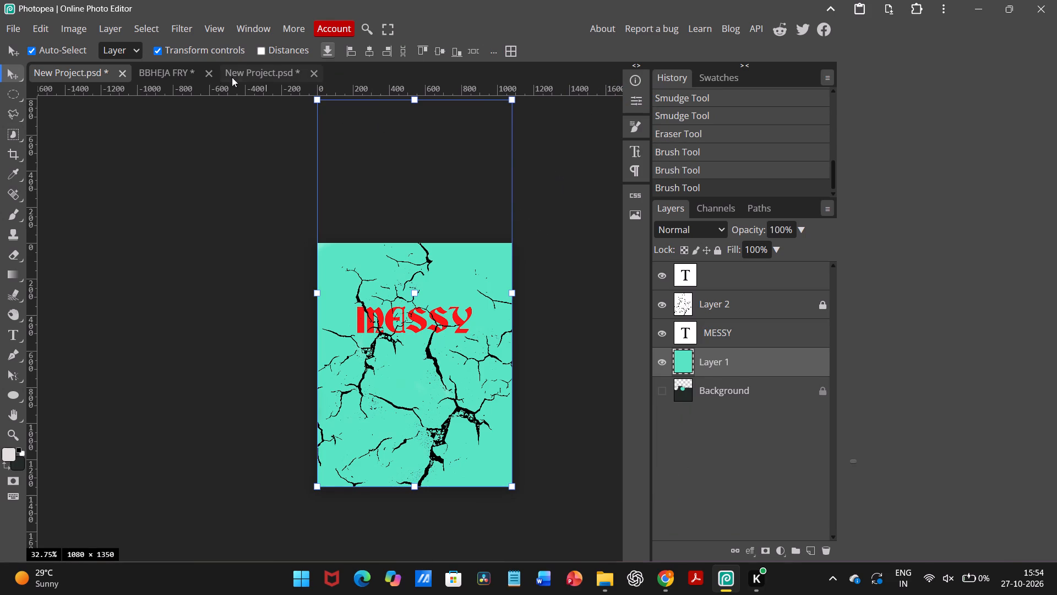
# Delete the stitched-eye layer from the BHEJA FRY poster.
pyautogui.click(179, 77)
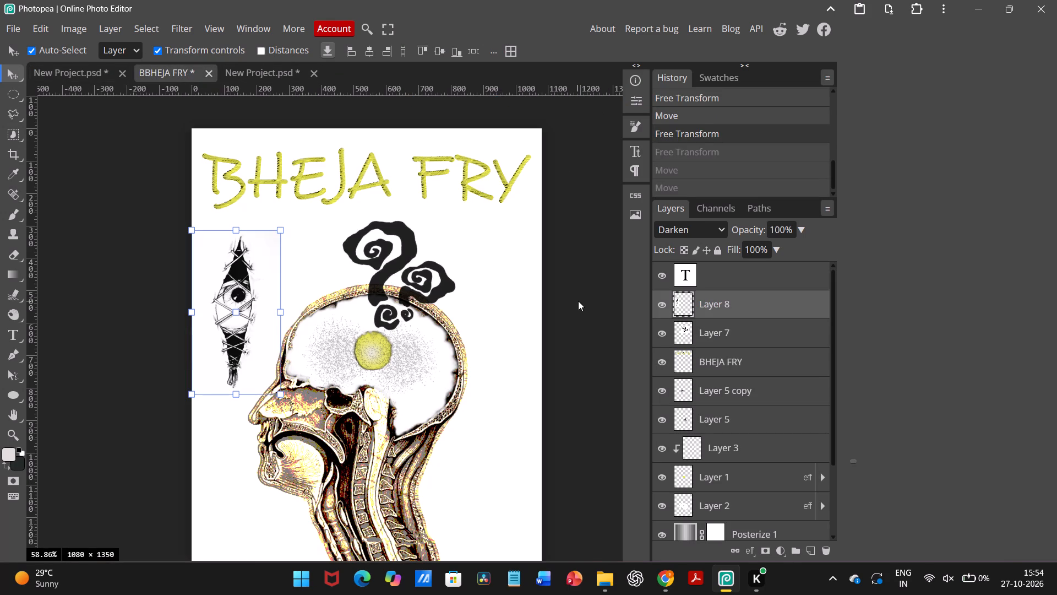
pyautogui.press('Delete')
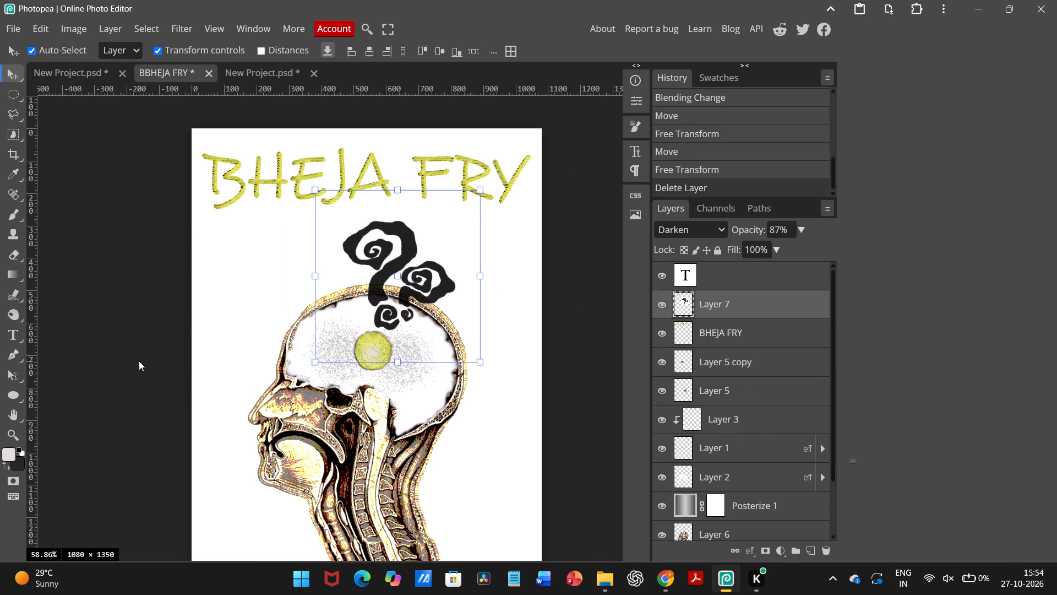
pyautogui.click(139, 361)
# Examine the poster's overall composition of title, swirls and cross-section head.
pyautogui.scroll(-1, 139, 361)
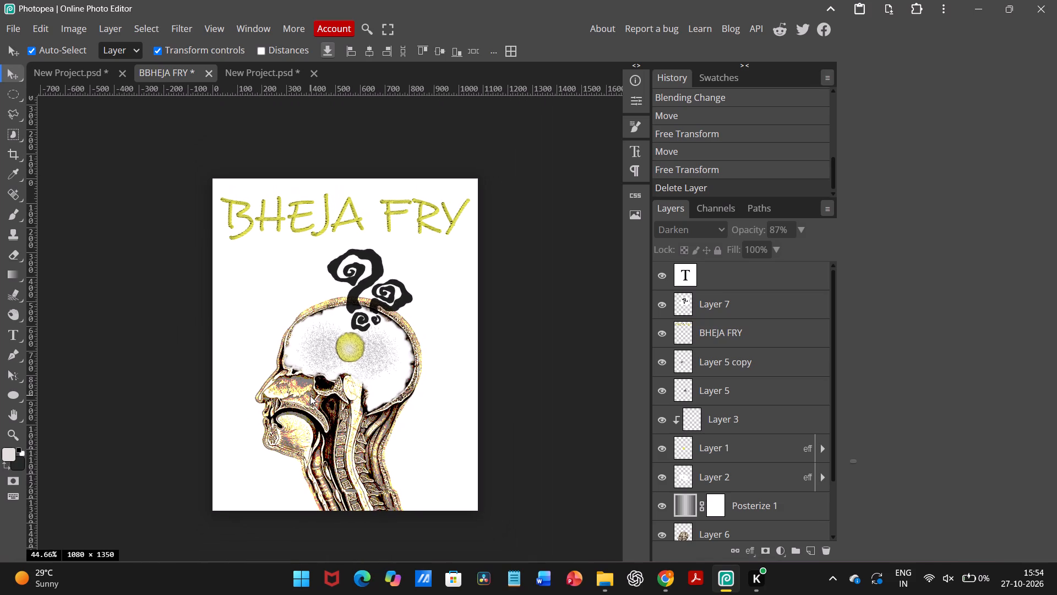
pyautogui.scroll(1, 310, 396)
pyautogui.scroll(-1, 310, 396)
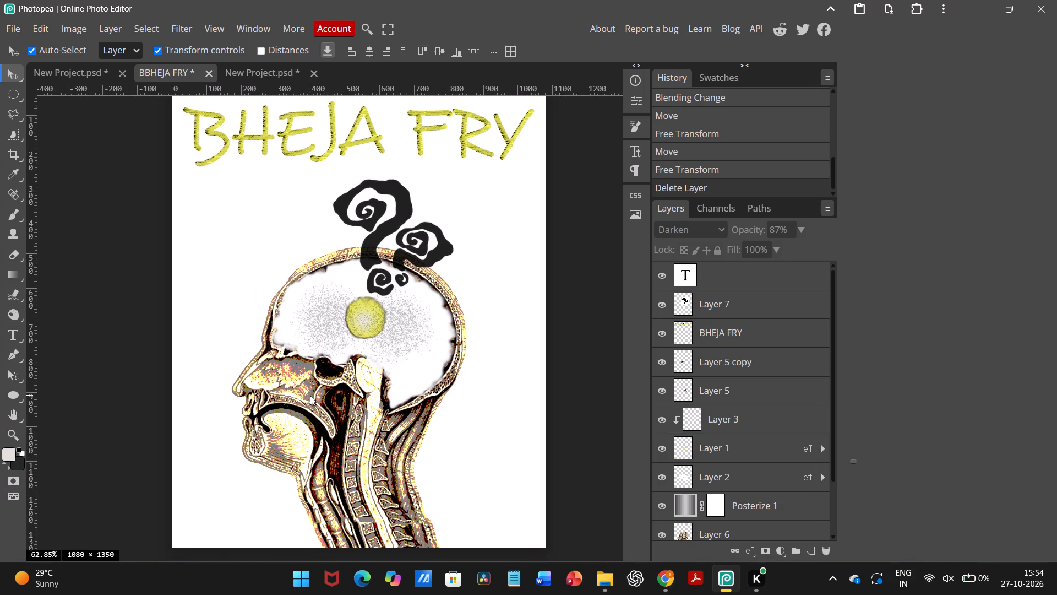
pyautogui.scroll(-1, 310, 396)
pyautogui.scroll(1, 310, 396)
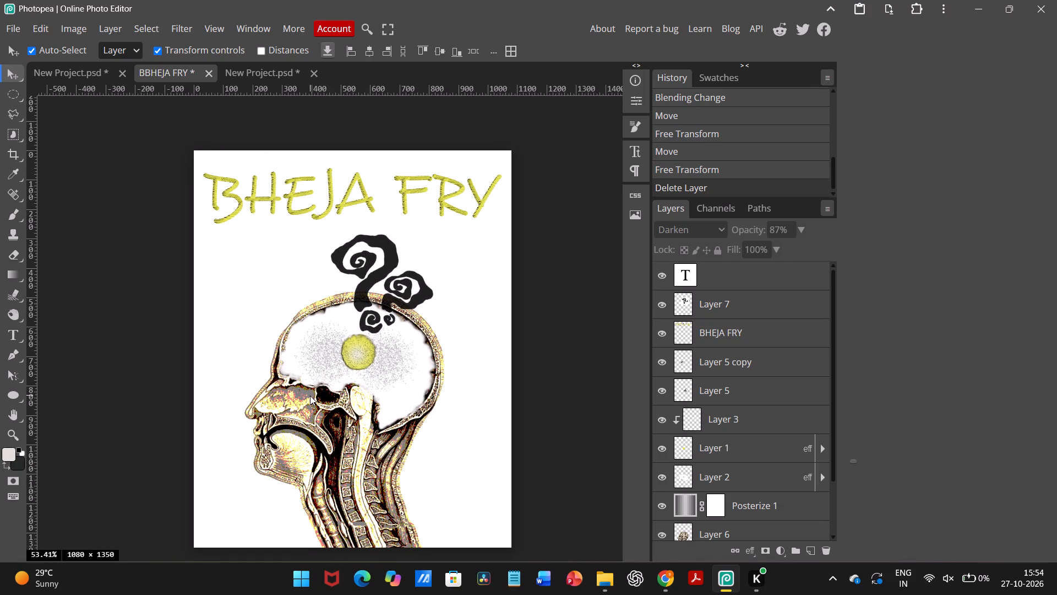
pyautogui.scroll(-1, 310, 396)
pyautogui.scroll(1, 310, 396)
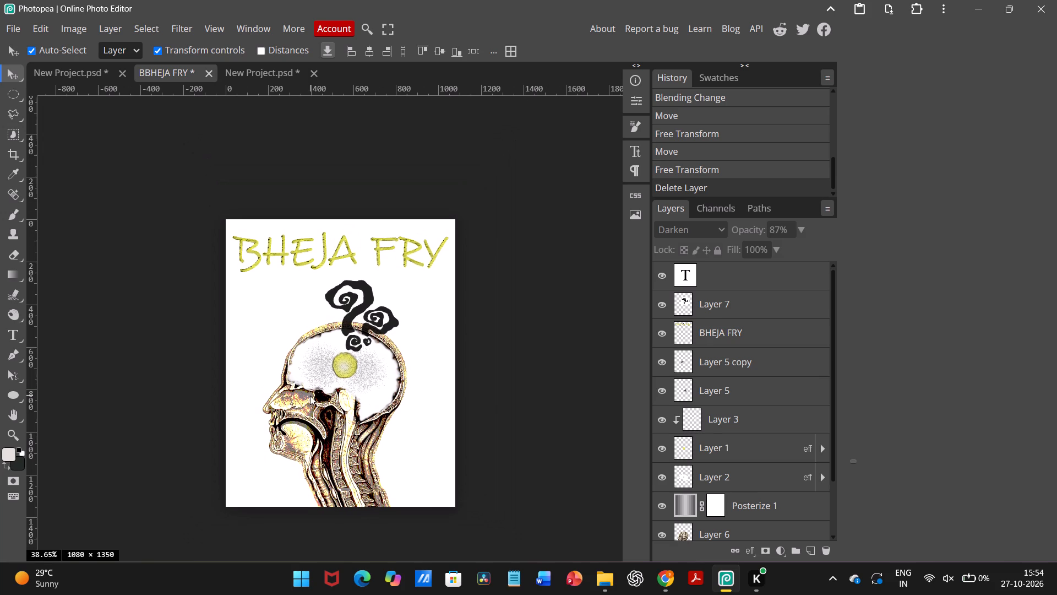
pyautogui.scroll(1, 310, 396)
pyautogui.scroll(-1, 310, 396)
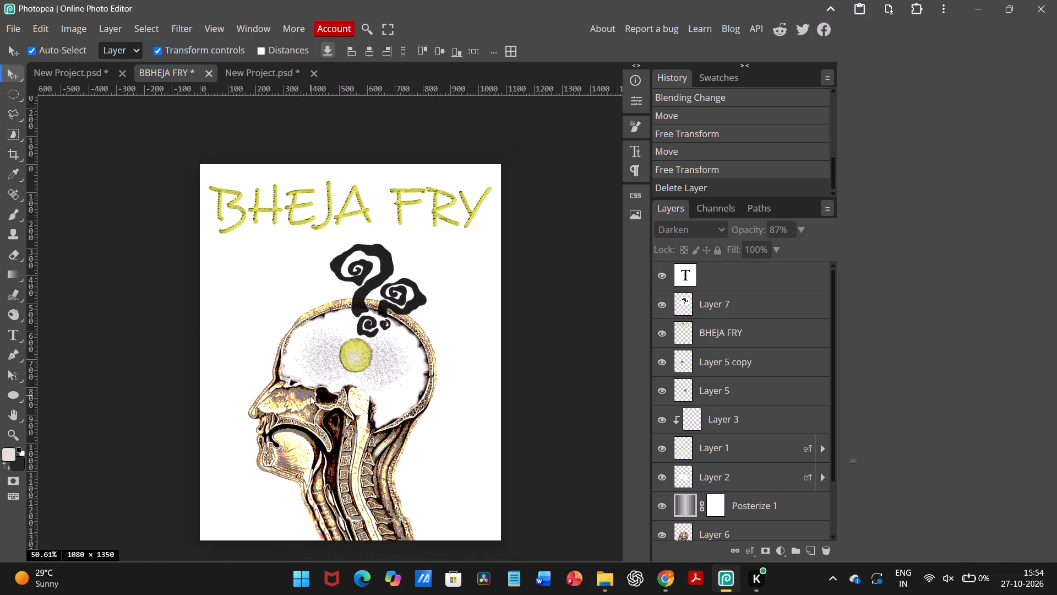
# Switch to Pinterest in Chrome and browse the open pins and their related images for another poster graphic.
pyautogui.click(660, 575)
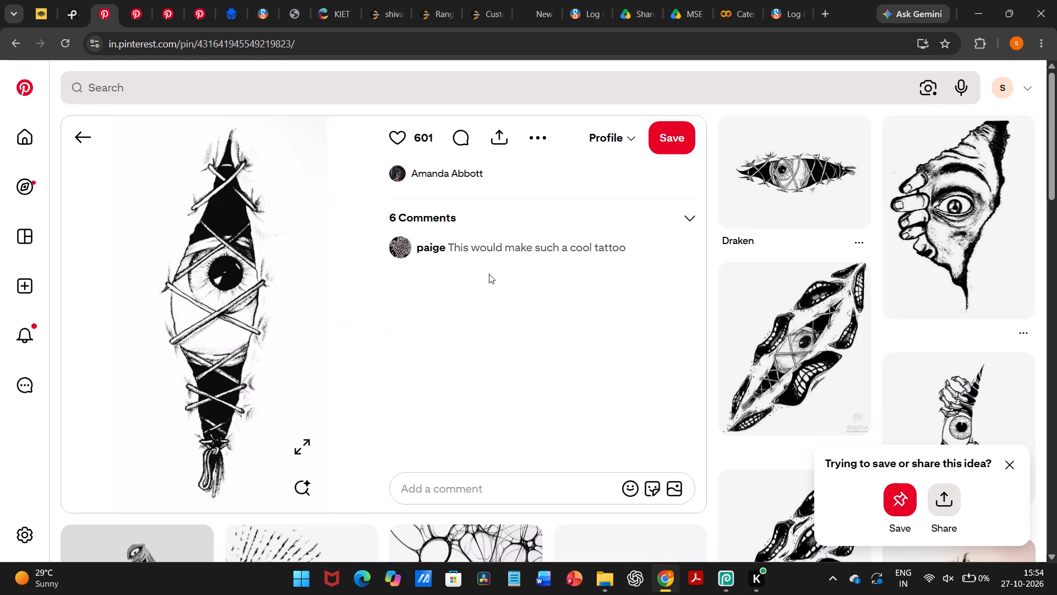
pyautogui.scroll(-2, 308, 167)
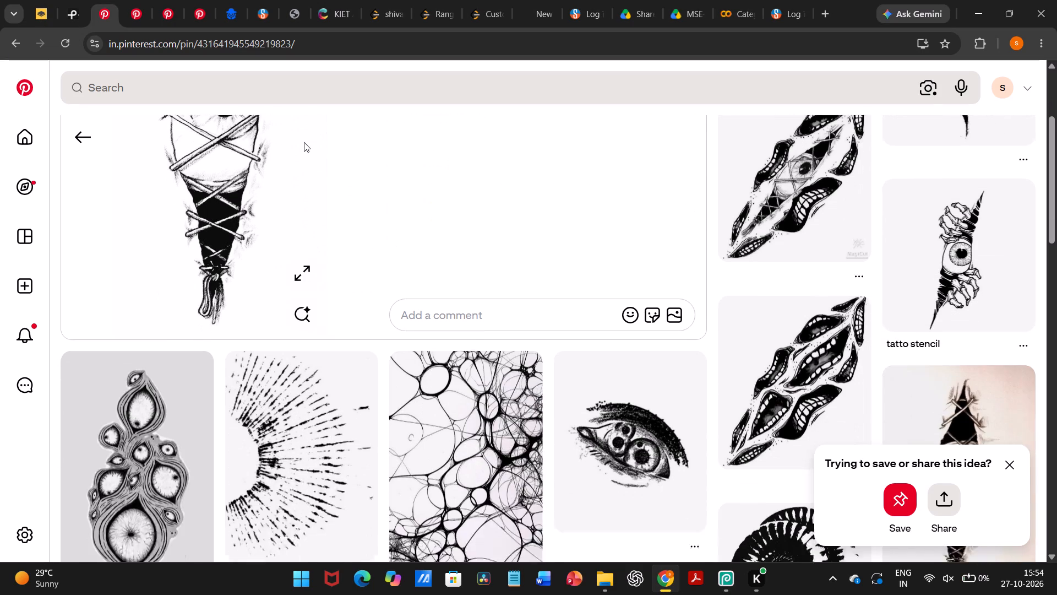
pyautogui.scroll(-5, 304, 142)
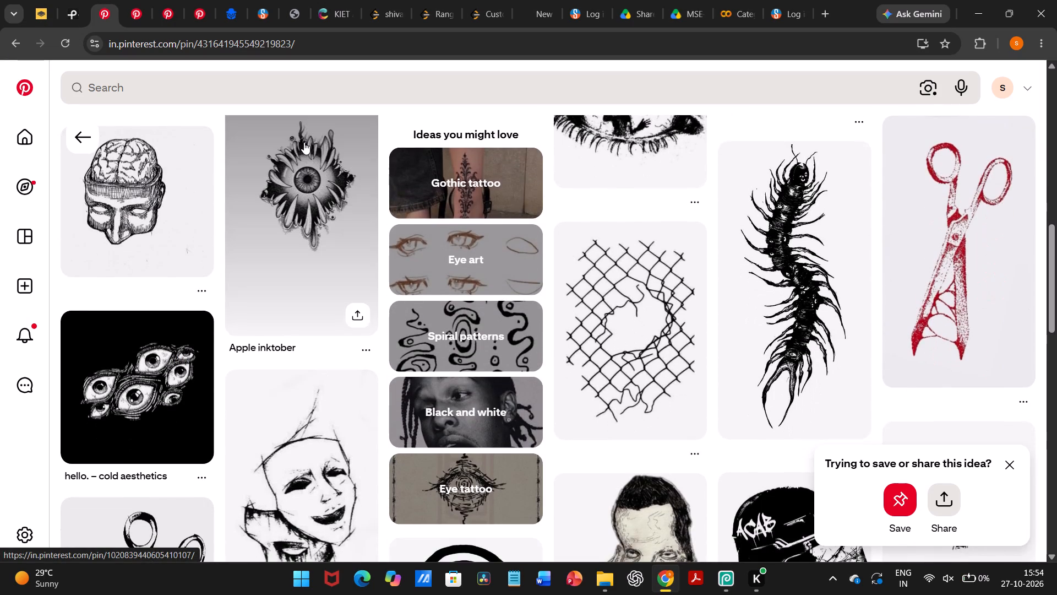
pyautogui.scroll(-1, 304, 142)
pyautogui.scroll(3, 304, 142)
pyautogui.click(159, 6)
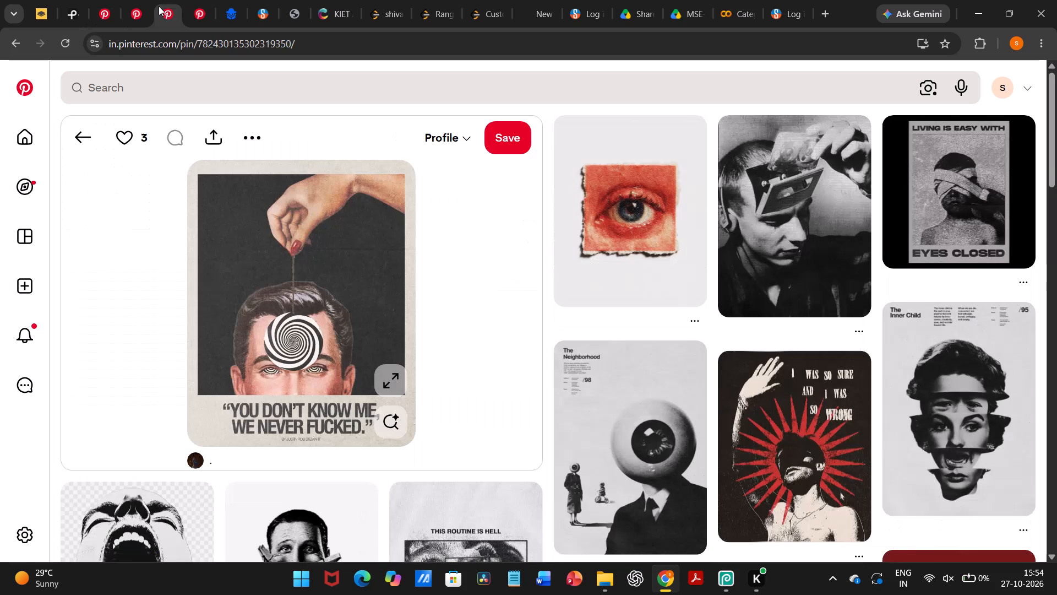
pyautogui.click(202, 3)
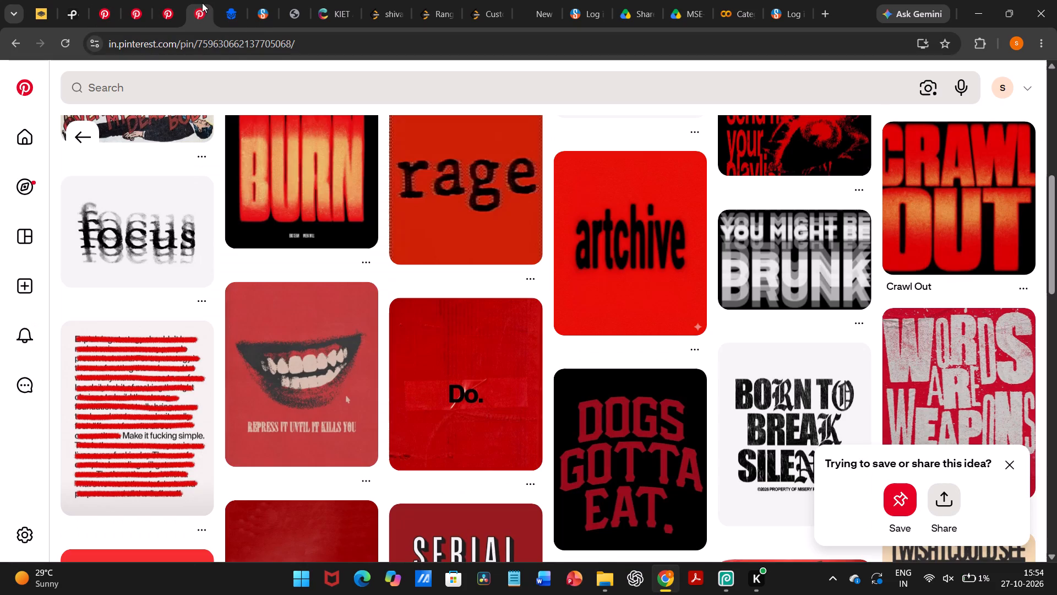
pyautogui.scroll(9, 236, 216)
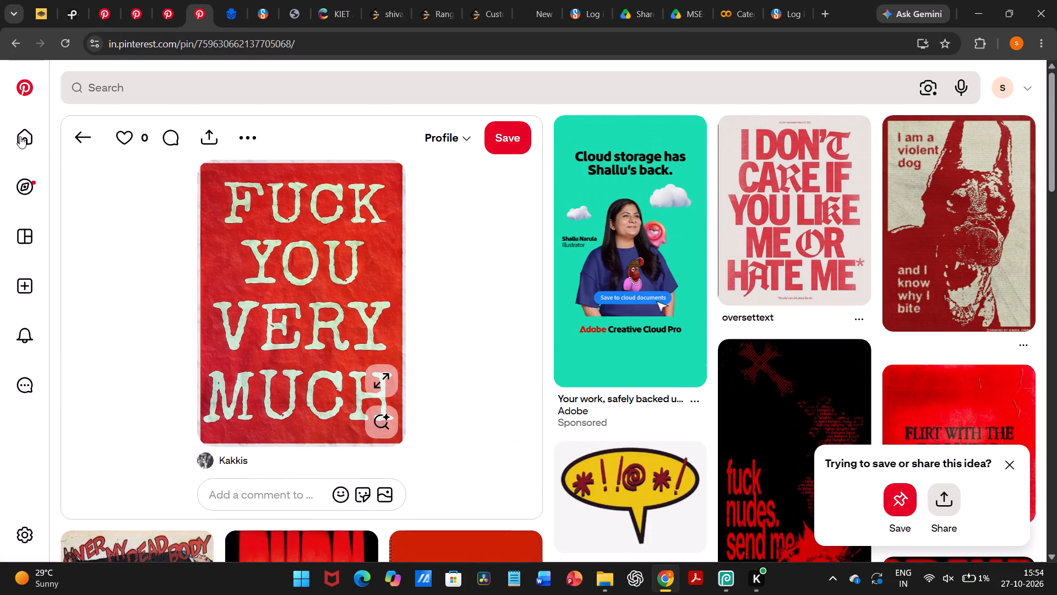
# Open the engraved brain with trailing spinal nerves from the Pinterest home feed and copy its image.
pyautogui.click(13, 136)
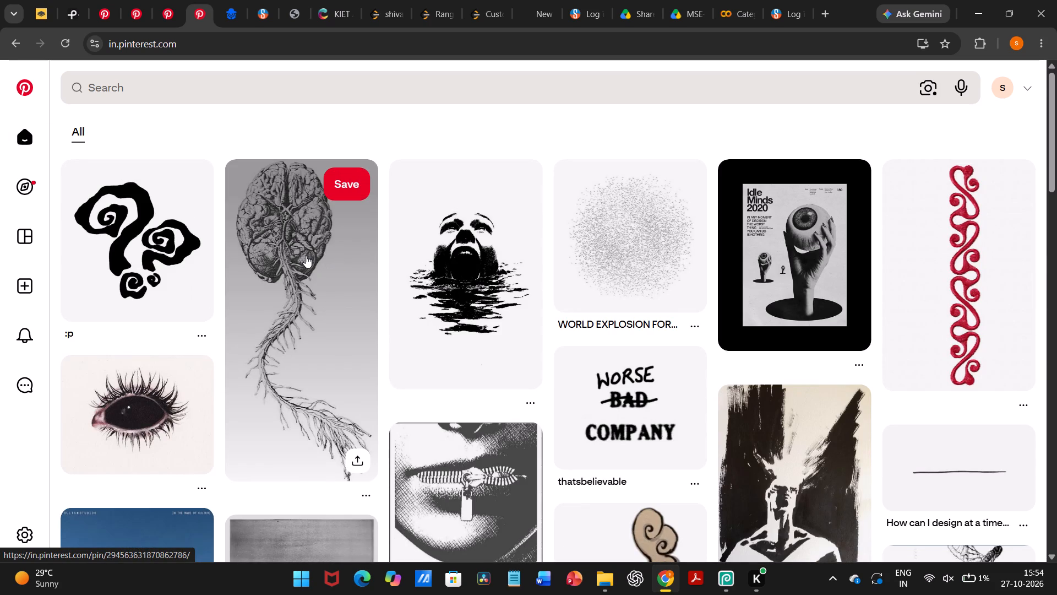
pyautogui.click(306, 256)
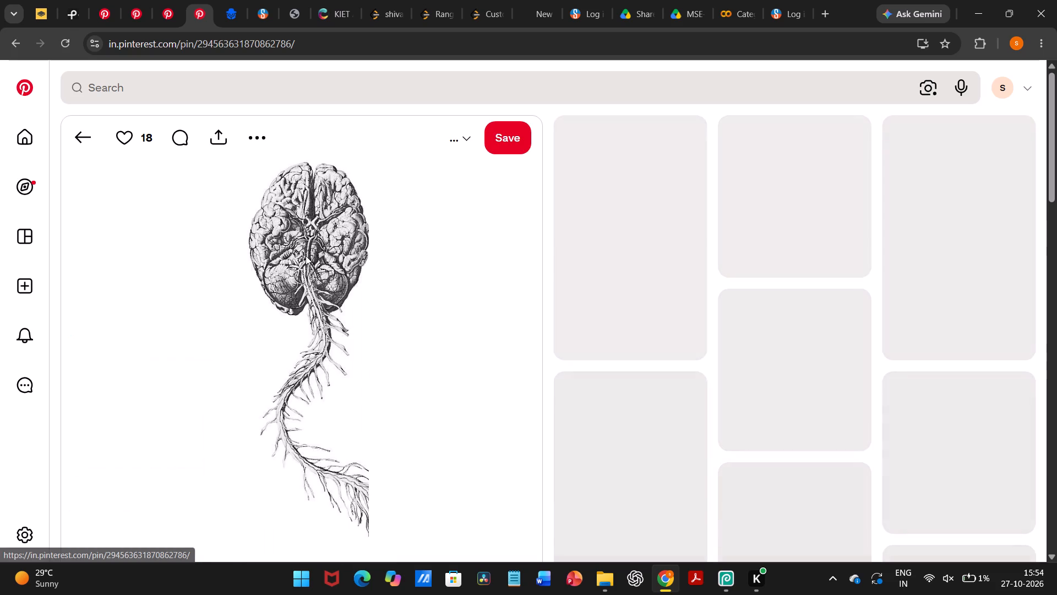
pyautogui.rightClick(299, 253)
pyautogui.click(340, 309)
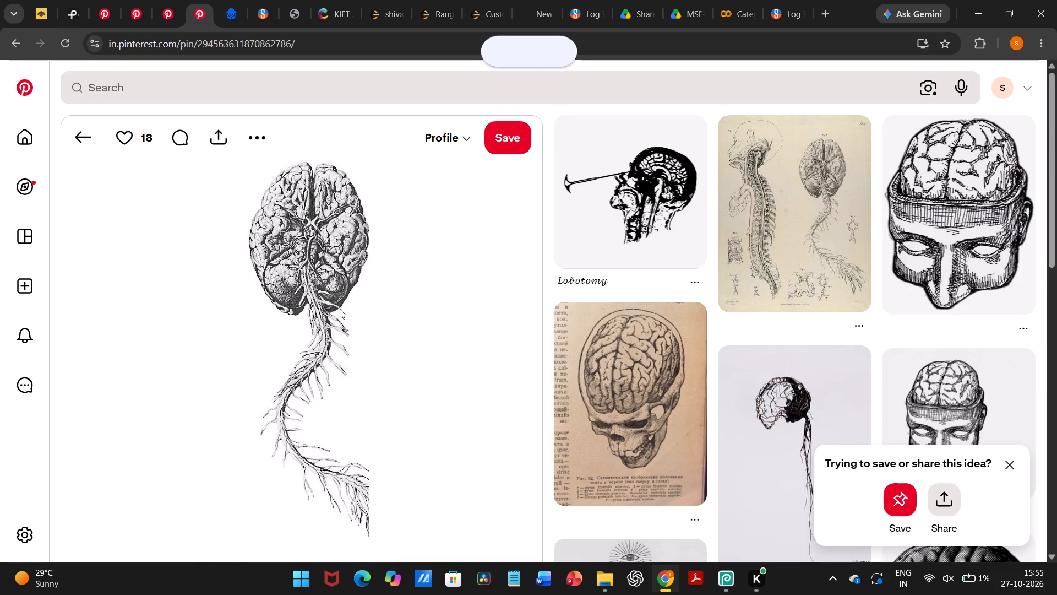
# Return to Photopea, paste the brain image above the black swirl layer and move it to the poster's left side.
pyautogui.click(729, 574)
pyautogui.click(708, 304)
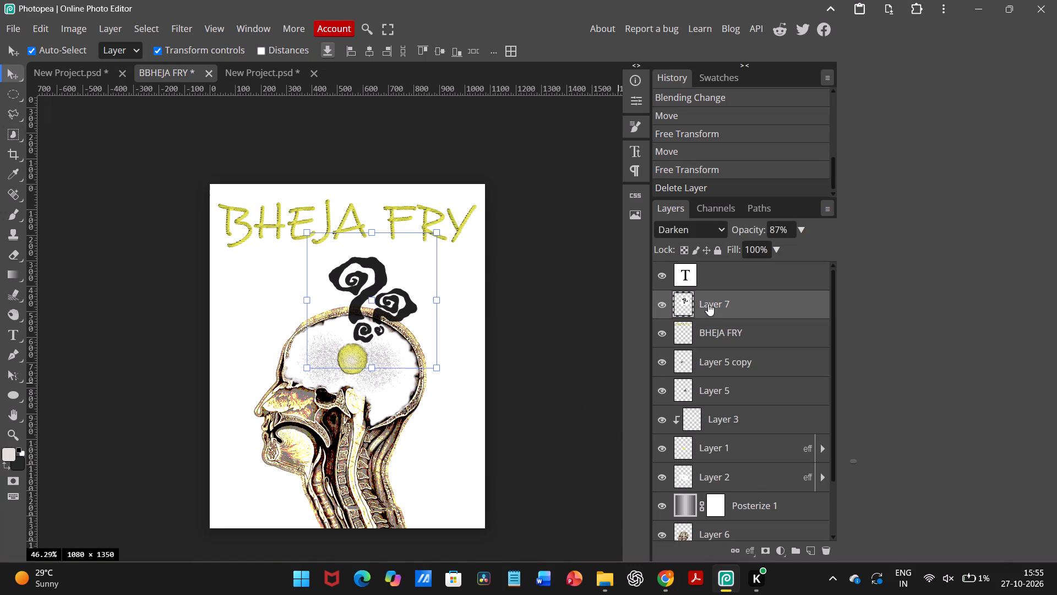
pyautogui.hotkey('ctrl', 'v')
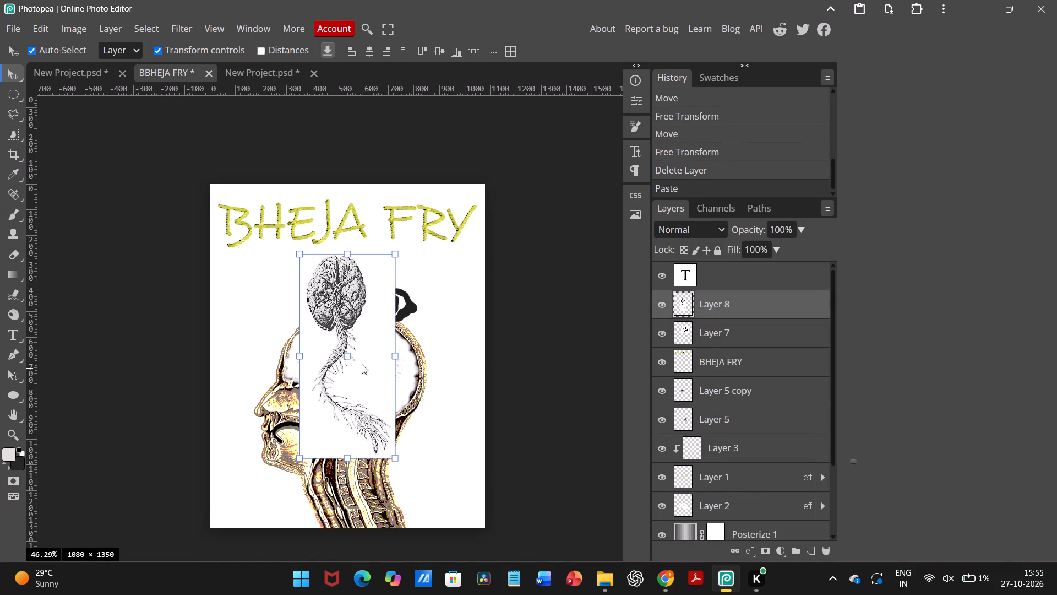
pyautogui.moveTo(353, 360); pyautogui.dragTo(288, 359)
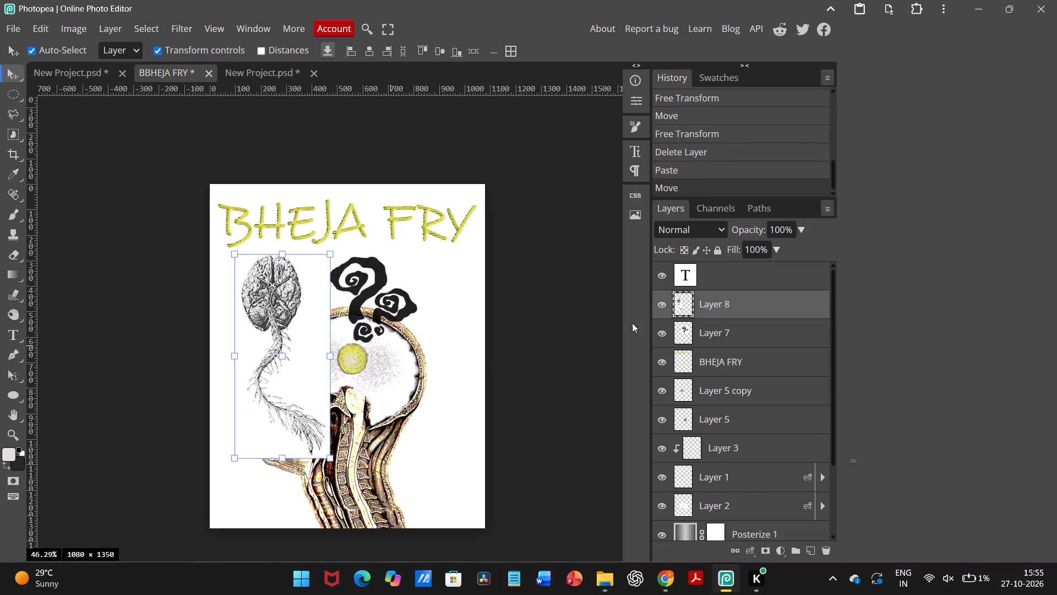
# Set the brain layer's blend mode to Darken.
pyautogui.click(717, 232)
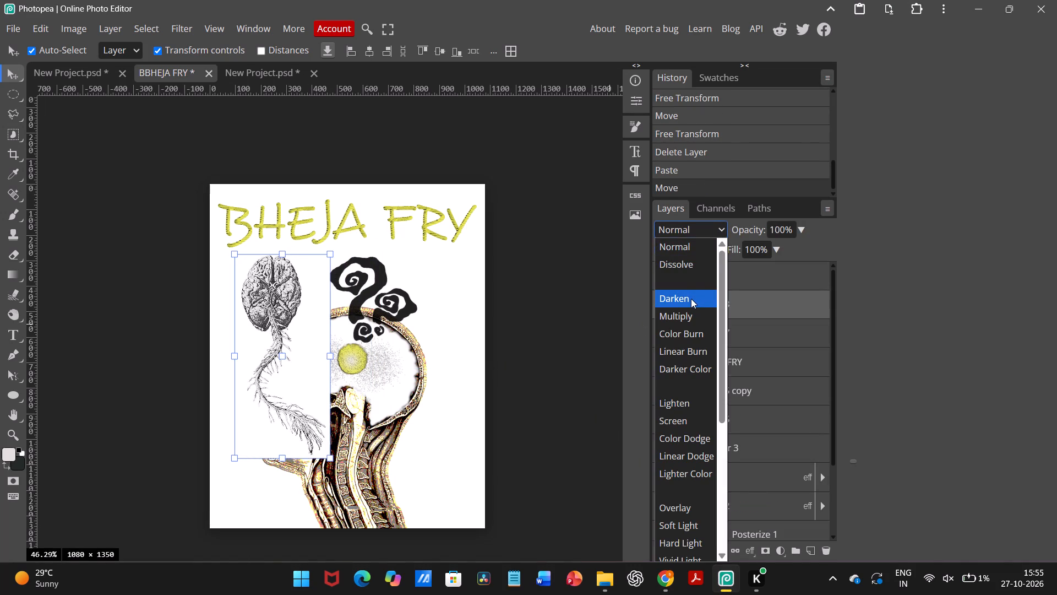
pyautogui.click(688, 295)
pyautogui.click(608, 302)
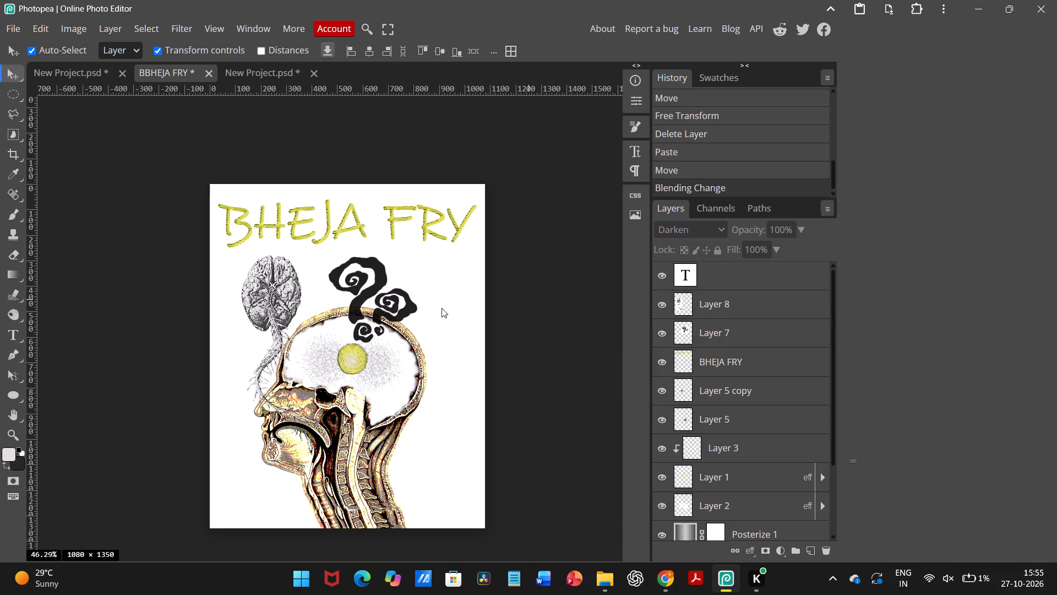
# Move the brain above the skull so it overlaps the BHEJA FRY title and its nerves trail into the head.
pyautogui.moveTo(276, 306); pyautogui.dragTo(327, 290)
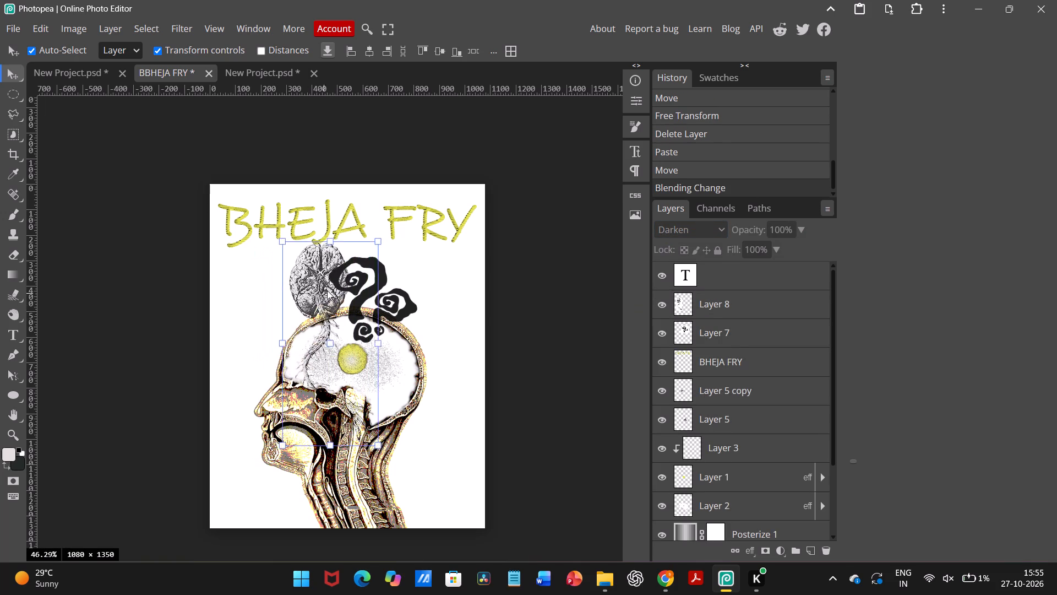
pyautogui.moveTo(327, 290); pyautogui.dragTo(347, 258)
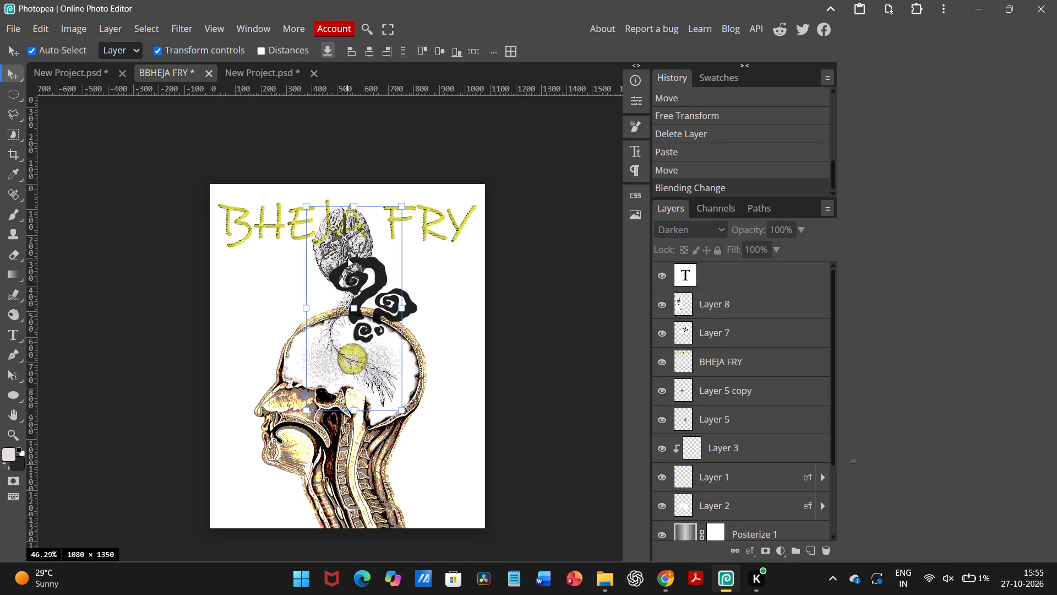
pyautogui.moveTo(347, 258); pyautogui.dragTo(350, 257)
pyautogui.click(543, 271)
pyautogui.click(390, 316)
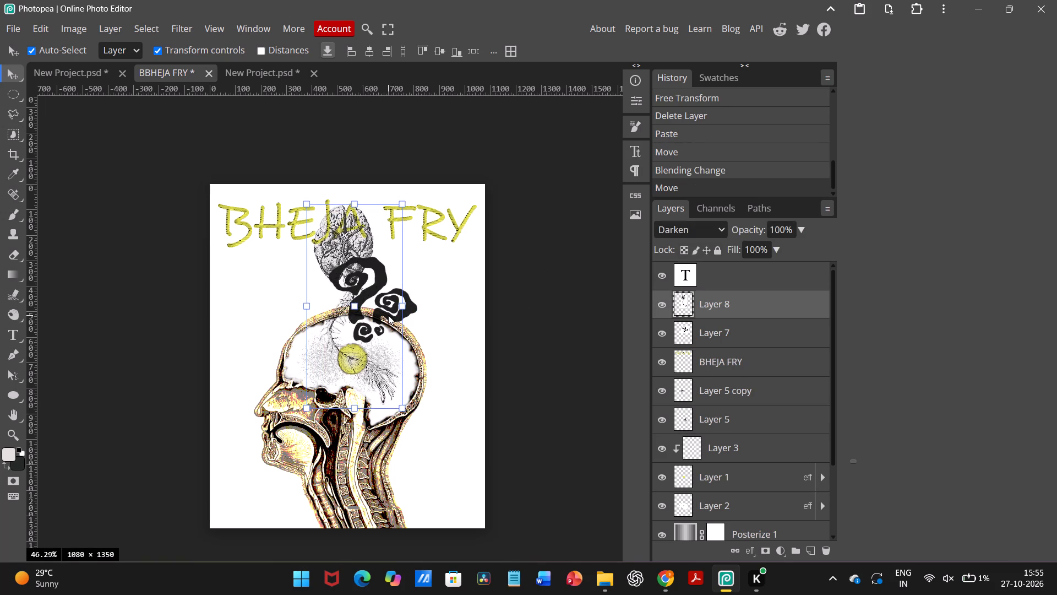
pyautogui.click(533, 309)
# Hide the black swirl layer, Layer 7, keeping the brain layer visible.
pyautogui.scroll(-1, 706, 334)
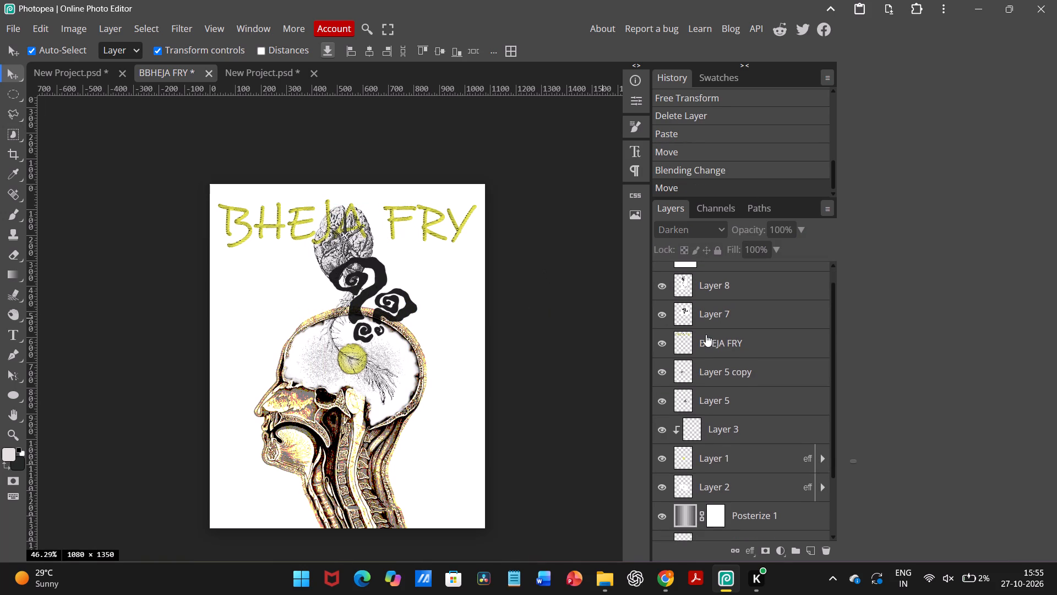
pyautogui.scroll(1, 701, 326)
pyautogui.click(667, 307)
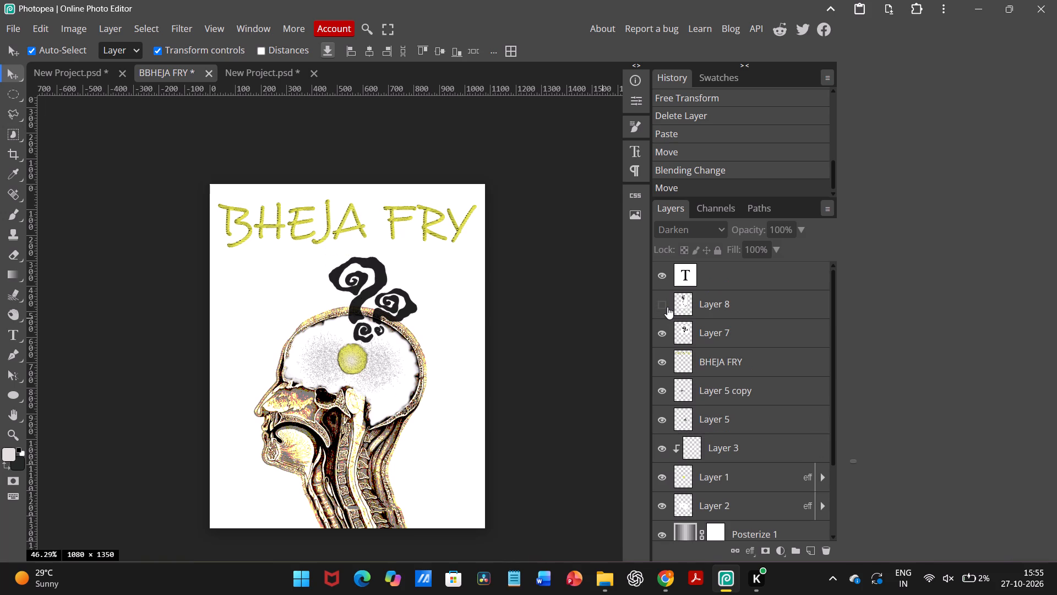
pyautogui.click(667, 307)
pyautogui.click(663, 334)
pyautogui.click(601, 343)
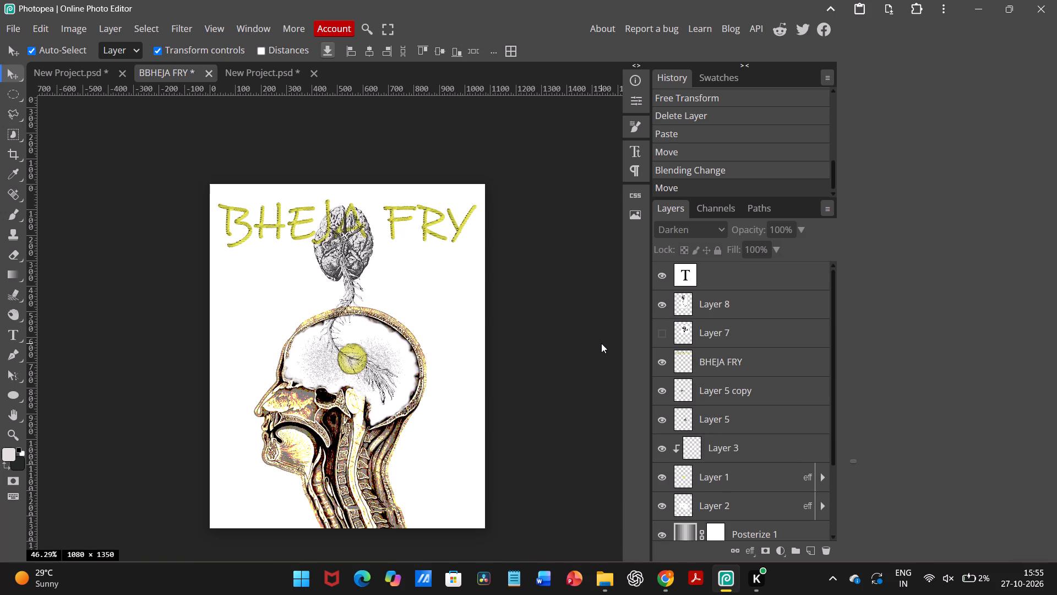
# Rotate the brain layer 35.9° clockwise and place it between FRY and the top of the skull, nerves trailing into the head.
pyautogui.click(353, 267)
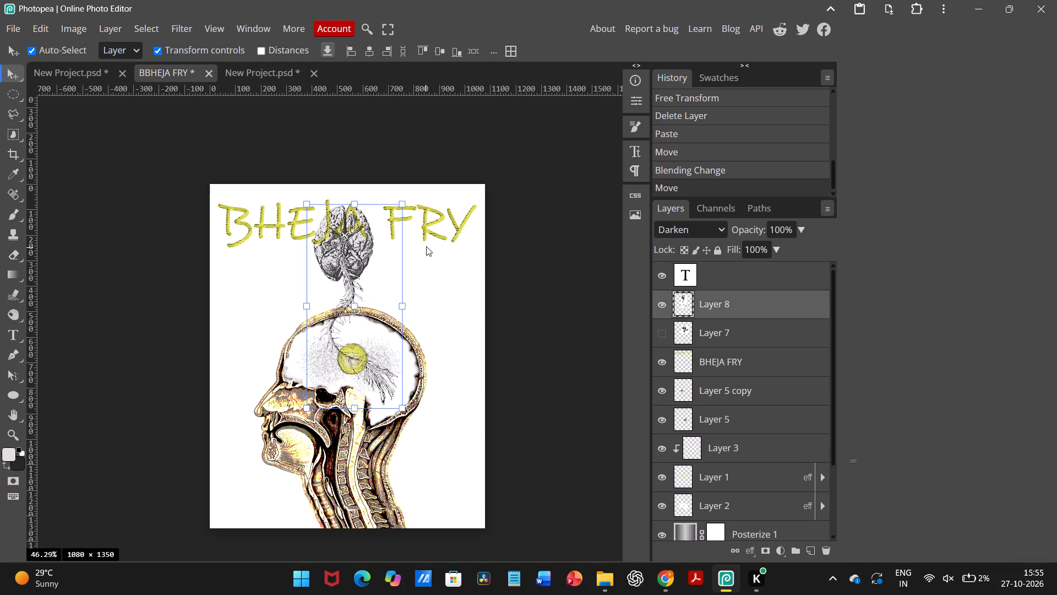
pyautogui.moveTo(417, 248); pyautogui.dragTo(455, 294)
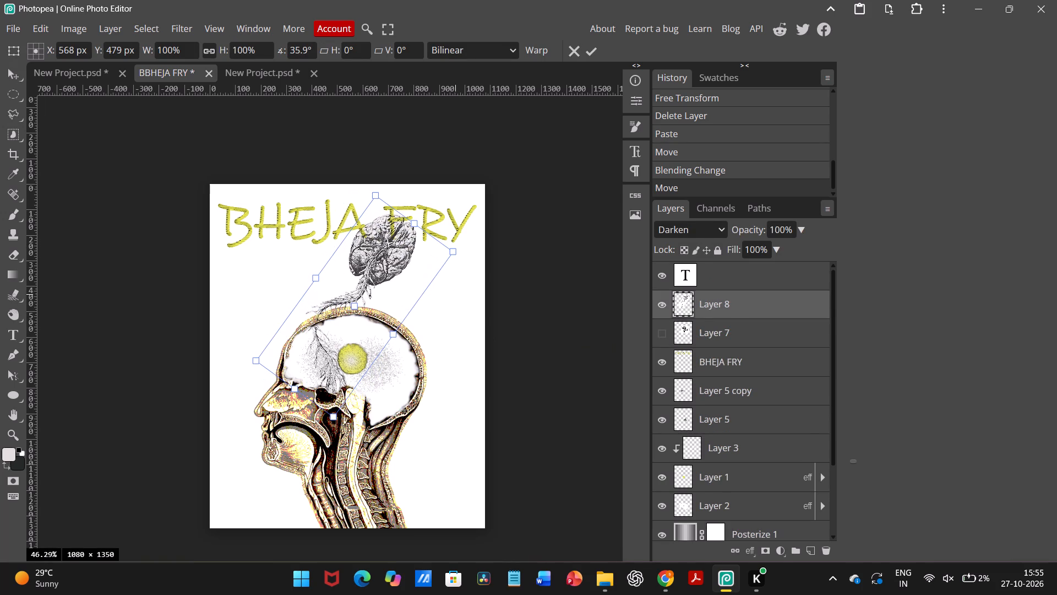
pyautogui.moveTo(373, 257); pyautogui.dragTo(400, 275)
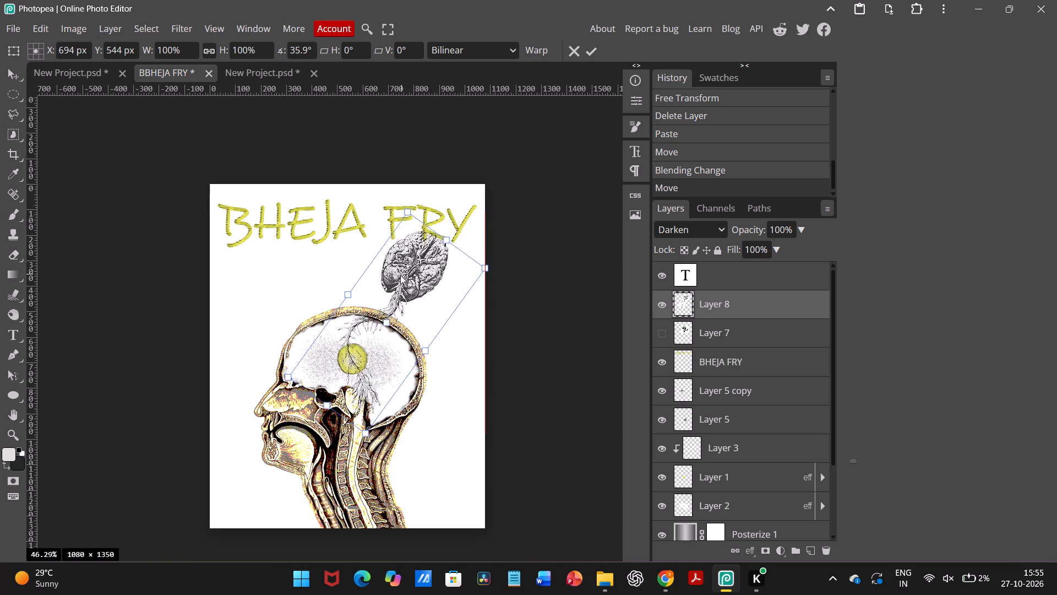
pyautogui.moveTo(400, 275); pyautogui.dragTo(393, 290)
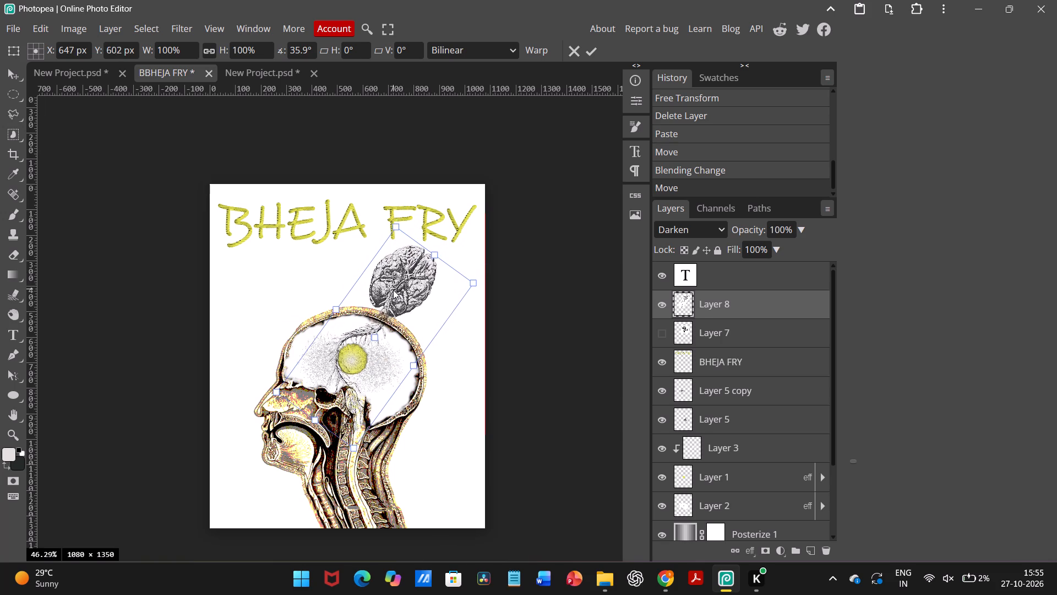
pyautogui.moveTo(393, 290); pyautogui.dragTo(391, 294)
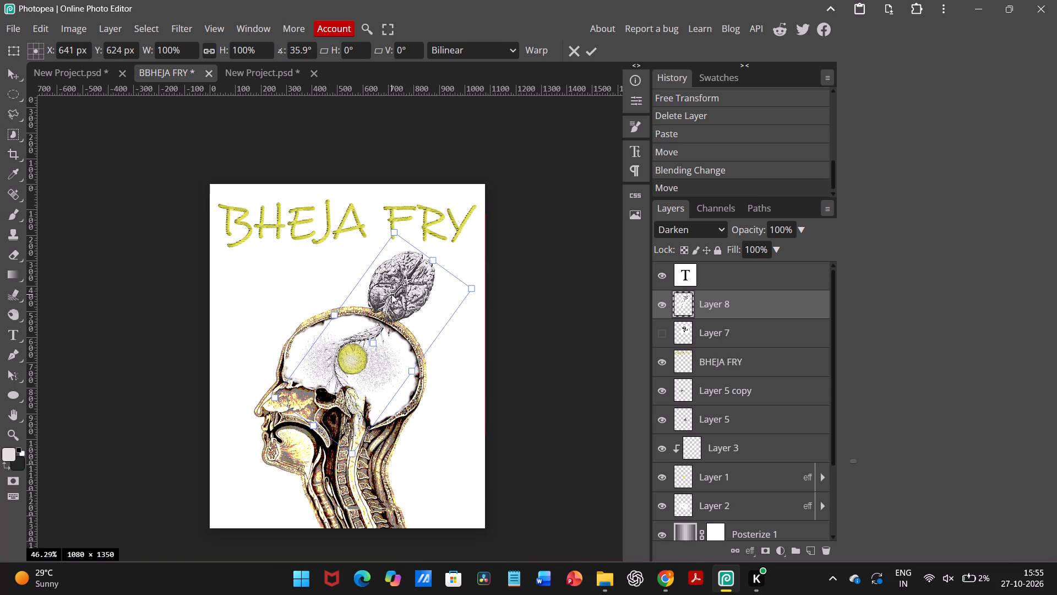
pyautogui.moveTo(391, 294); pyautogui.dragTo(392, 274)
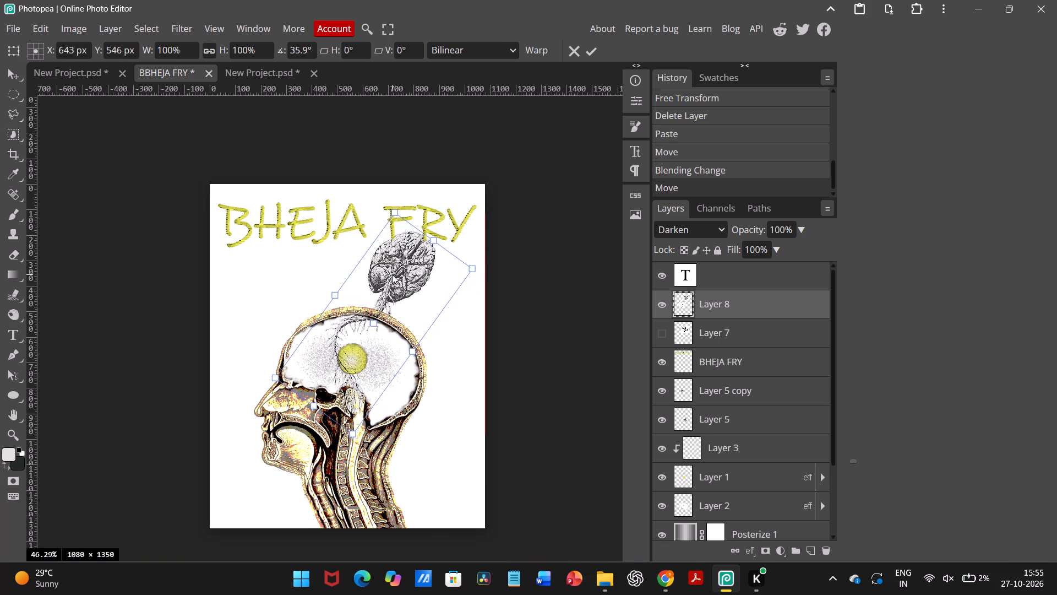
pyautogui.moveTo(392, 274); pyautogui.dragTo(391, 270)
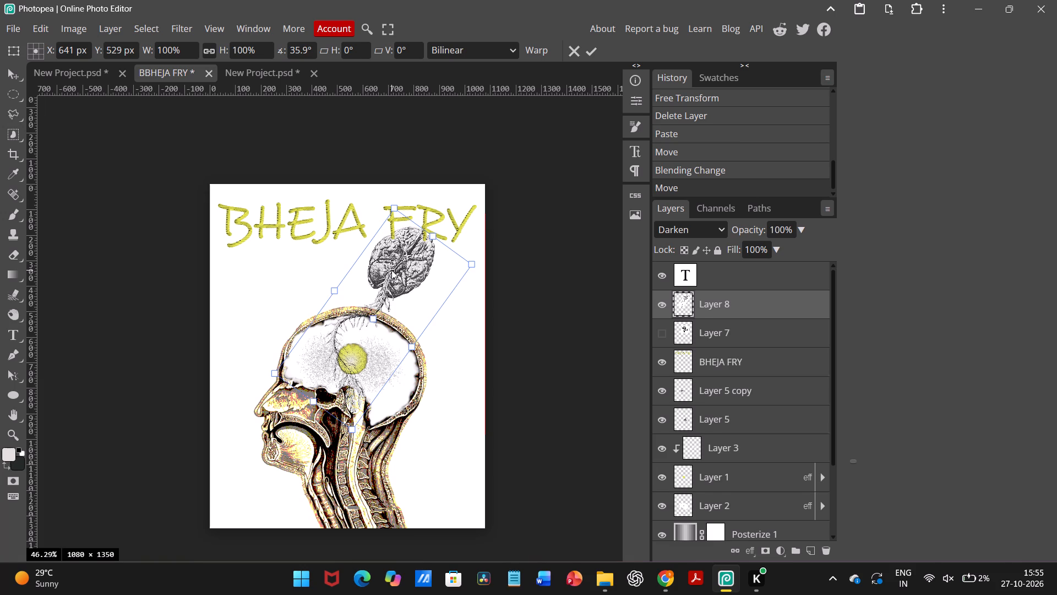
pyautogui.moveTo(391, 270); pyautogui.dragTo(390, 276)
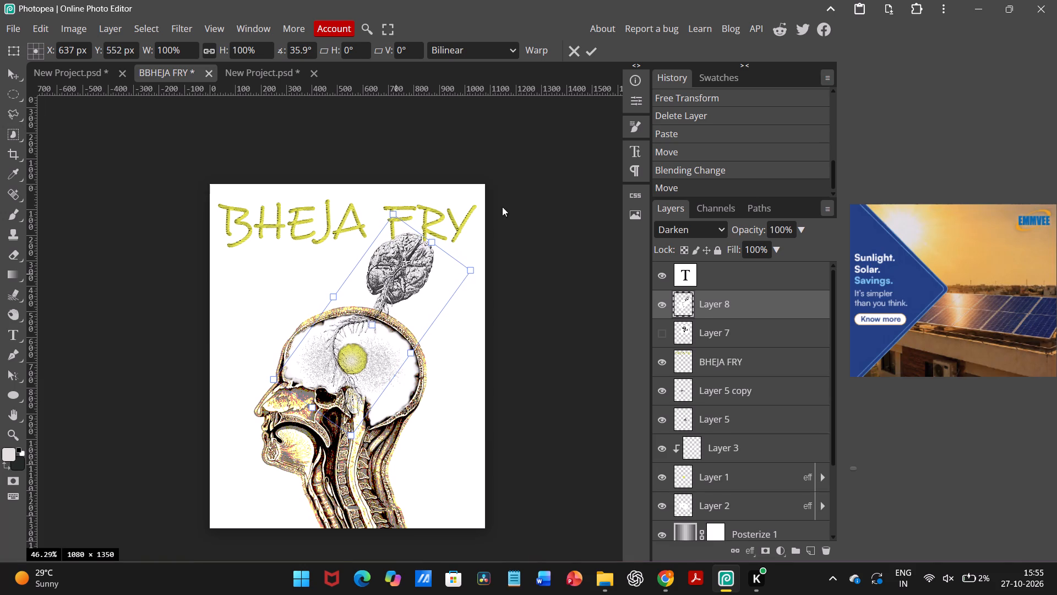
pyautogui.click(550, 152)
pyautogui.click(587, 48)
pyautogui.click(573, 169)
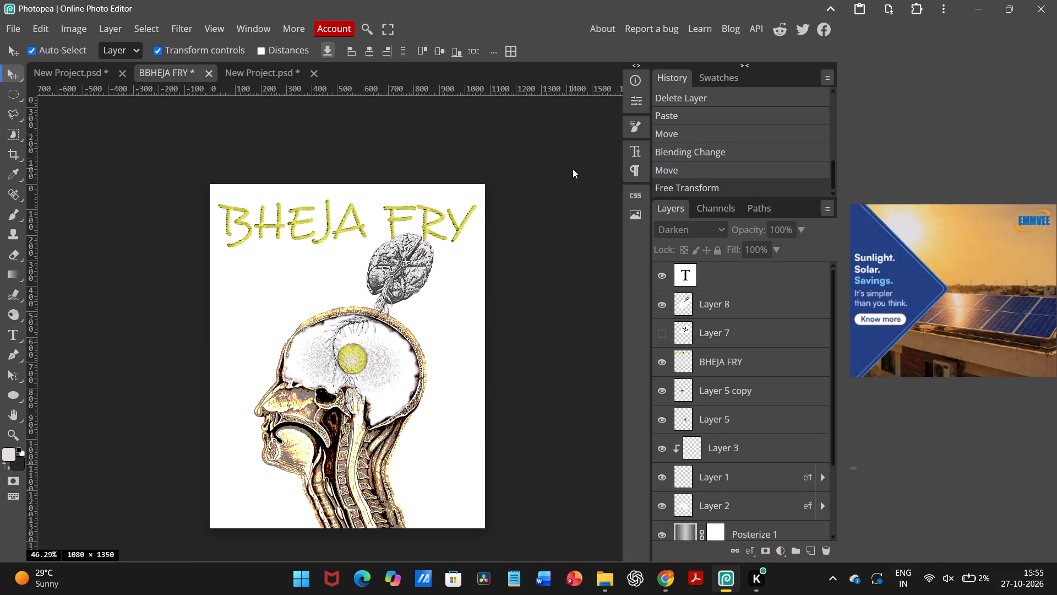
# Scale the brain layer down to about 72% and place it overlapping the top of the skull.
pyautogui.scroll(-1, 408, 378)
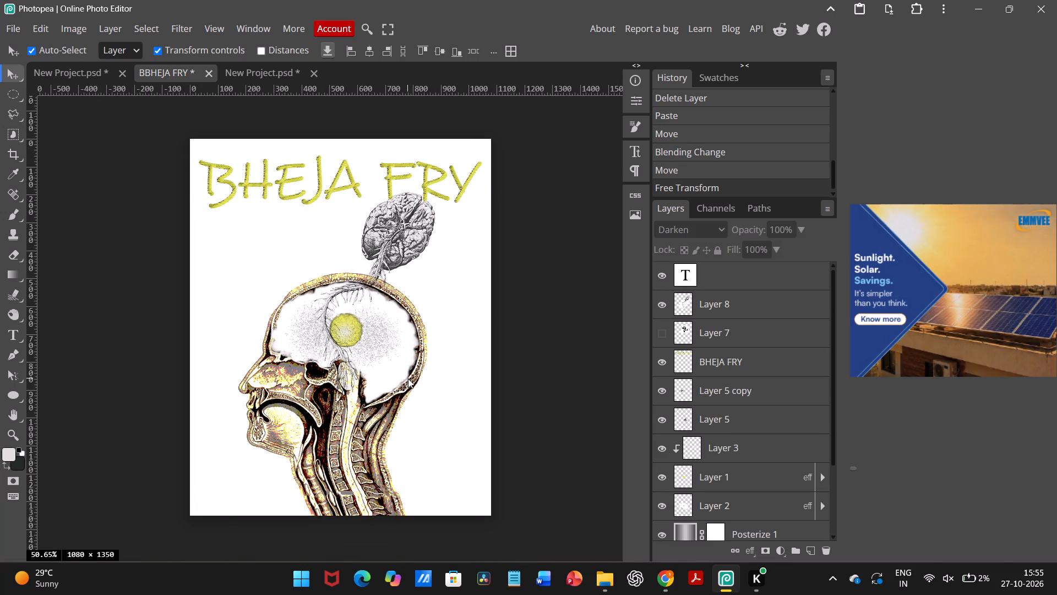
pyautogui.scroll(-1, 408, 378)
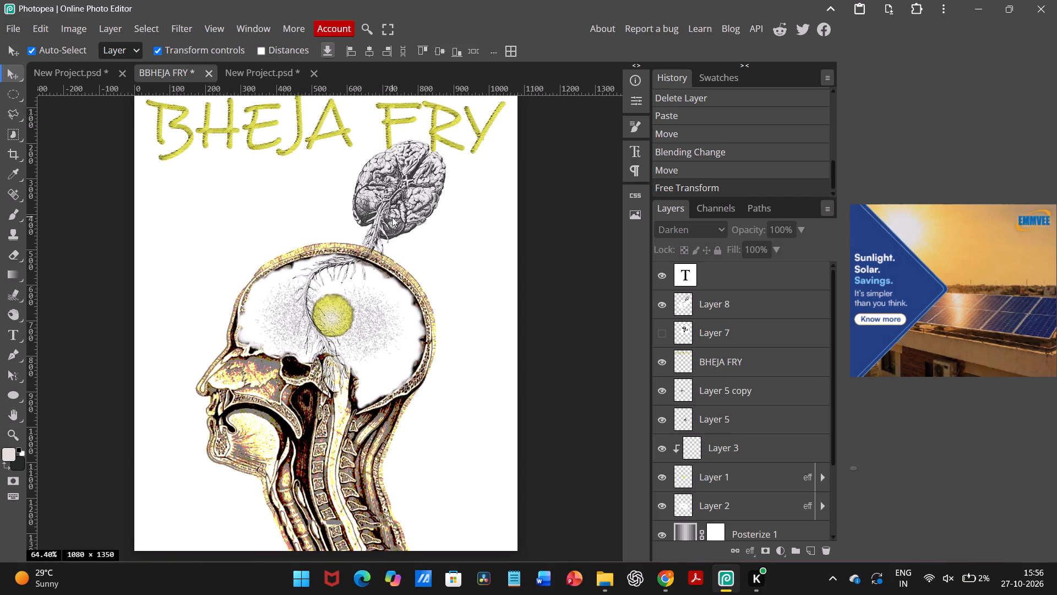
pyautogui.click(392, 217)
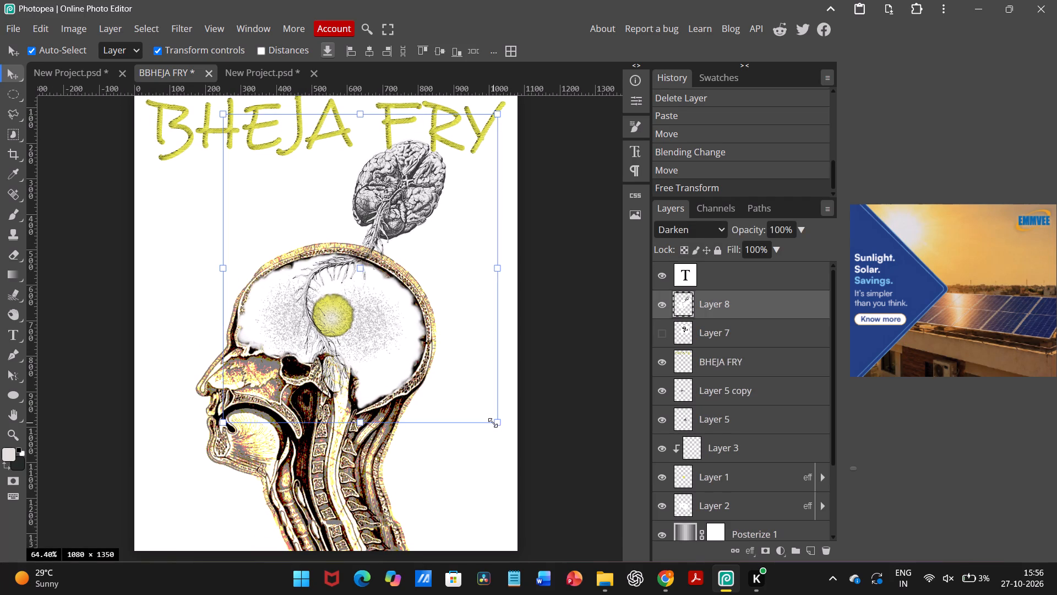
pyautogui.moveTo(493, 423); pyautogui.dragTo(391, 361)
pyautogui.moveTo(324, 207); pyautogui.dragTo(342, 244)
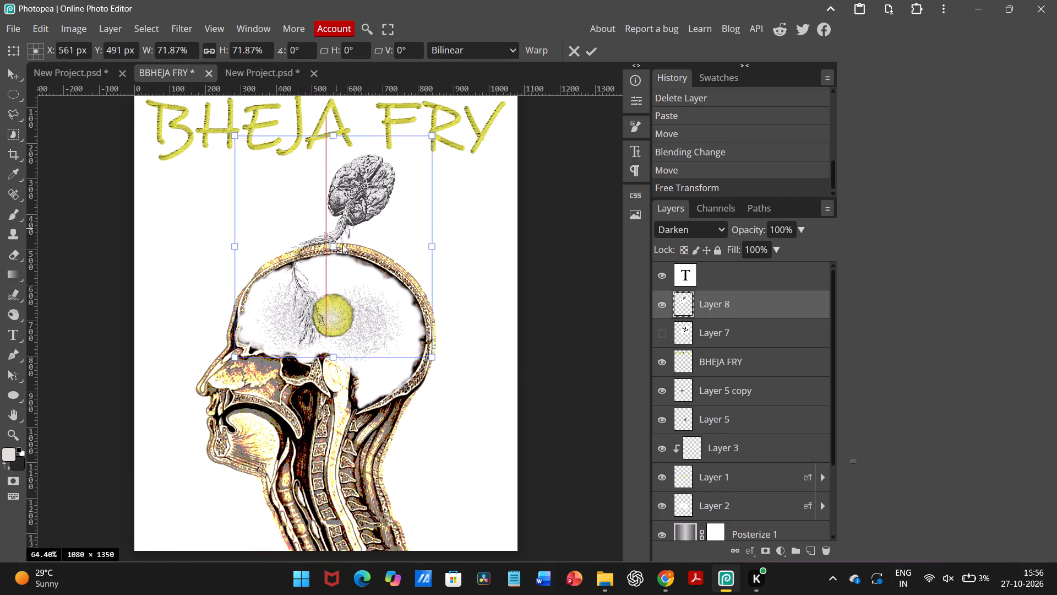
pyautogui.moveTo(342, 244); pyautogui.dragTo(350, 273)
pyautogui.click(477, 255)
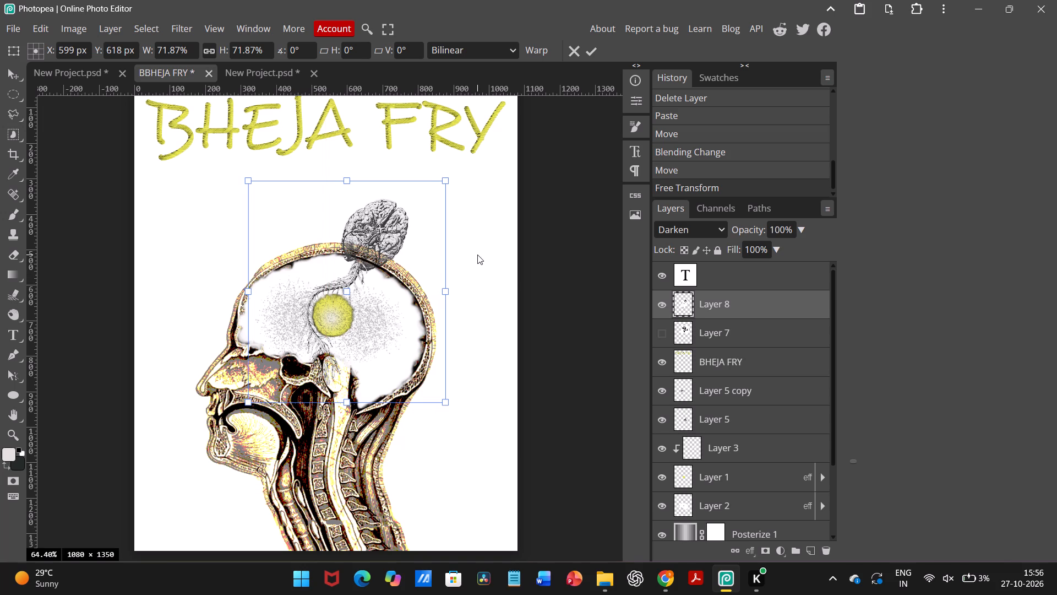
pyautogui.click(589, 54)
pyautogui.click(587, 190)
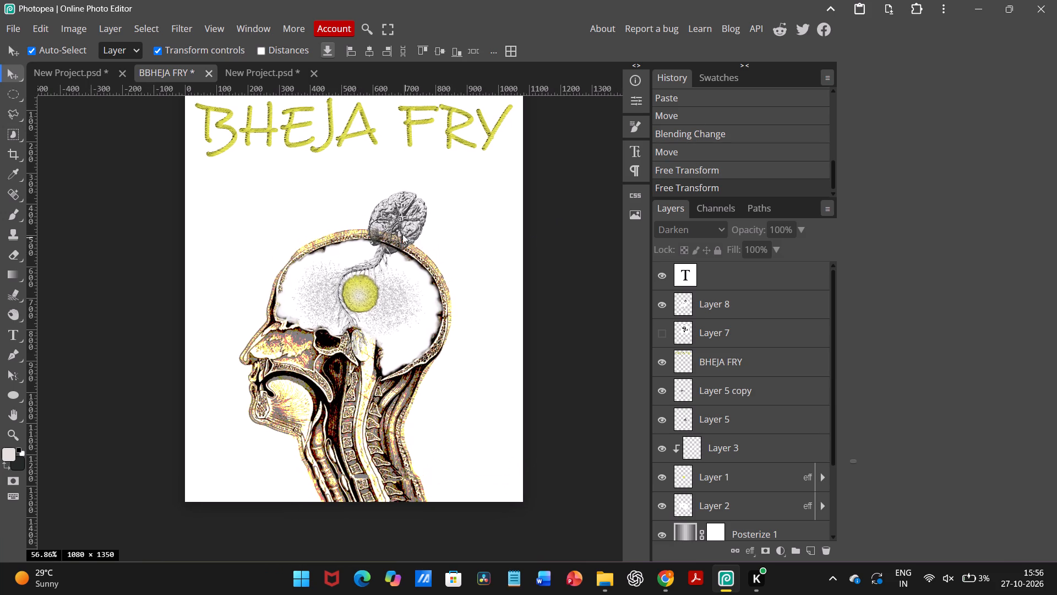
# Move the brain up to just below FRY so its nerves pass through the skull and end on the yellow circle.
pyautogui.moveTo(401, 234); pyautogui.dragTo(484, 231)
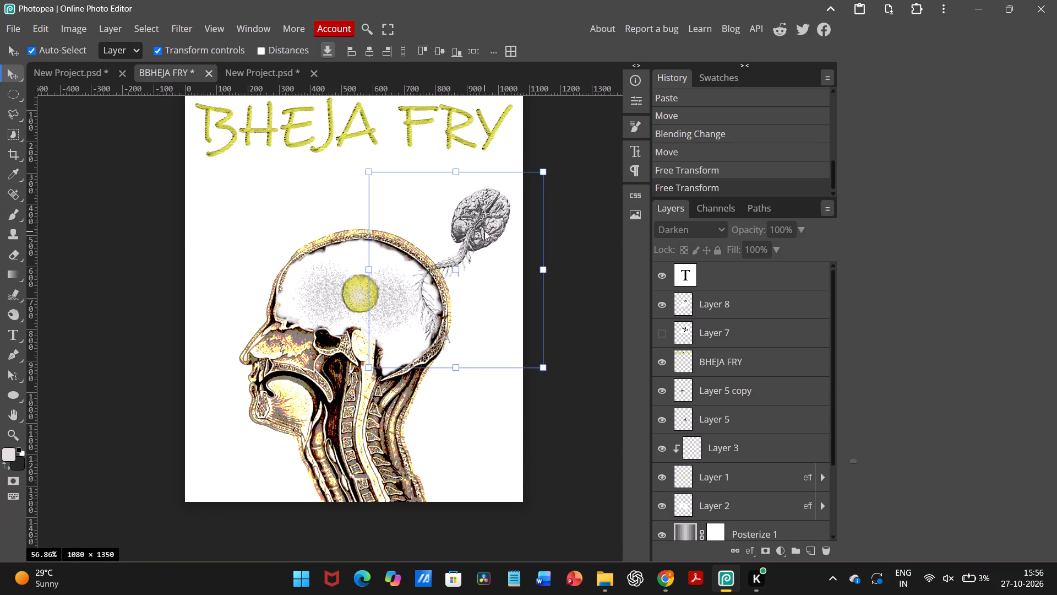
pyautogui.moveTo(484, 231); pyautogui.dragTo(414, 191)
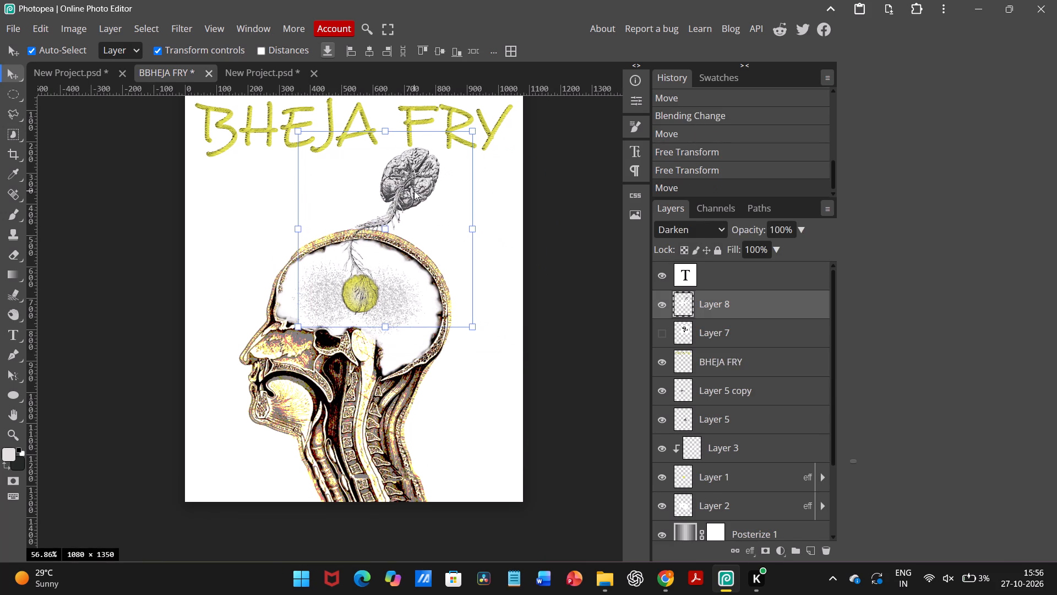
pyautogui.click(552, 193)
pyautogui.scroll(1, 475, 225)
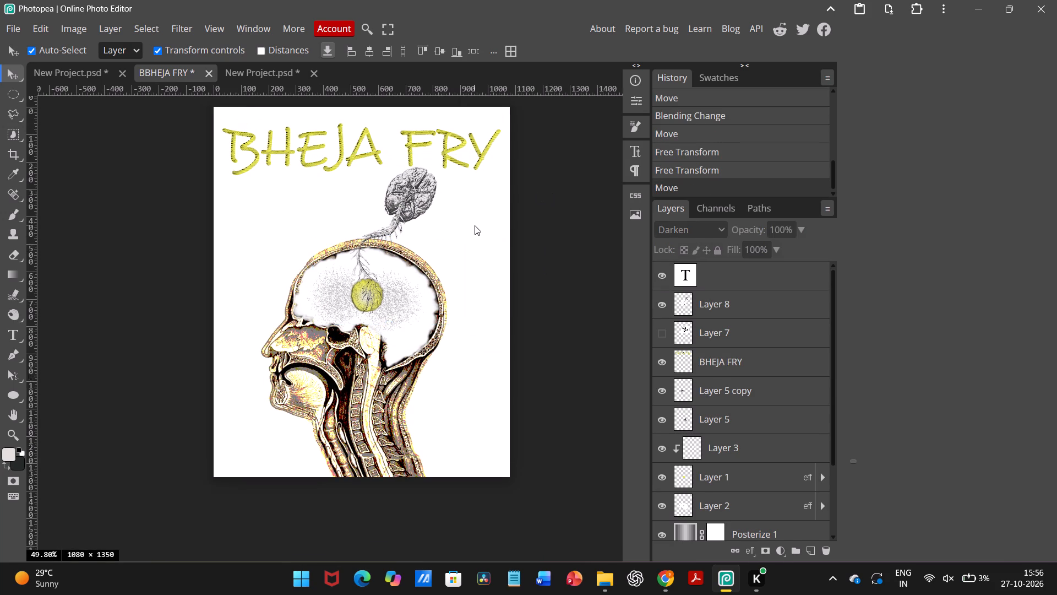
pyautogui.scroll(1, 475, 225)
pyautogui.scroll(-1, 429, 226)
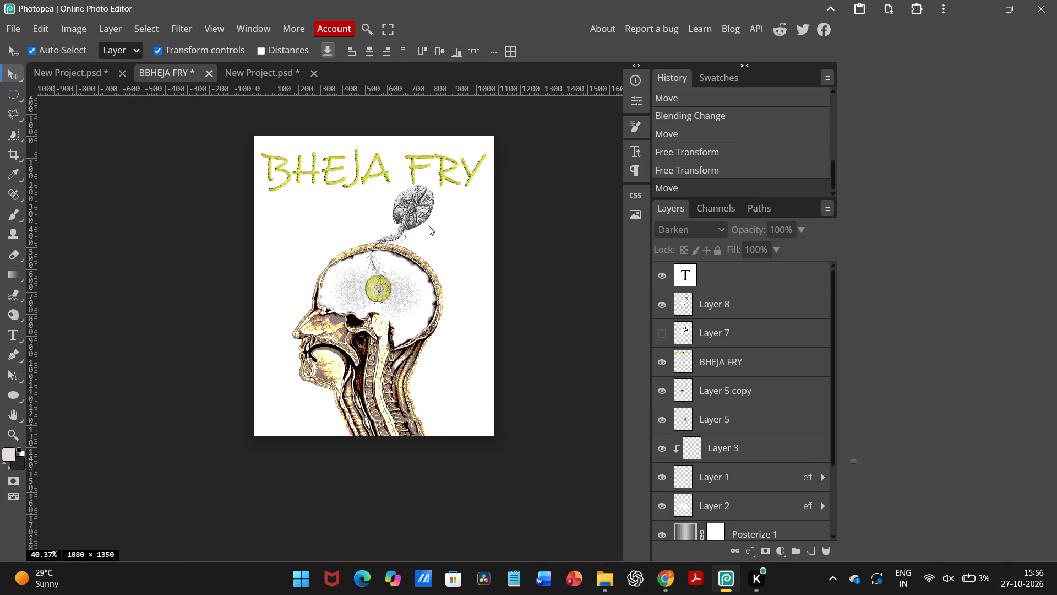
pyautogui.scroll(-1, 429, 226)
pyautogui.scroll(1, 429, 226)
pyautogui.moveTo(410, 228); pyautogui.dragTo(406, 220)
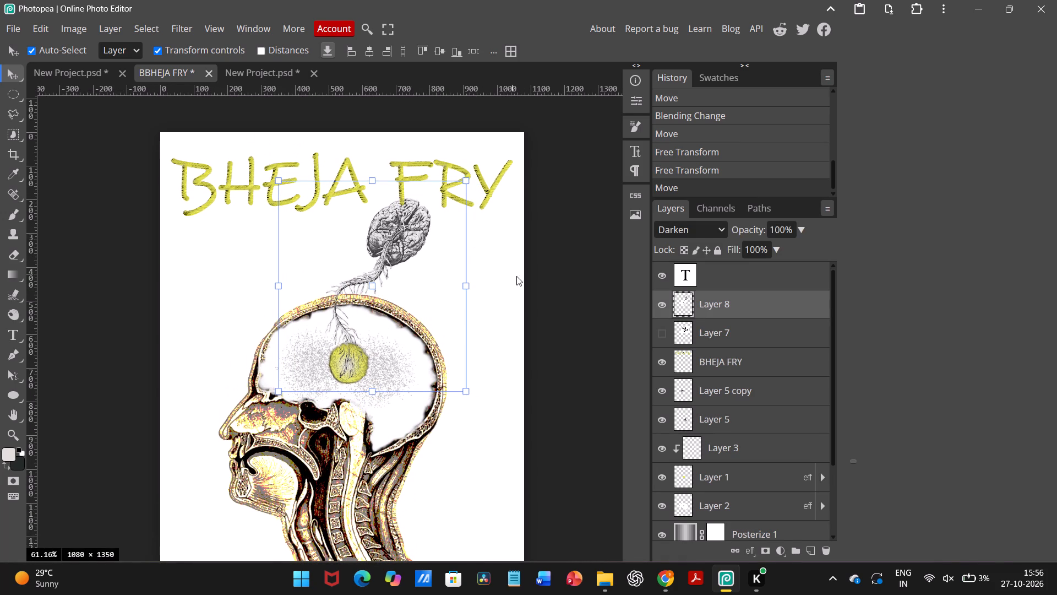
pyautogui.click(566, 285)
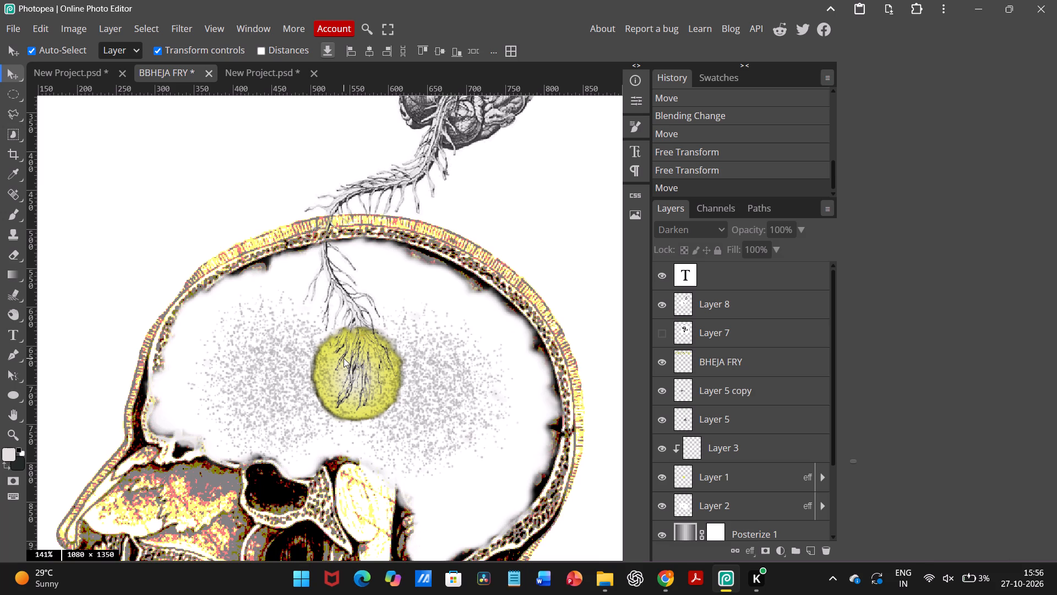
# Erase the brain layer's nerve ends where they cover the yellow circle, using a size 76 brush eraser.
pyautogui.click(365, 354)
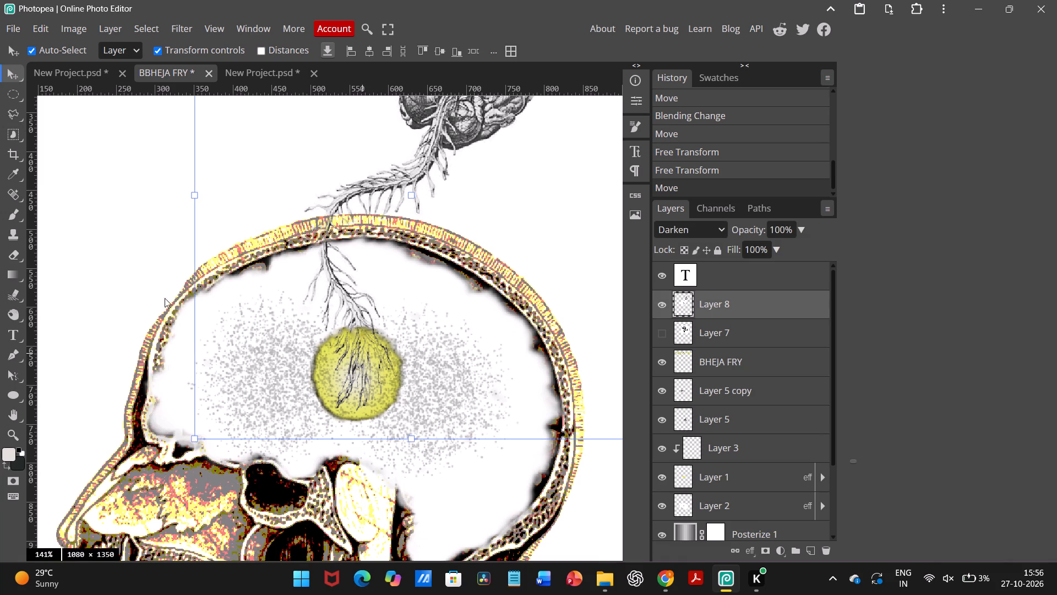
pyautogui.click(20, 261)
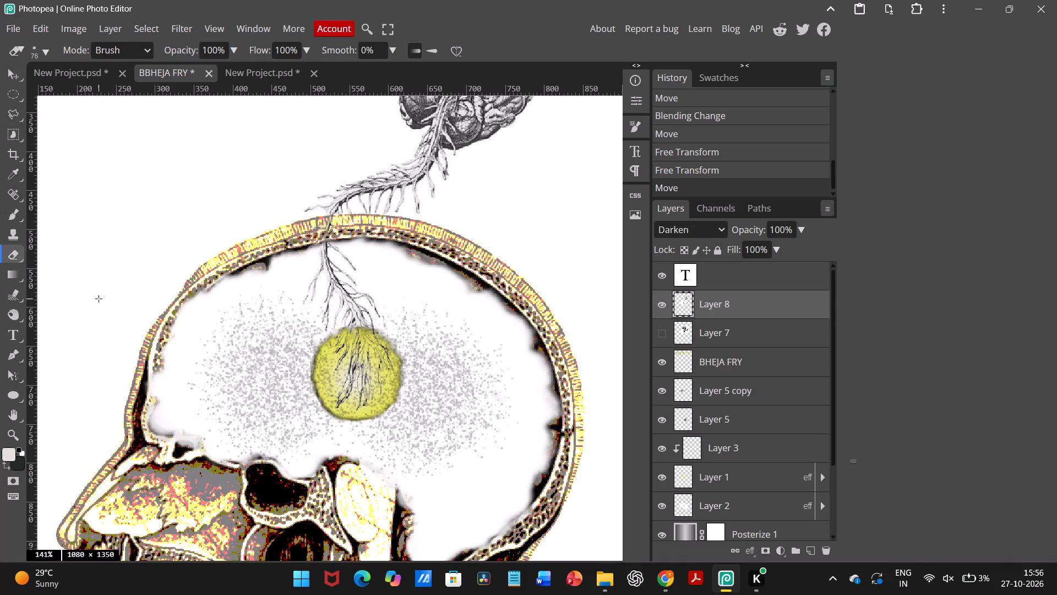
pyautogui.moveTo(350, 408); pyautogui.dragTo(367, 401)
pyautogui.moveTo(367, 401); pyautogui.dragTo(344, 352)
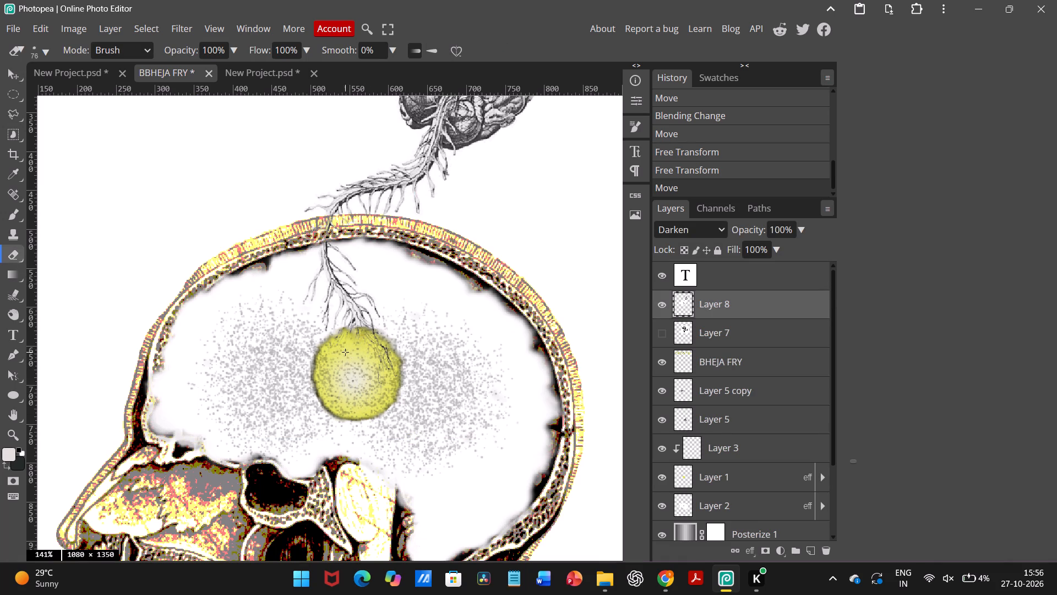
pyautogui.moveTo(344, 352); pyautogui.dragTo(346, 349)
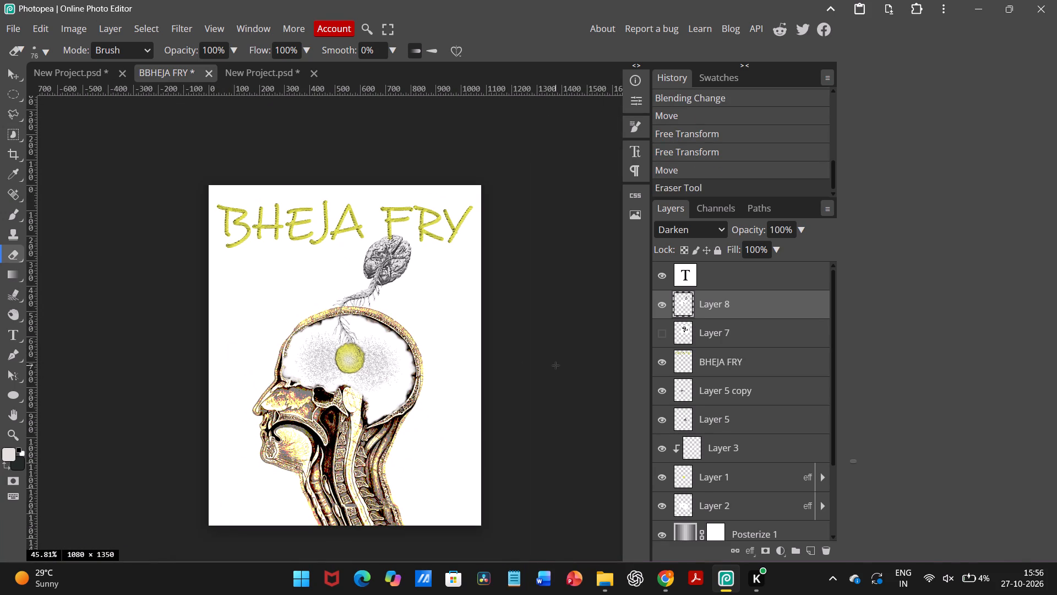
pyautogui.scroll(-1, 555, 365)
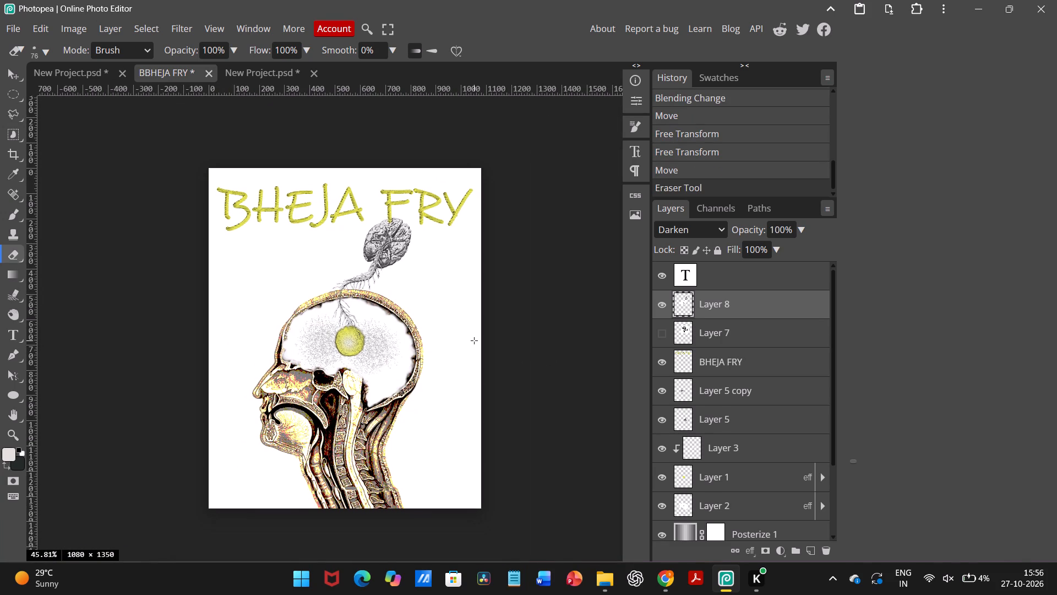
pyautogui.hscroll(1, 474, 342)
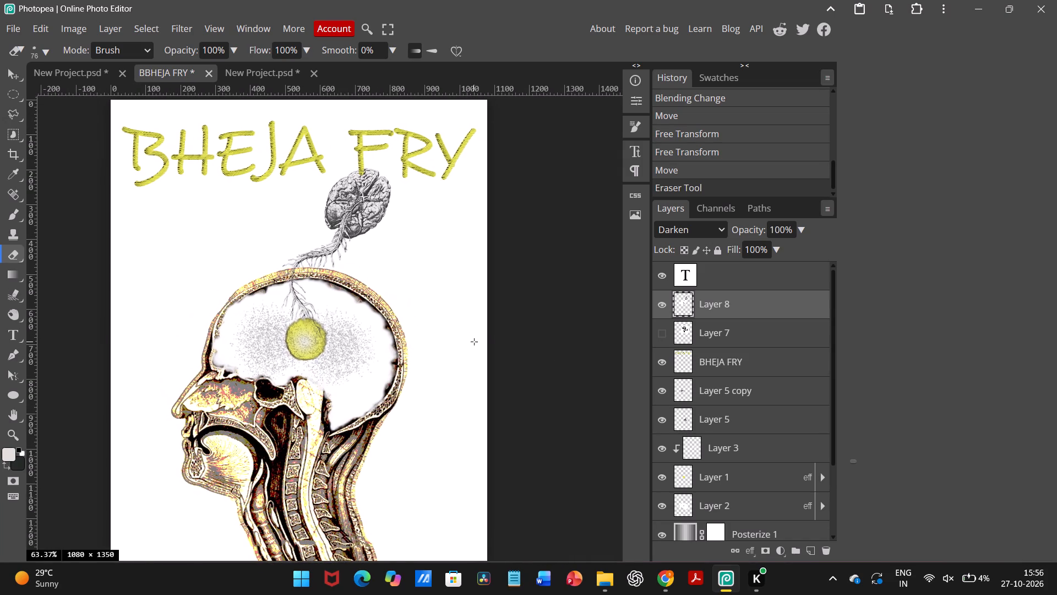
pyautogui.hscroll(1, 474, 342)
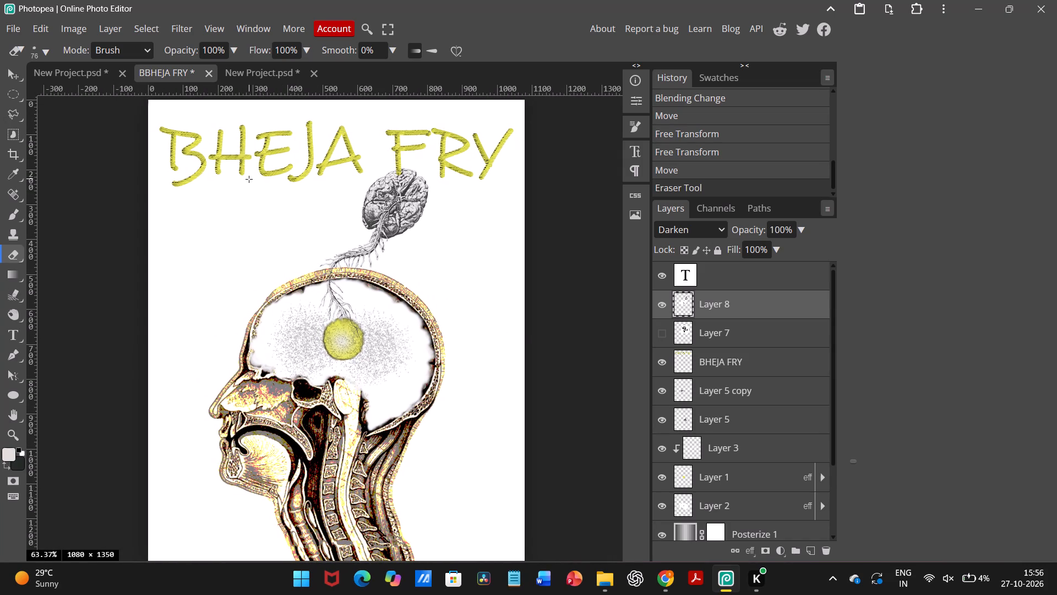
pyautogui.click(9, 72)
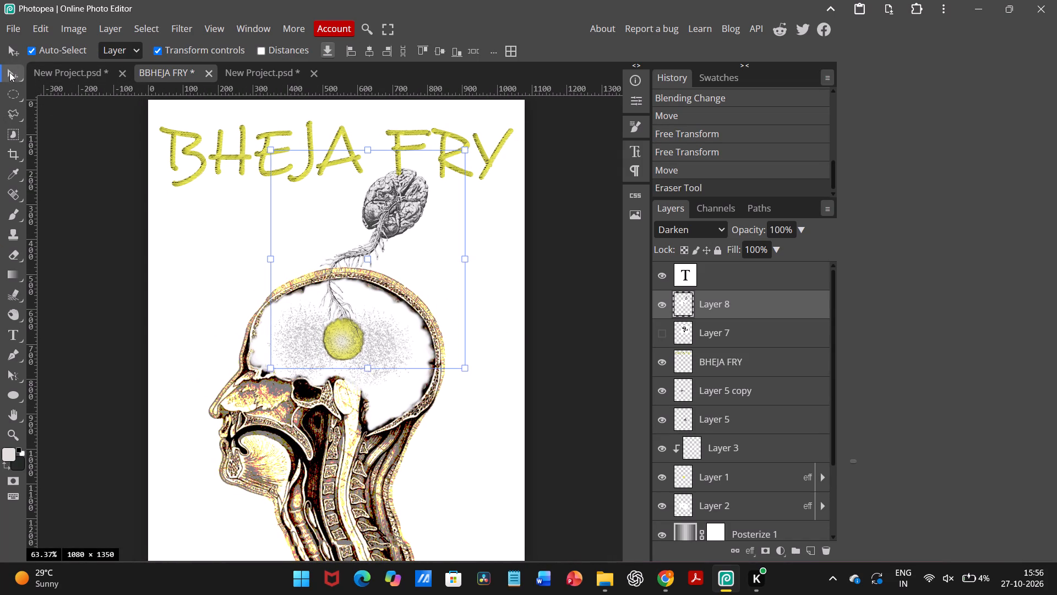
pyautogui.click(99, 226)
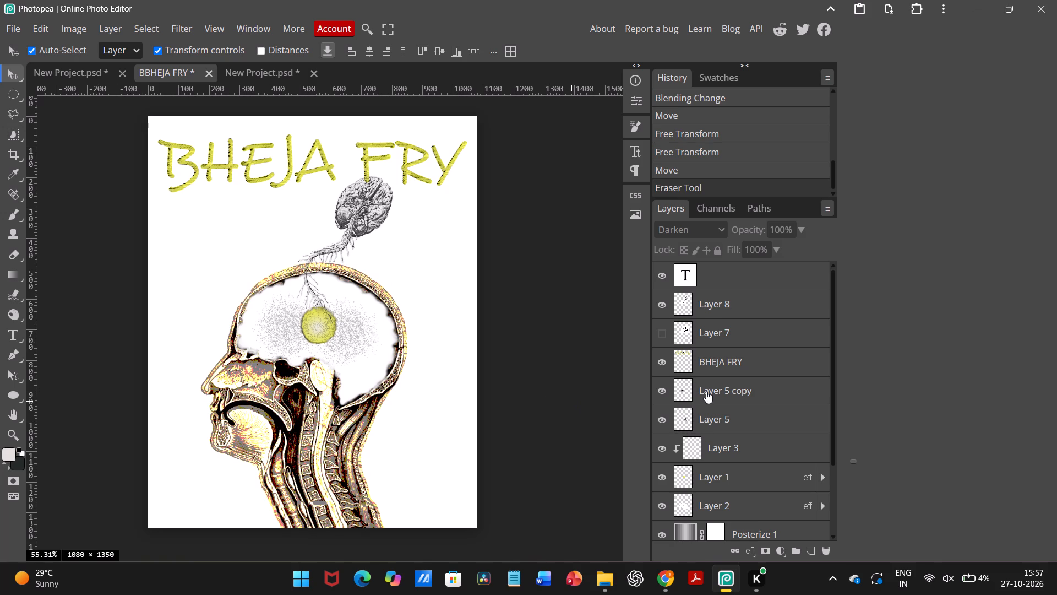
# Select the layers inside the head together: Layer 5 copy, Layer 5, Layer 3, Layer 1 and Layer 2.
pyautogui.click(658, 386)
pyautogui.click(658, 385)
pyautogui.click(698, 385)
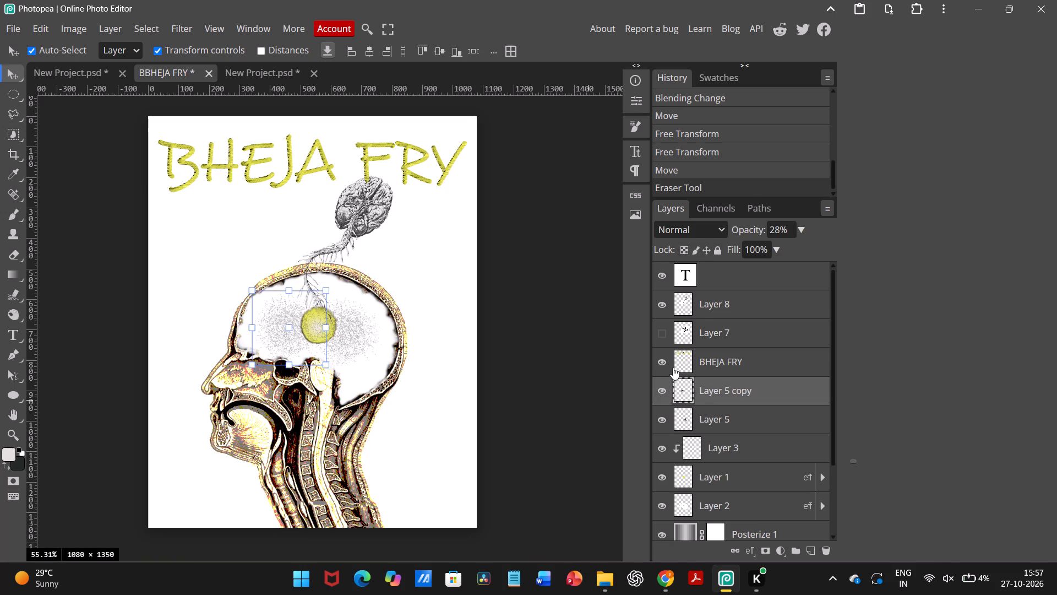
pyautogui.click(661, 365)
pyautogui.click(661, 365)
pyautogui.click(702, 394)
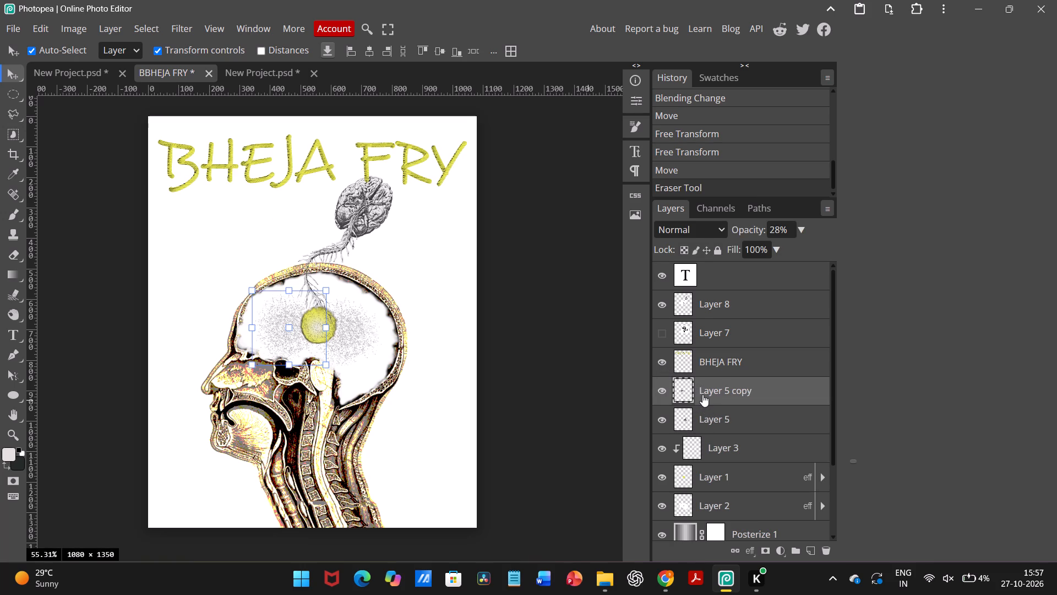
pyautogui.keyDown('shift'); pyautogui.click(702, 394); pyautogui.keyUp('shift')
pyautogui.keyDown('shift'); pyautogui.click(705, 416); pyautogui.keyUp('shift')
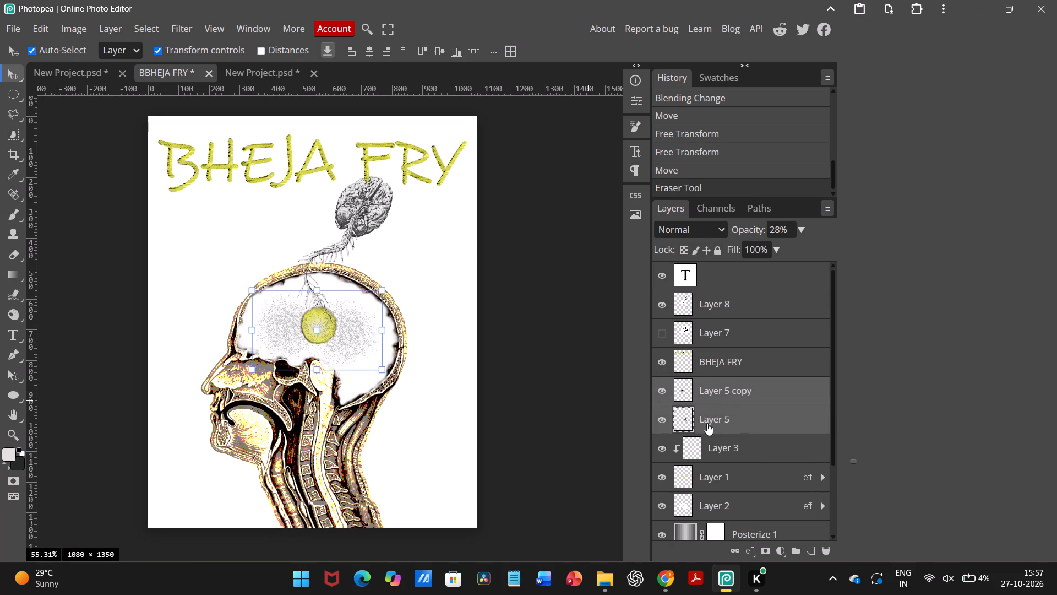
pyautogui.scroll(-1, 710, 424)
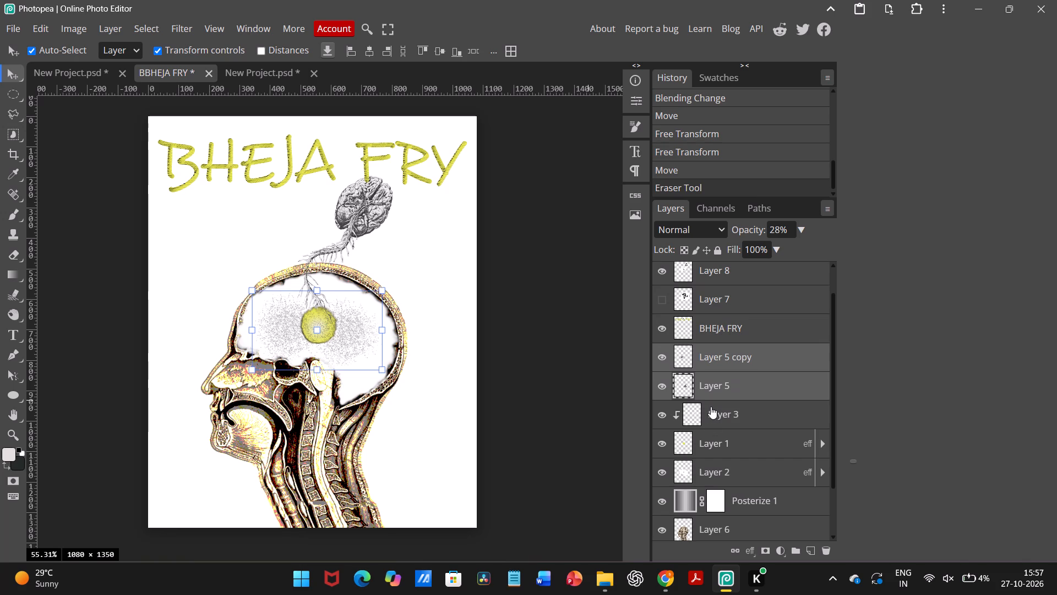
pyautogui.keyDown('shift'); pyautogui.click(711, 408); pyautogui.keyUp('shift')
pyautogui.keyDown('shift'); pyautogui.click(704, 435); pyautogui.keyUp('shift')
pyautogui.scroll(-1, 704, 435)
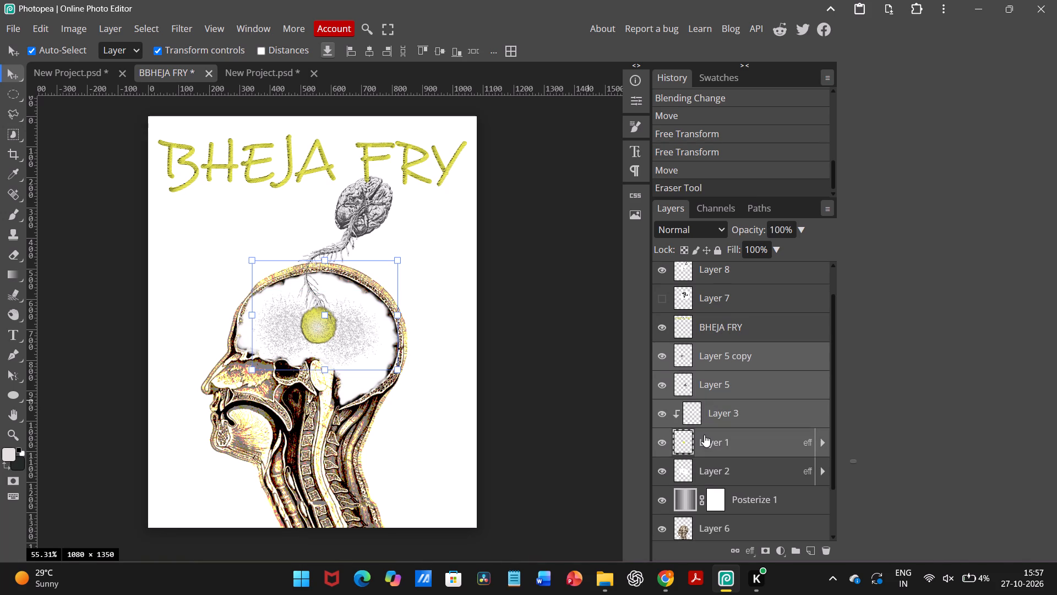
pyautogui.scroll(-1, 704, 435)
pyautogui.keyDown('shift'); pyautogui.click(704, 435); pyautogui.keyUp('shift')
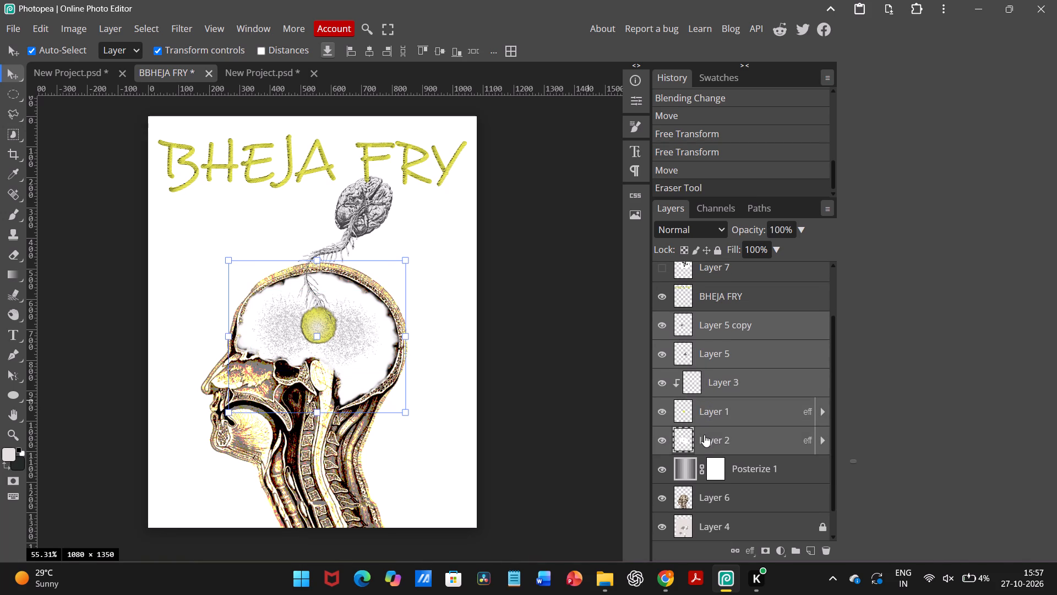
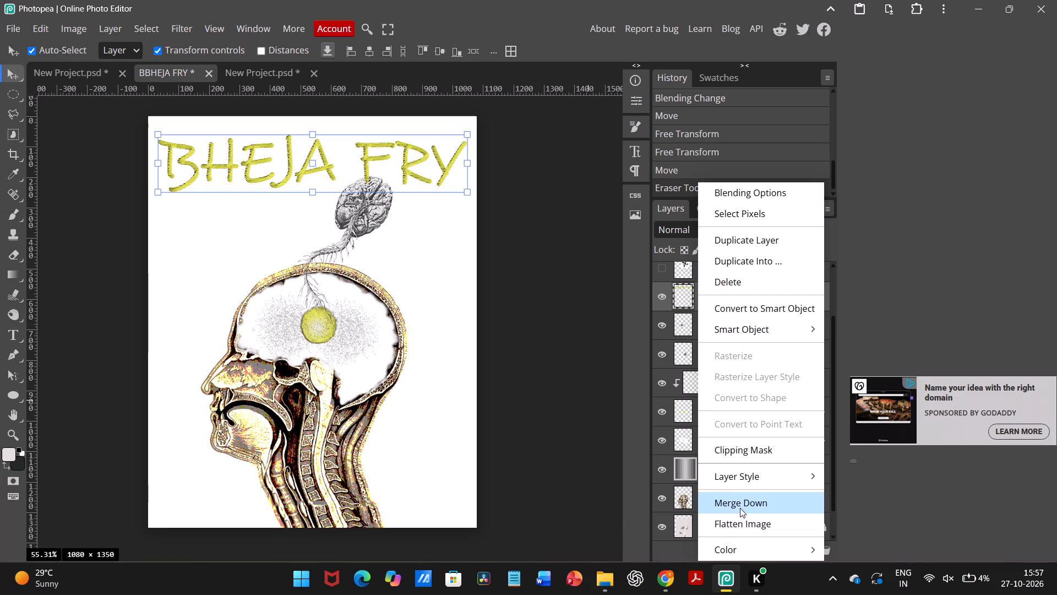
# Merge Layer 5 copy, Layer 5, Layer 3, Layer 1 and Layer 2 into a single layer.
pyautogui.click(585, 408)
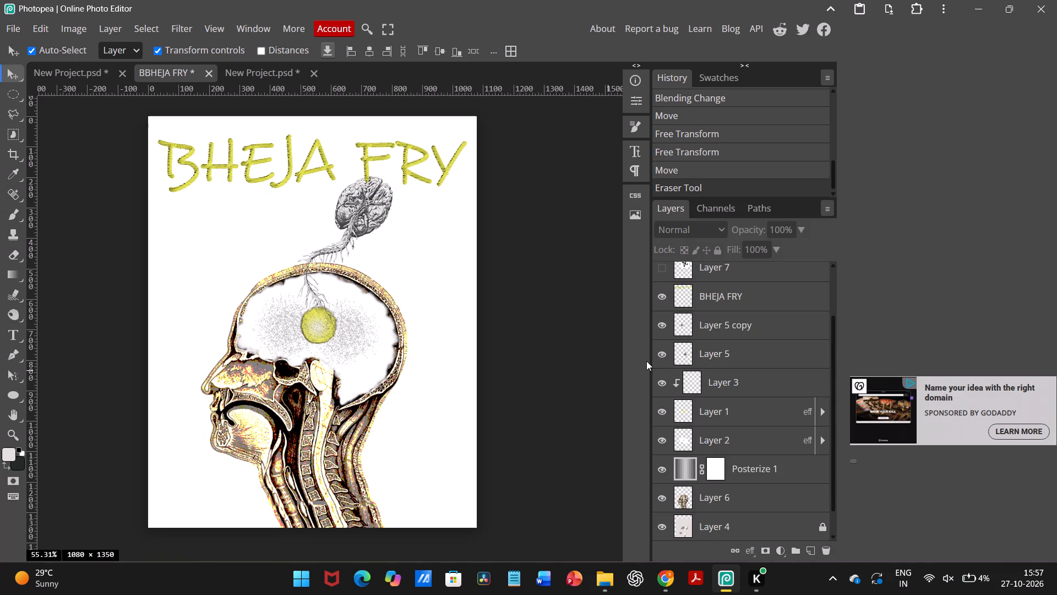
pyautogui.click(707, 321)
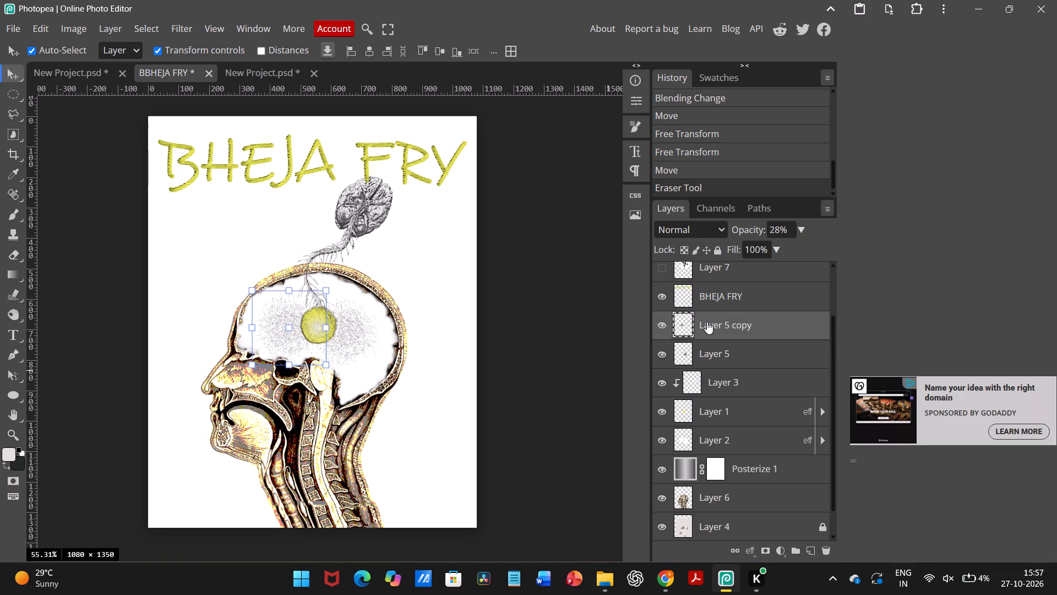
pyautogui.keyDown('shift'); pyautogui.click(707, 322); pyautogui.keyUp('shift')
pyautogui.keyDown('shift'); pyautogui.click(705, 348); pyautogui.keyUp('shift')
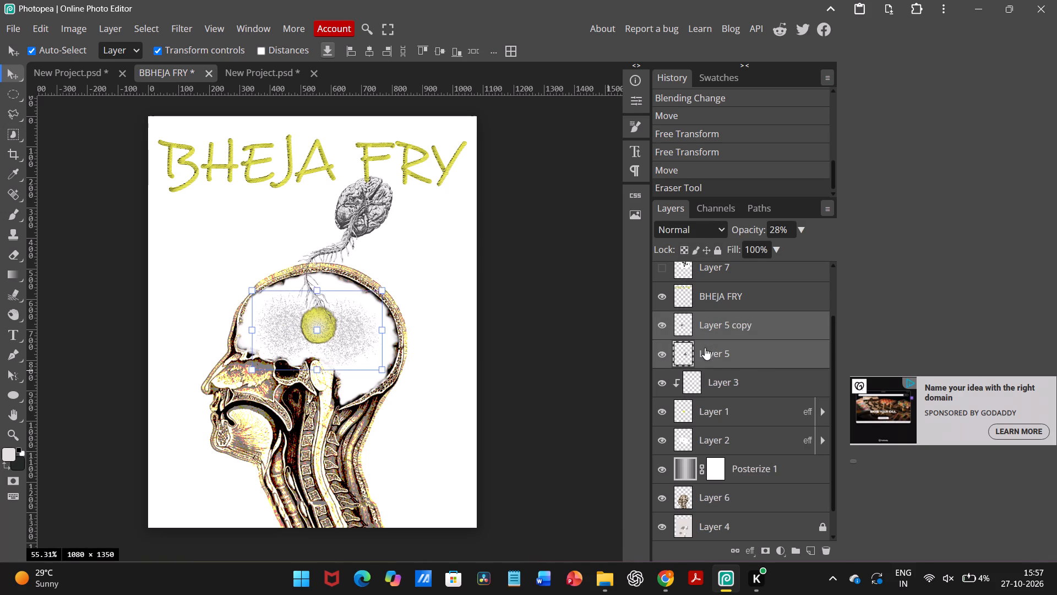
pyautogui.keyDown('shift'); pyautogui.click(713, 366); pyautogui.keyUp('shift')
pyautogui.keyDown('shift'); pyautogui.click(713, 376); pyautogui.keyUp('shift')
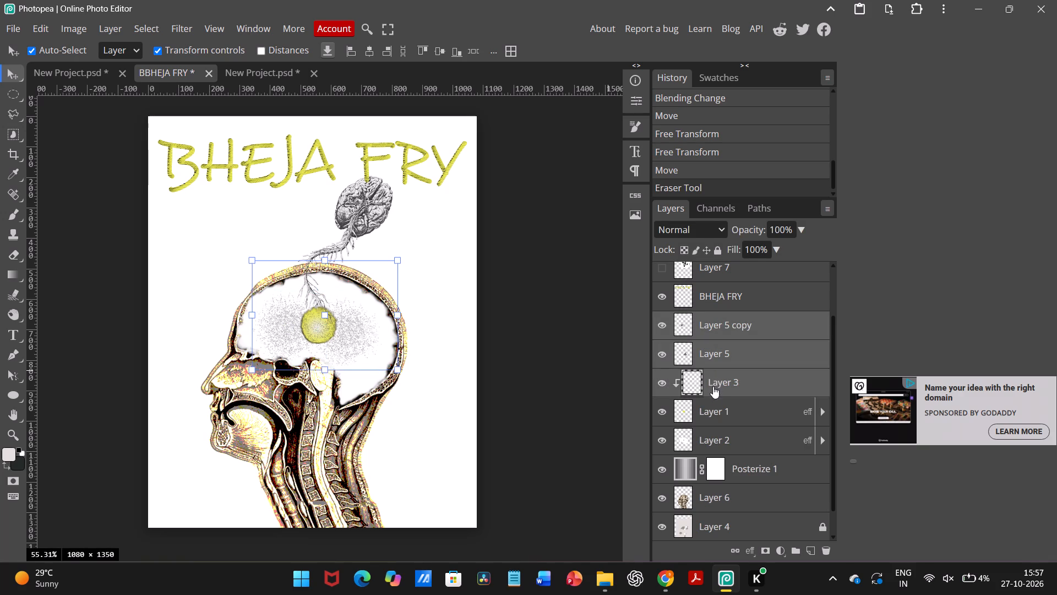
pyautogui.keyDown('shift'); pyautogui.click(712, 401); pyautogui.keyUp('shift')
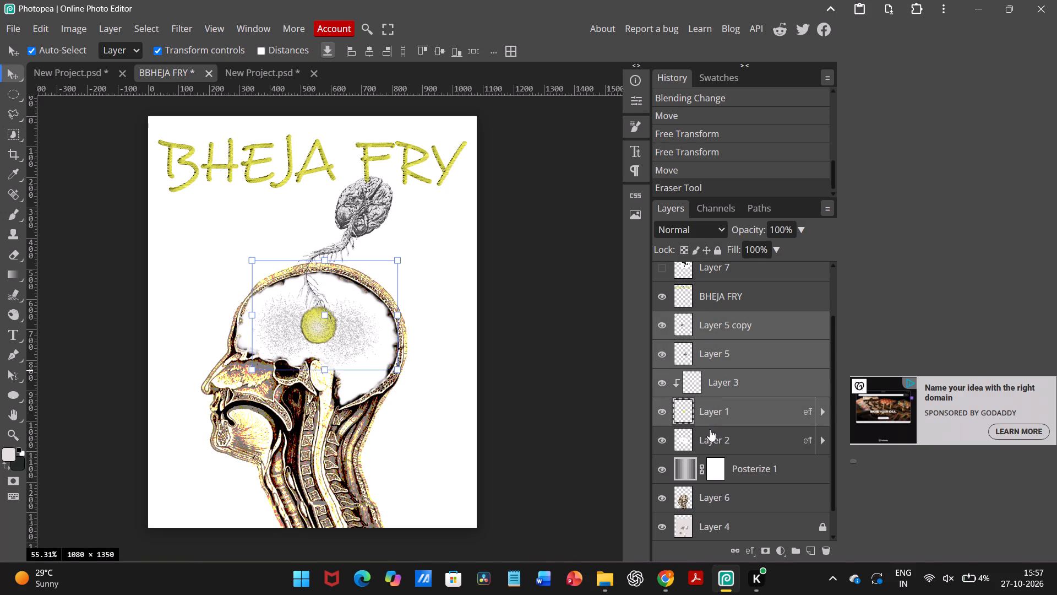
pyautogui.keyDown('shift'); pyautogui.click(710, 430); pyautogui.keyUp('shift')
pyautogui.rightClick(710, 430)
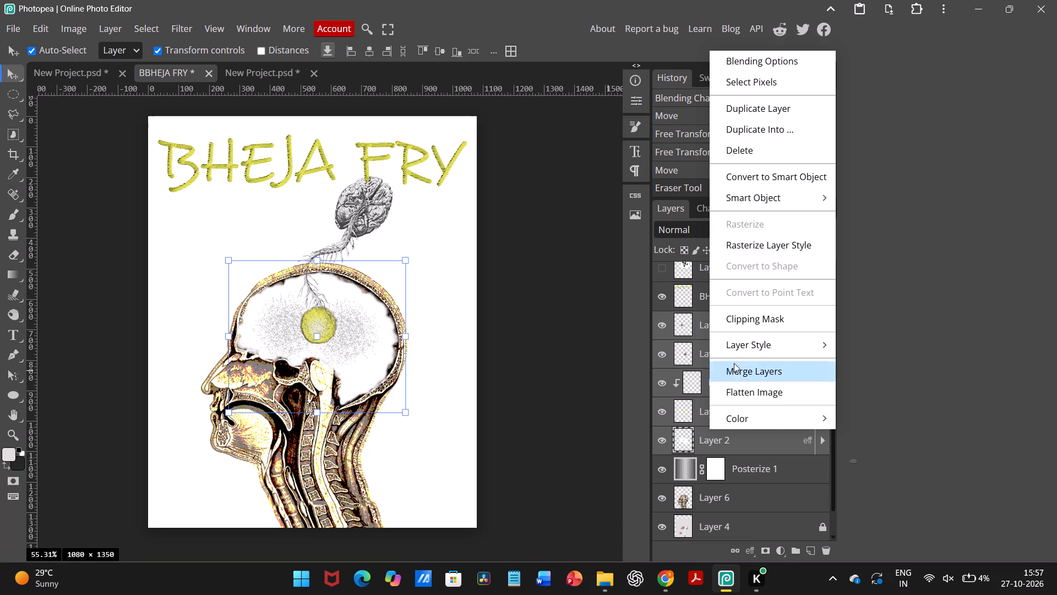
pyautogui.click(737, 366)
pyautogui.click(595, 339)
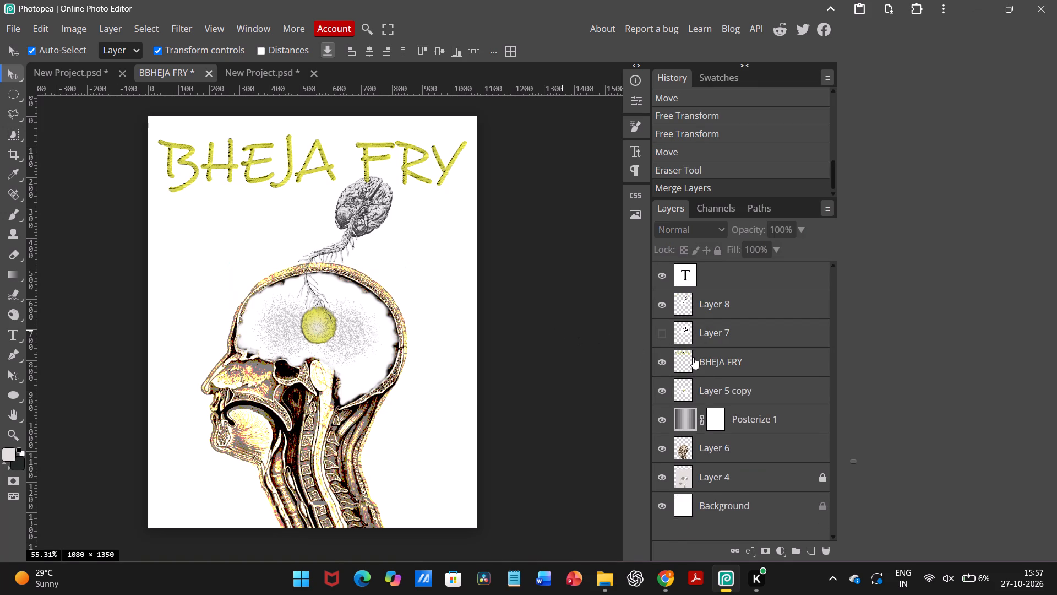
# Hide and show the merged Layer 5 copy to check what it covers inside the head.
pyautogui.click(702, 385)
pyautogui.click(663, 387)
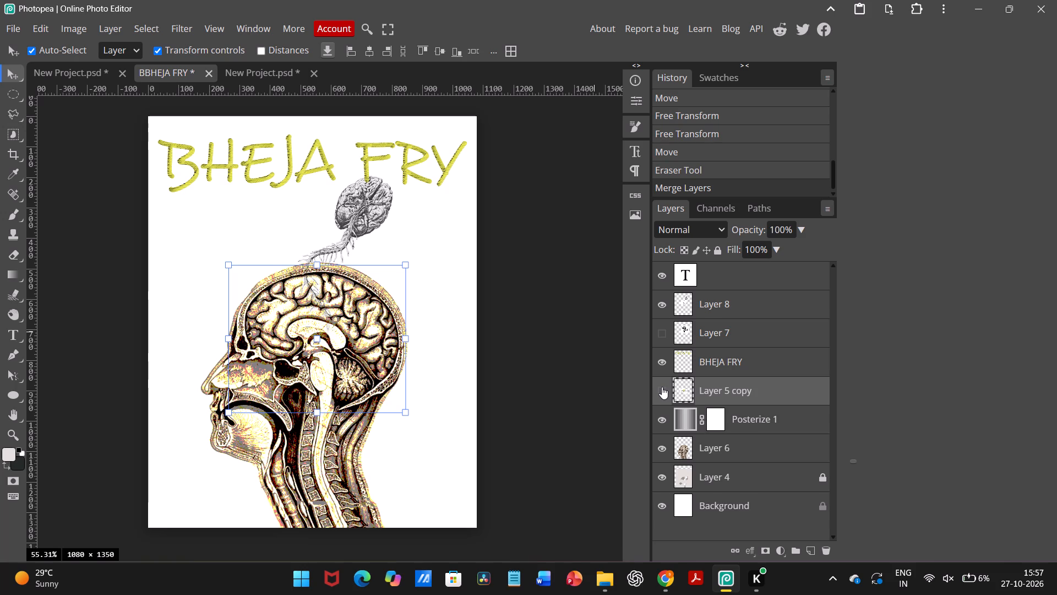
pyautogui.click(662, 387)
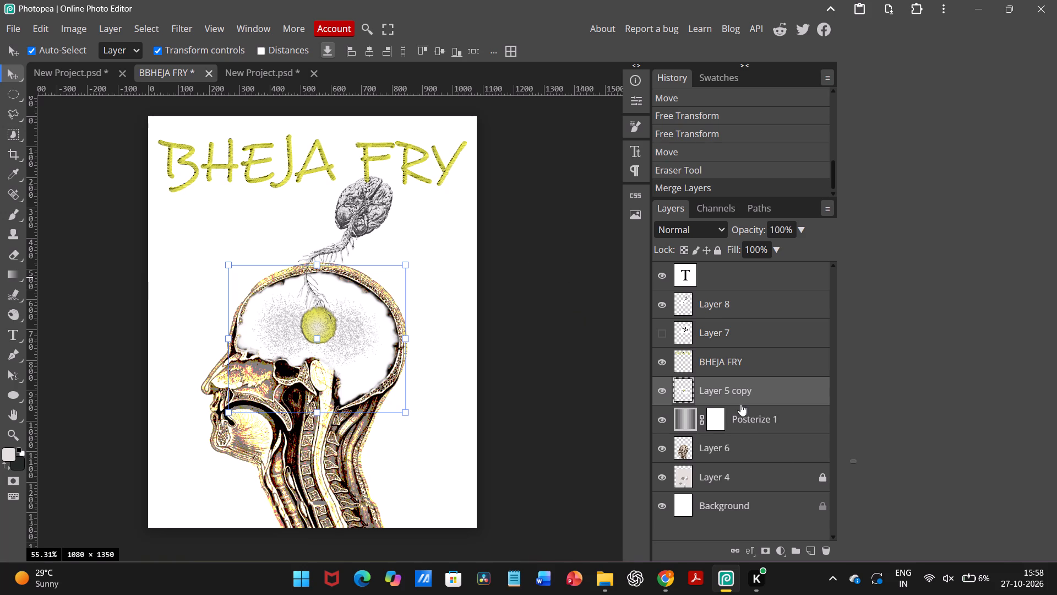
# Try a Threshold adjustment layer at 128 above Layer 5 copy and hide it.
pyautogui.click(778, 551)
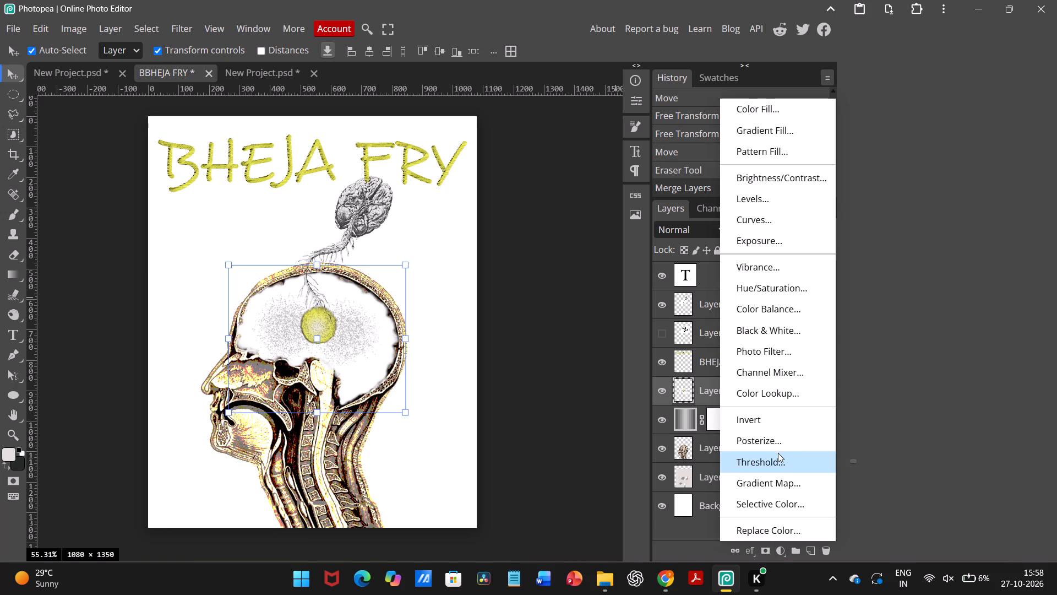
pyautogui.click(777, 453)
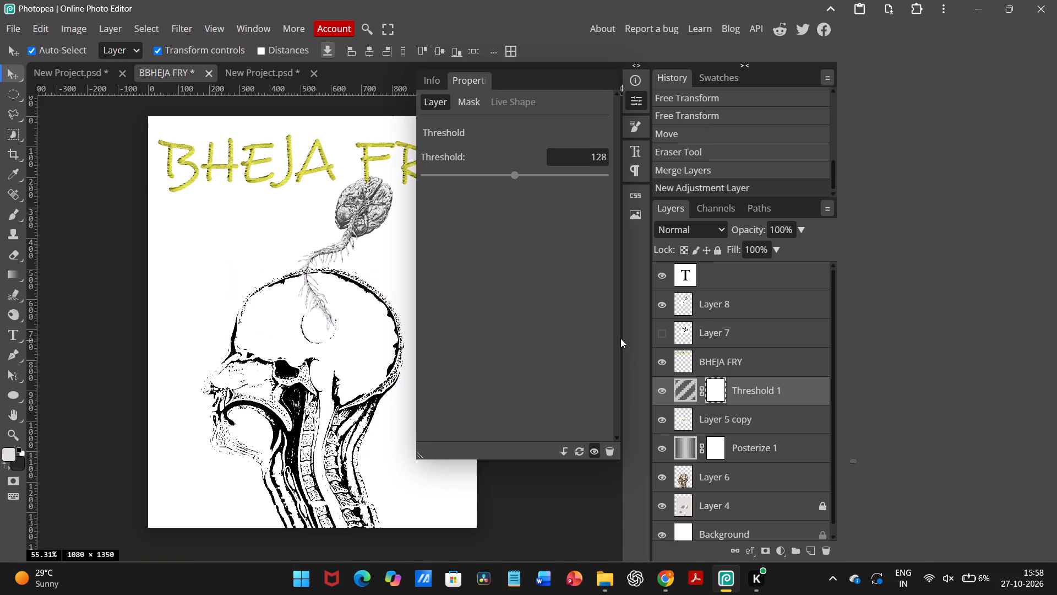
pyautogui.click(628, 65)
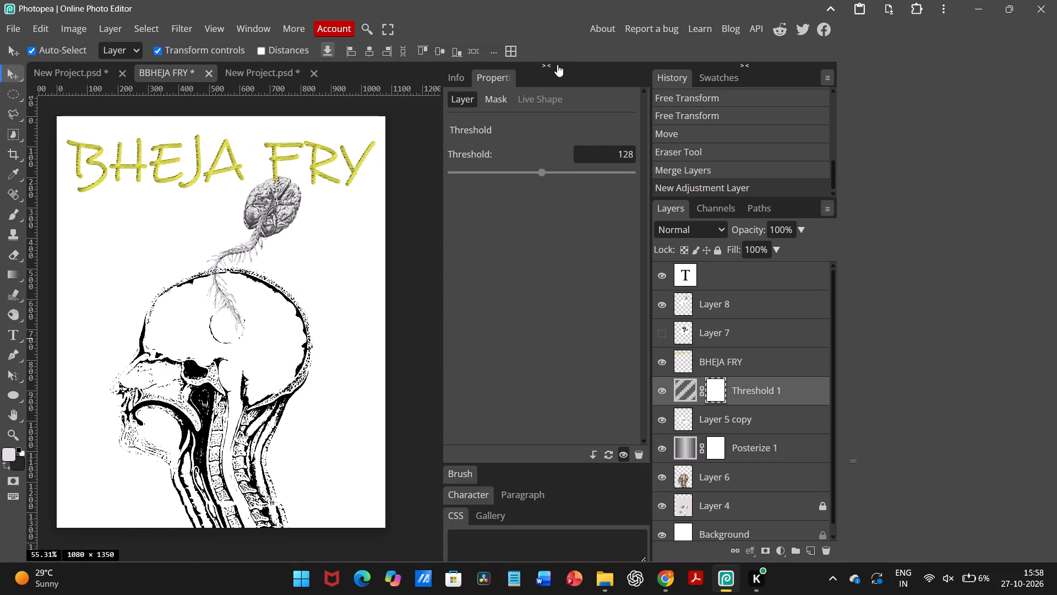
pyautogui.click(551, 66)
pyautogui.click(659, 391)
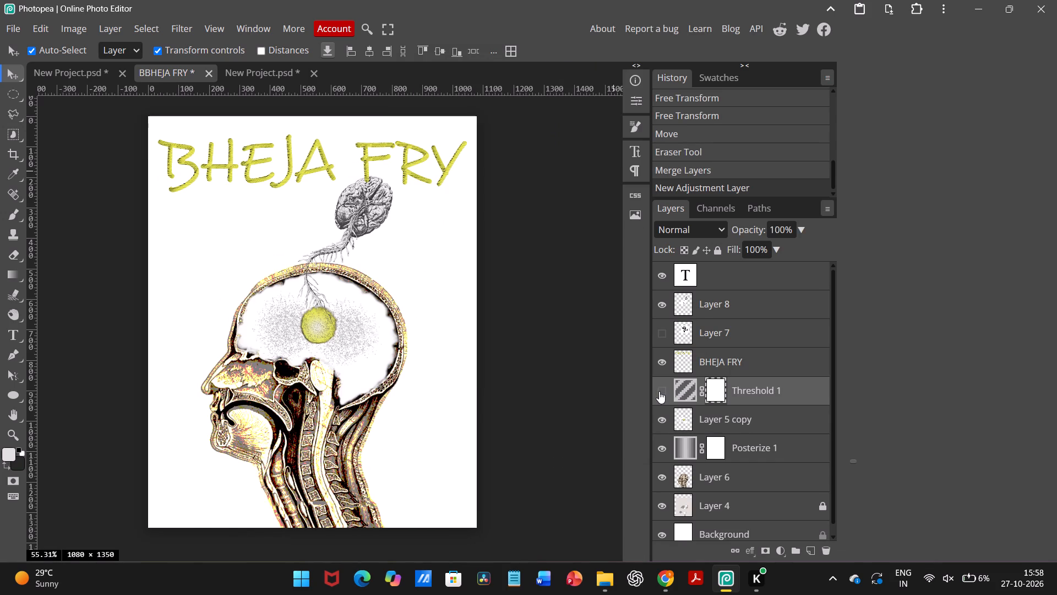
# Add a Posterize adjustment layer with 3 levels directly above Layer 5 copy.
pyautogui.click(728, 425)
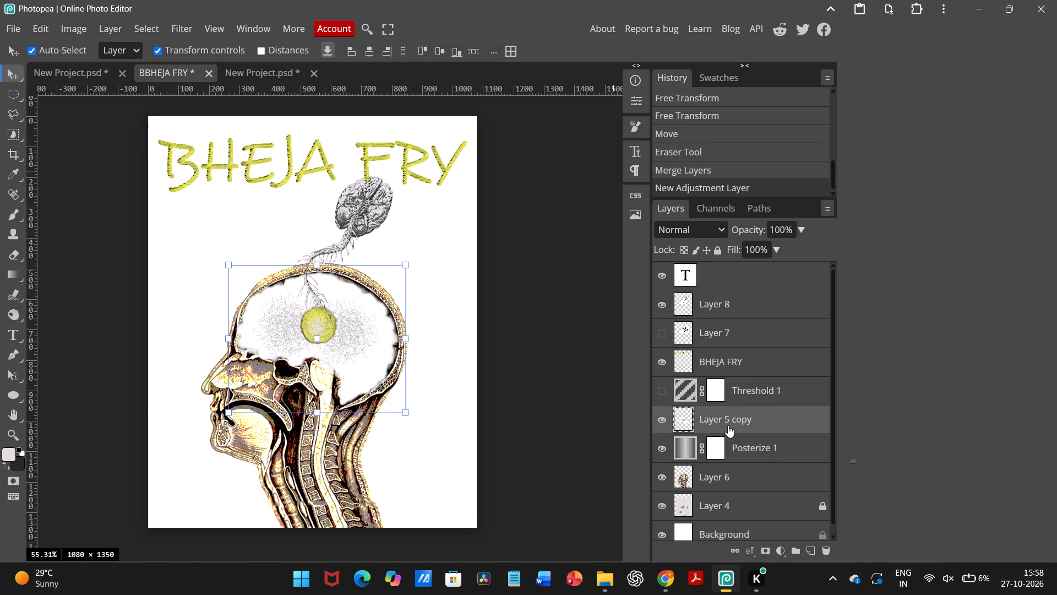
pyautogui.click(783, 549)
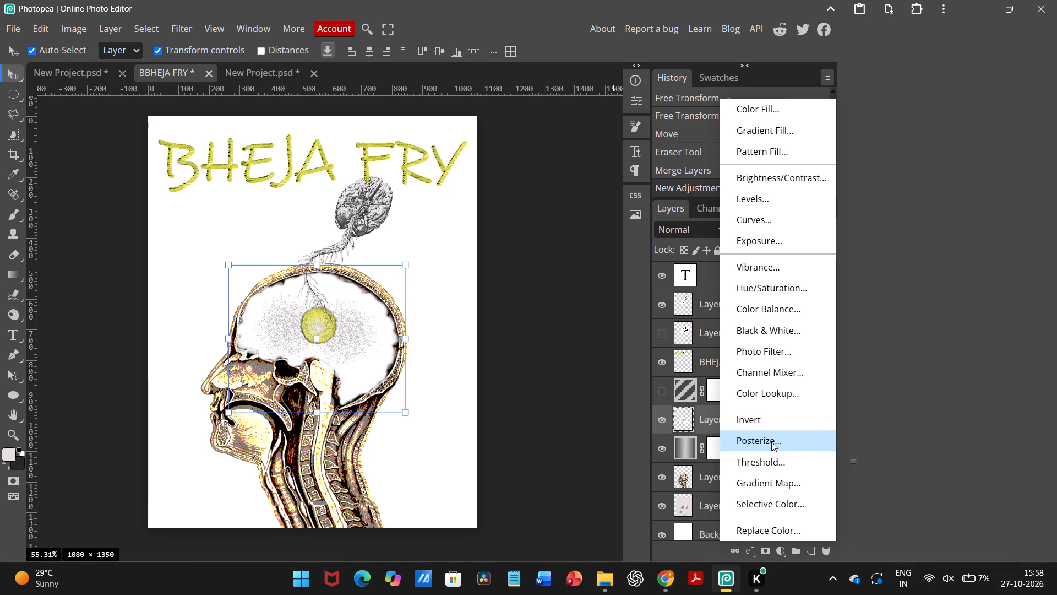
pyautogui.click(771, 442)
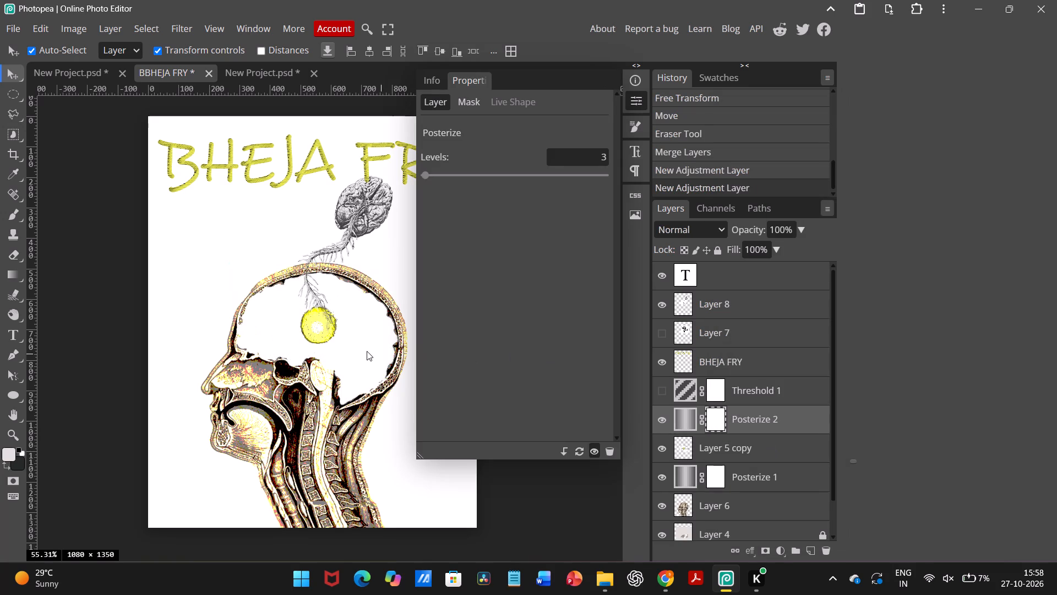
pyautogui.hscroll(-1, 367, 351)
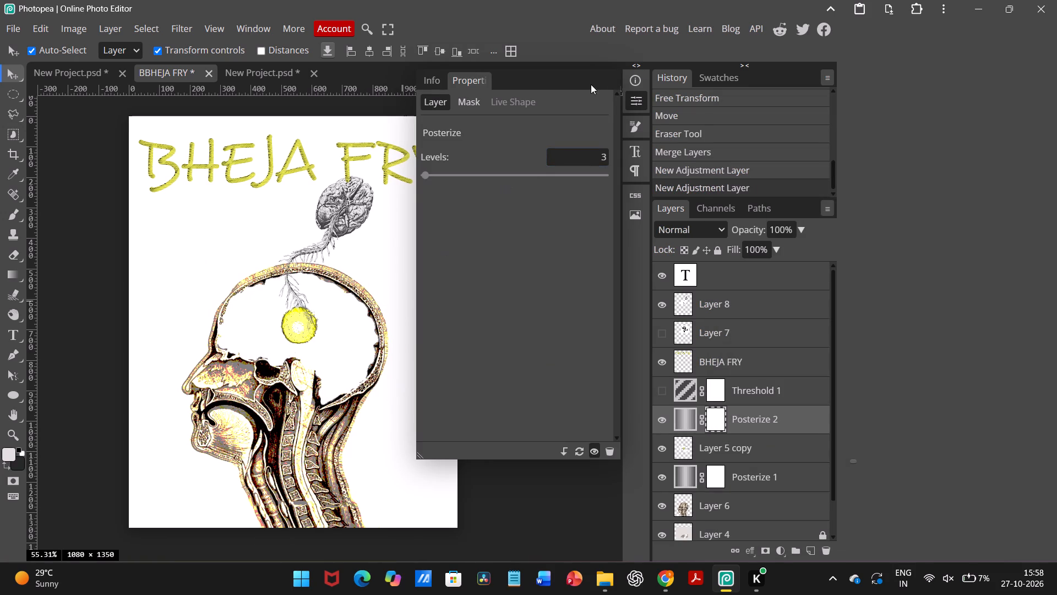
pyautogui.click(643, 64)
pyautogui.click(546, 67)
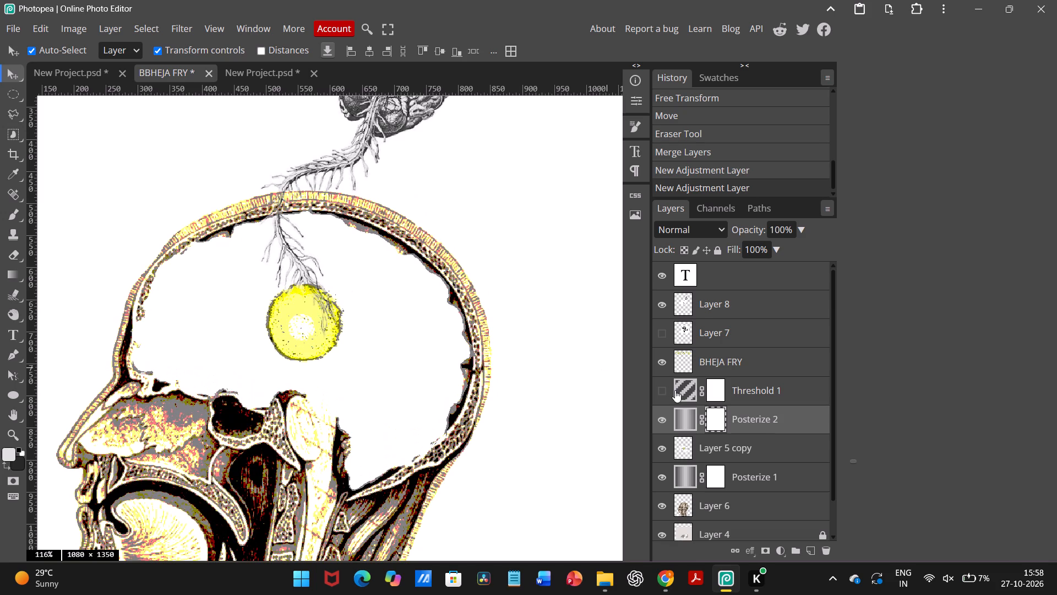
# Preview the black swirls of Layer 7 over the head and hide them again.
pyautogui.click(665, 335)
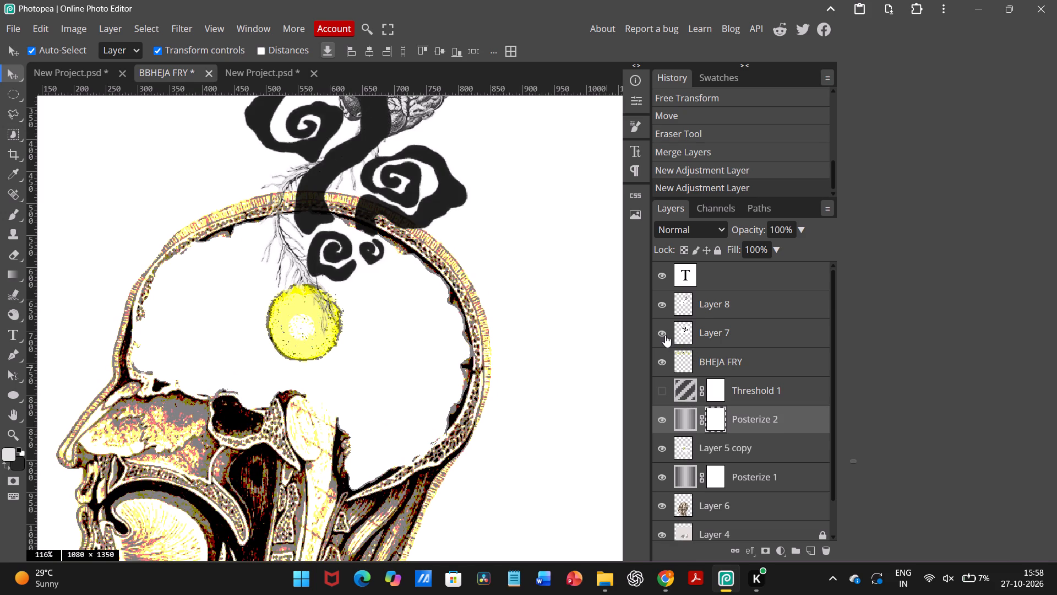
pyautogui.click(665, 335)
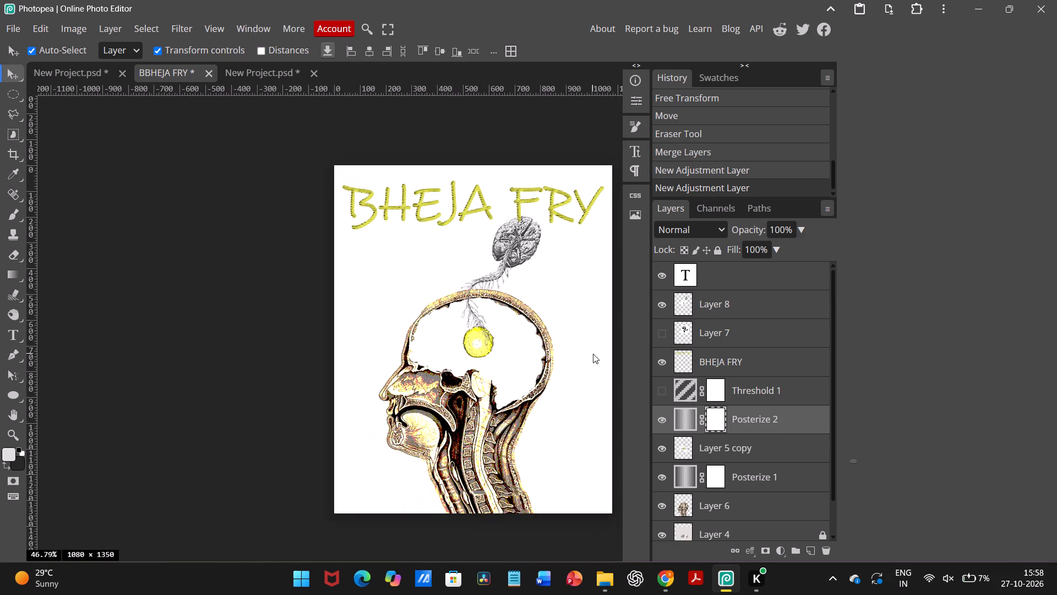
pyautogui.hscroll(-1, 593, 354)
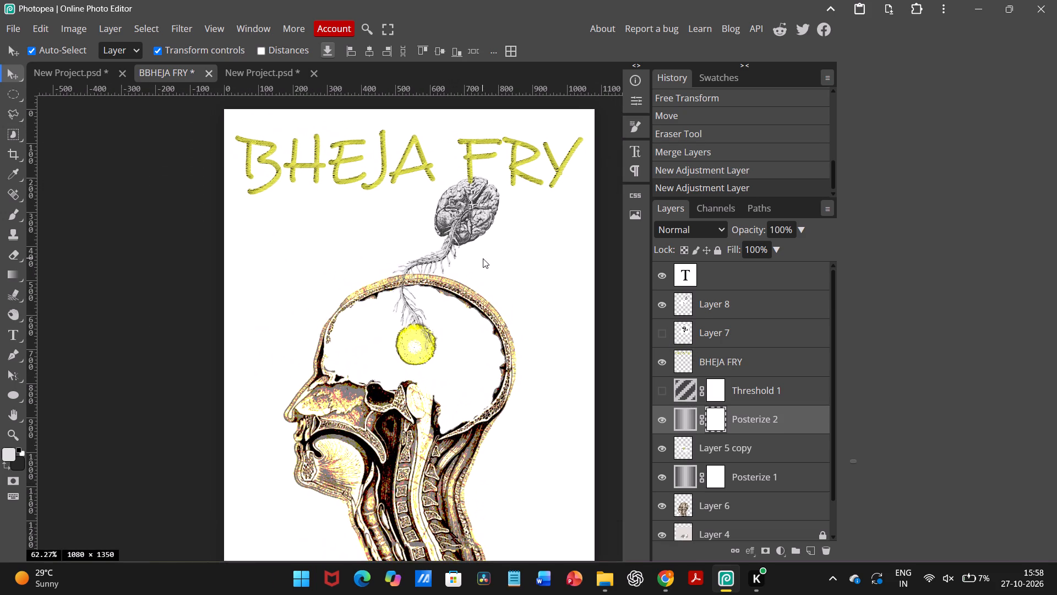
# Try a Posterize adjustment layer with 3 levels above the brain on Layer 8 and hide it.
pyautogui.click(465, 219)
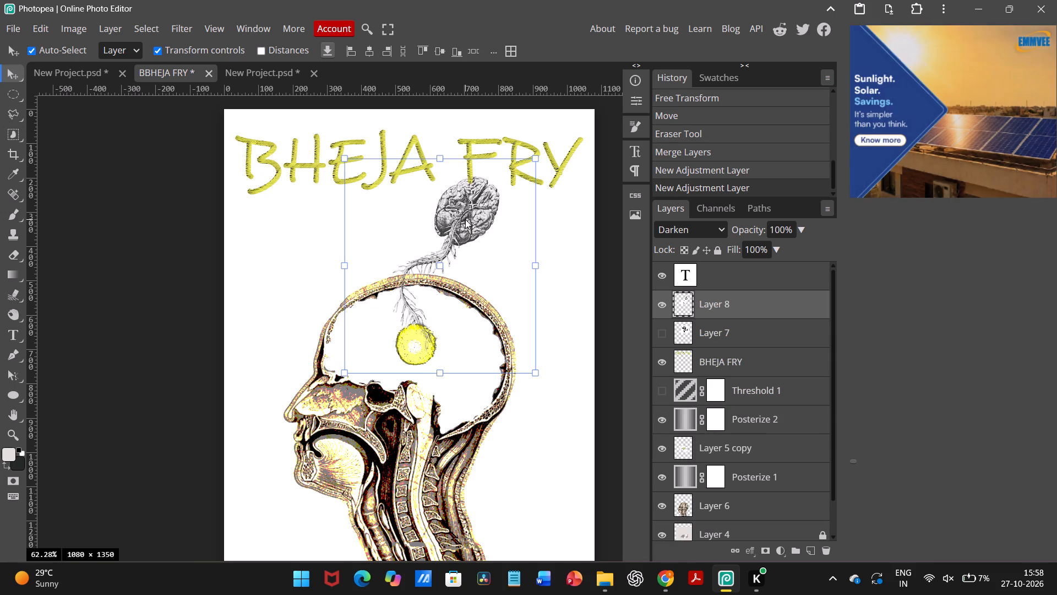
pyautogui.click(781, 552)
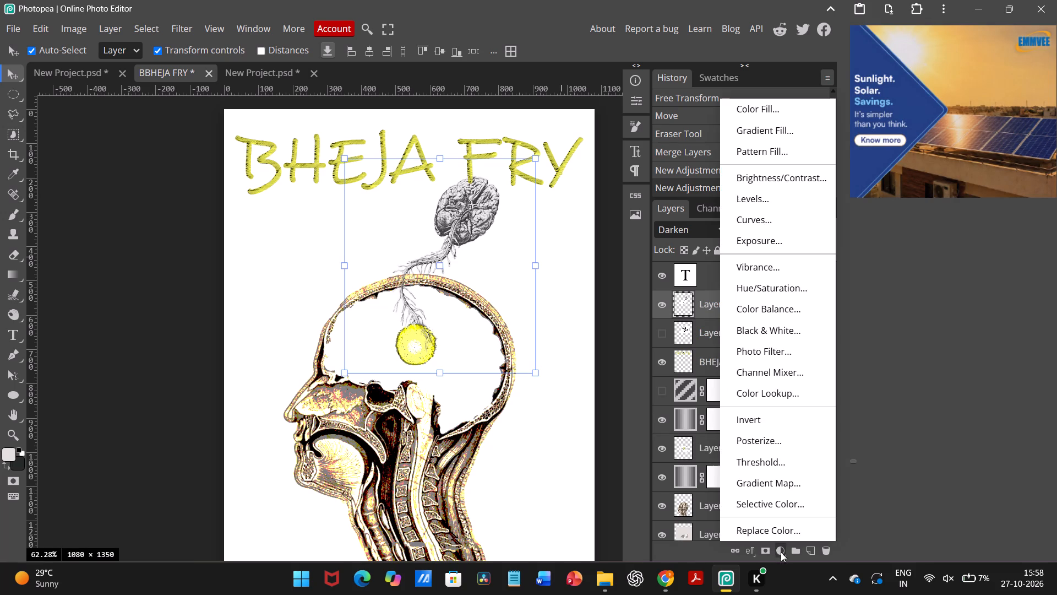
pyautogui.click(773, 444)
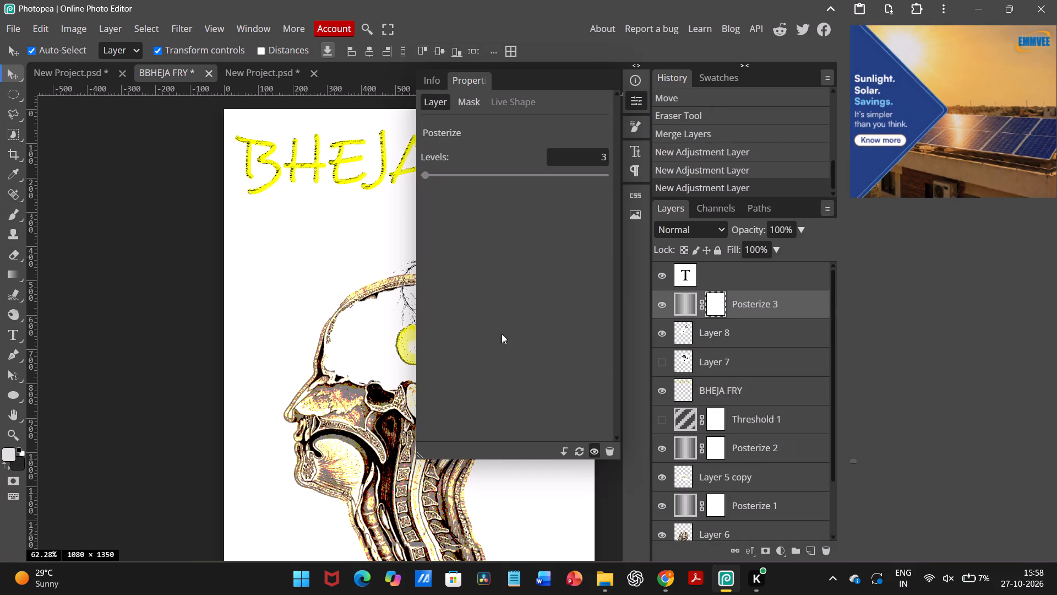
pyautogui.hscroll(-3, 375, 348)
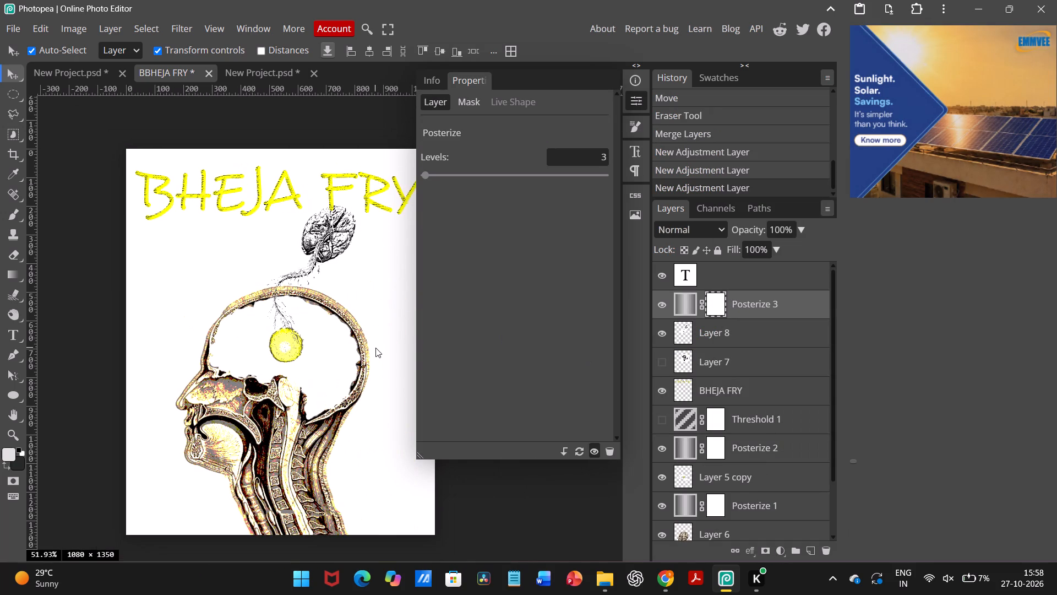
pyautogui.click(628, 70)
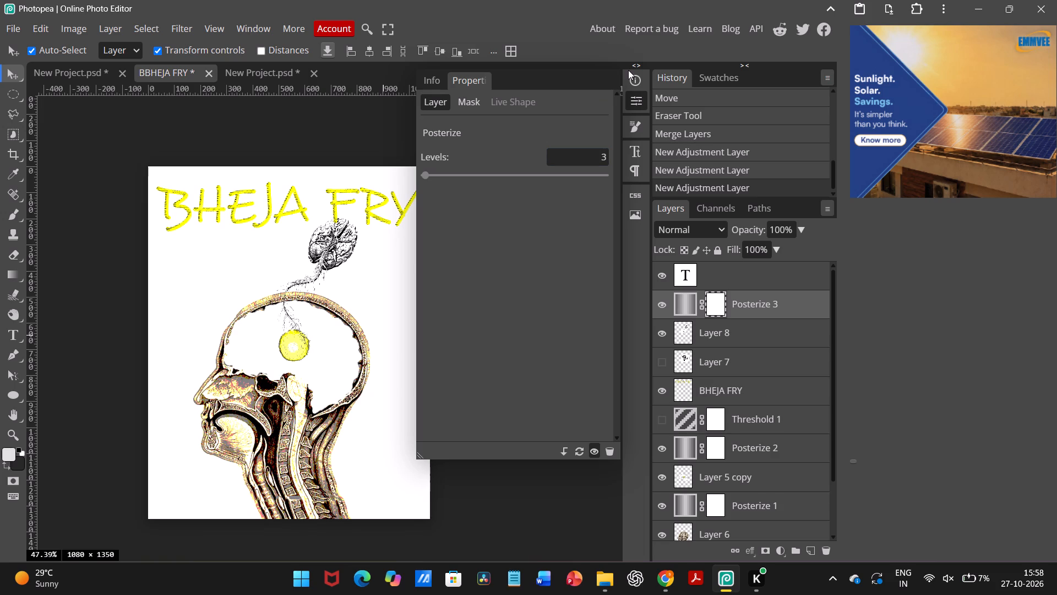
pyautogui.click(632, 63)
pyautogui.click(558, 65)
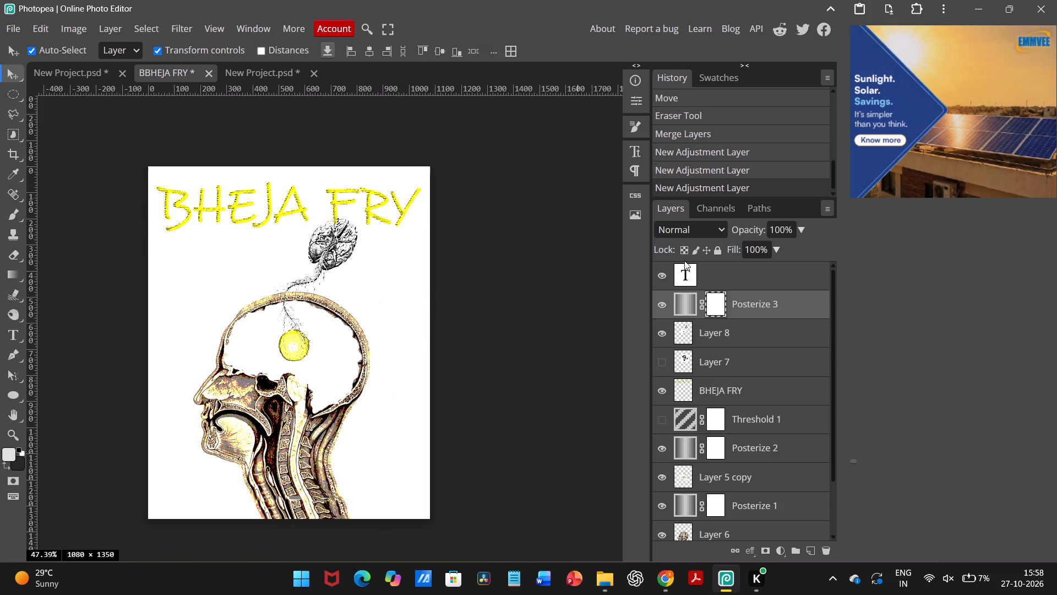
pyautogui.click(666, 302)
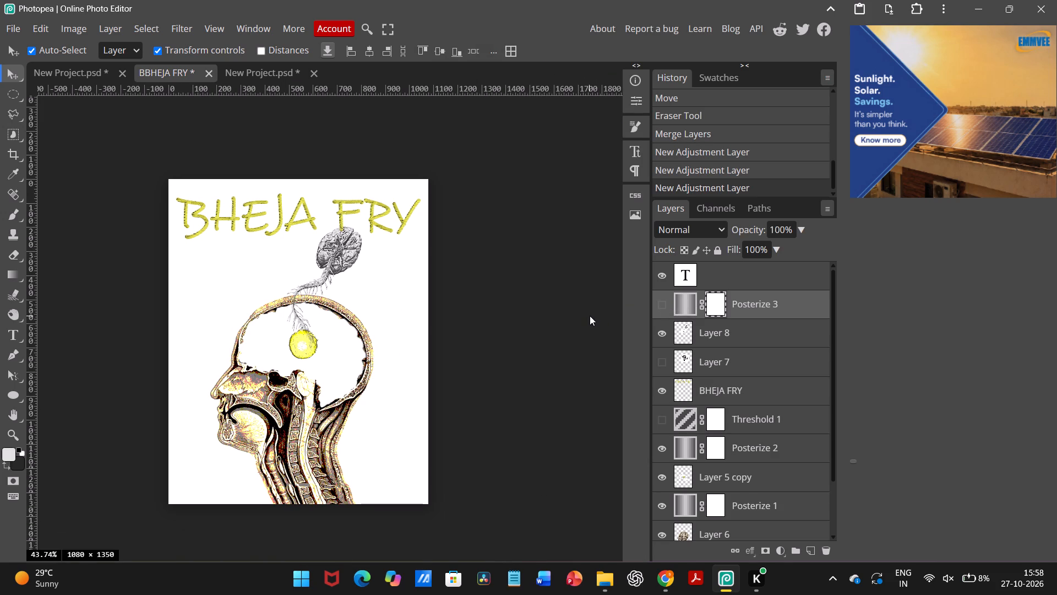
# Nudge the brain on Layer 8 slightly left so its nerves run into the yellow circle.
pyautogui.hscroll(1, 379, 370)
pyautogui.scroll(2, 379, 370)
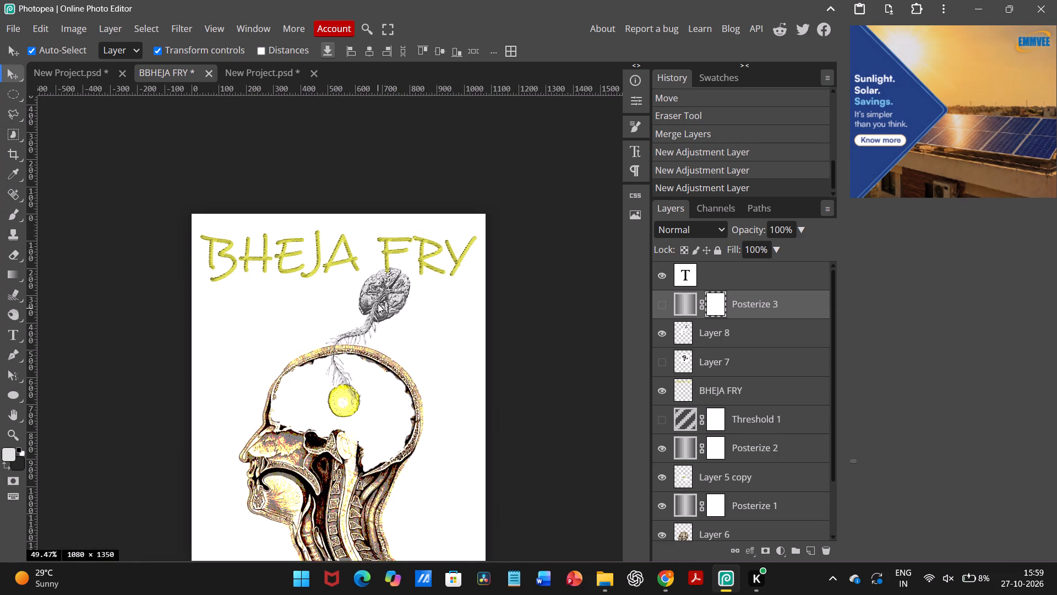
pyautogui.moveTo(378, 297); pyautogui.dragTo(372, 307)
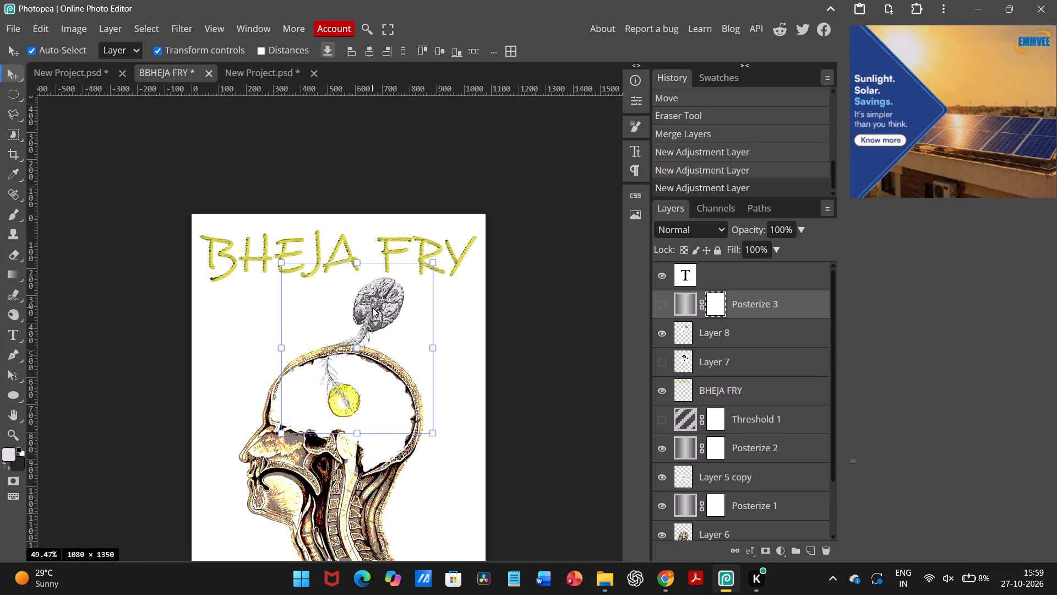
pyautogui.moveTo(372, 307); pyautogui.dragTo(373, 298)
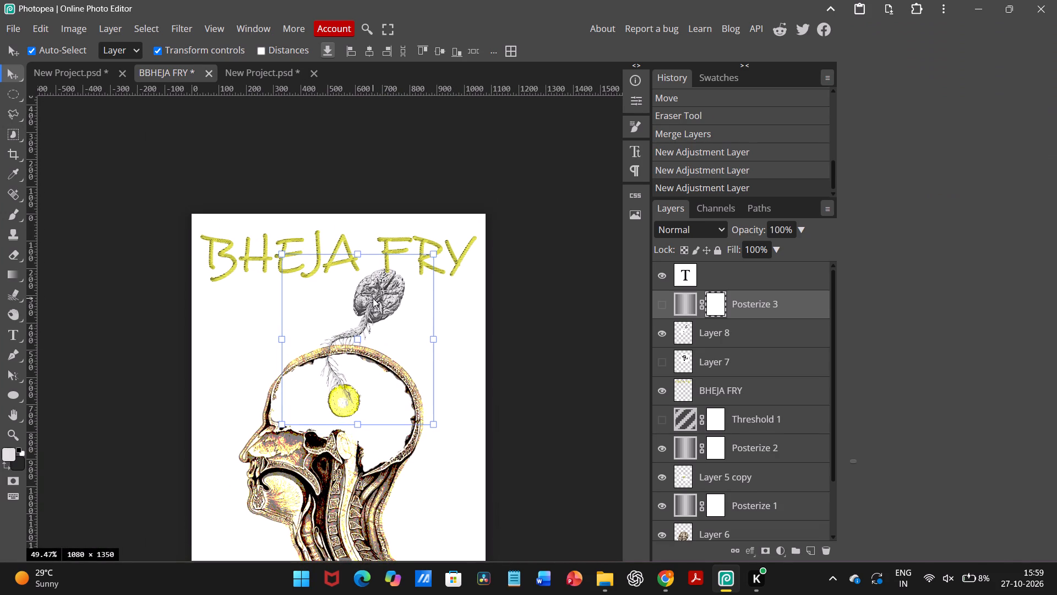
pyautogui.click(566, 372)
# Move the BHEJA FRY title slightly up, closer to the poster's top edge.
pyautogui.scroll(-1, 566, 372)
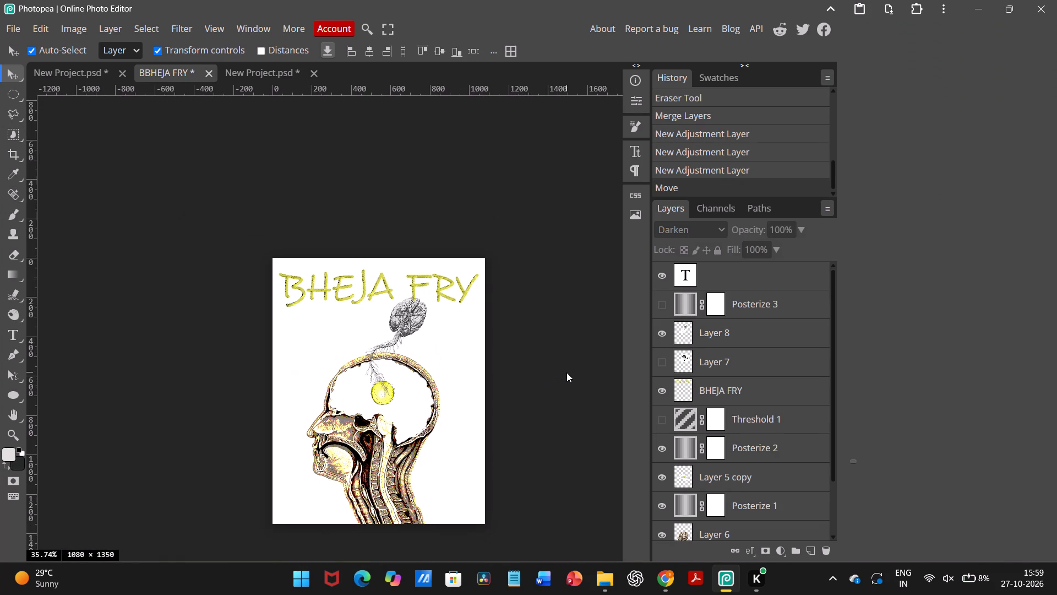
pyautogui.scroll(-1, 566, 372)
pyautogui.hscroll(1, 566, 372)
pyautogui.hscroll(-1, 431, 339)
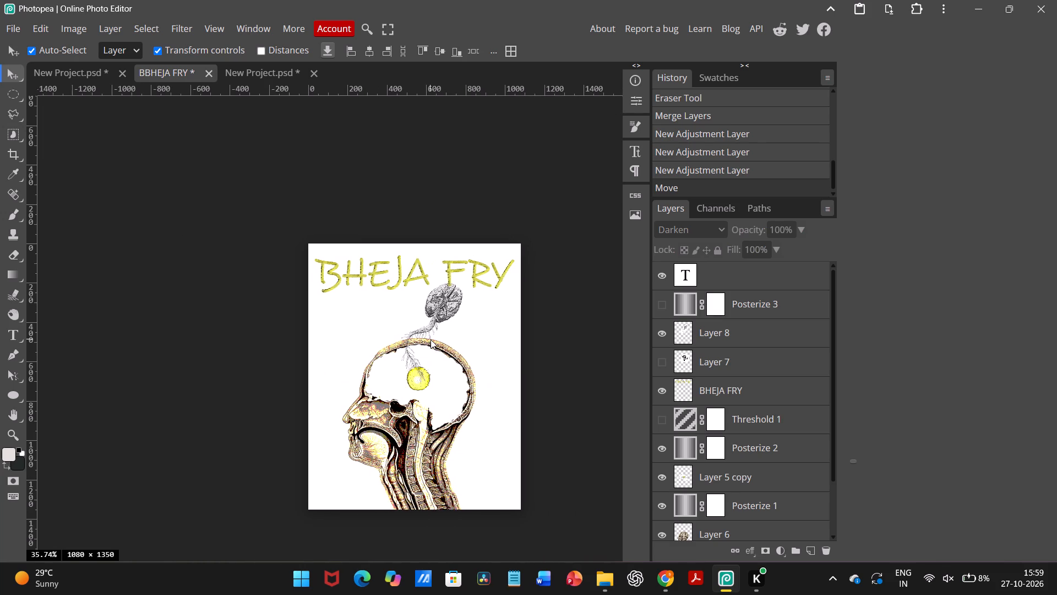
pyautogui.click(359, 251)
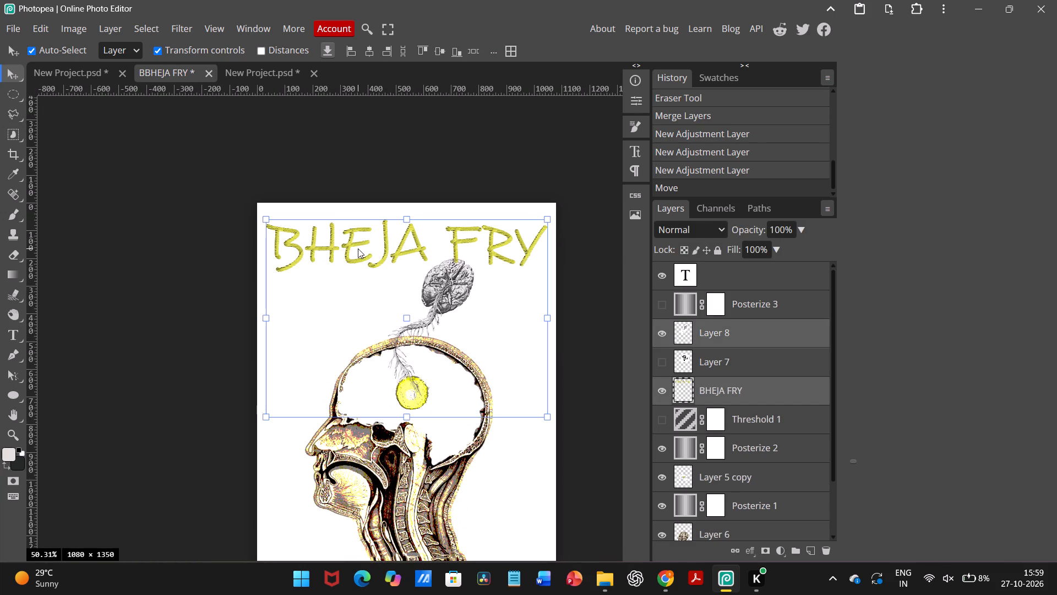
pyautogui.click(578, 205)
pyautogui.click(380, 251)
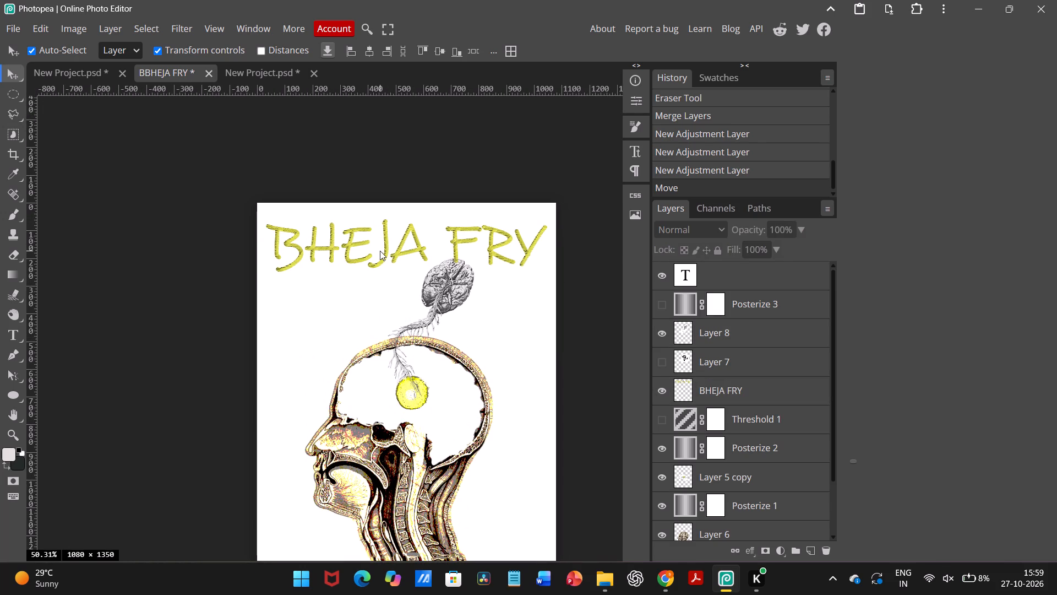
pyautogui.click(352, 263)
pyautogui.moveTo(352, 263); pyautogui.dragTo(352, 256)
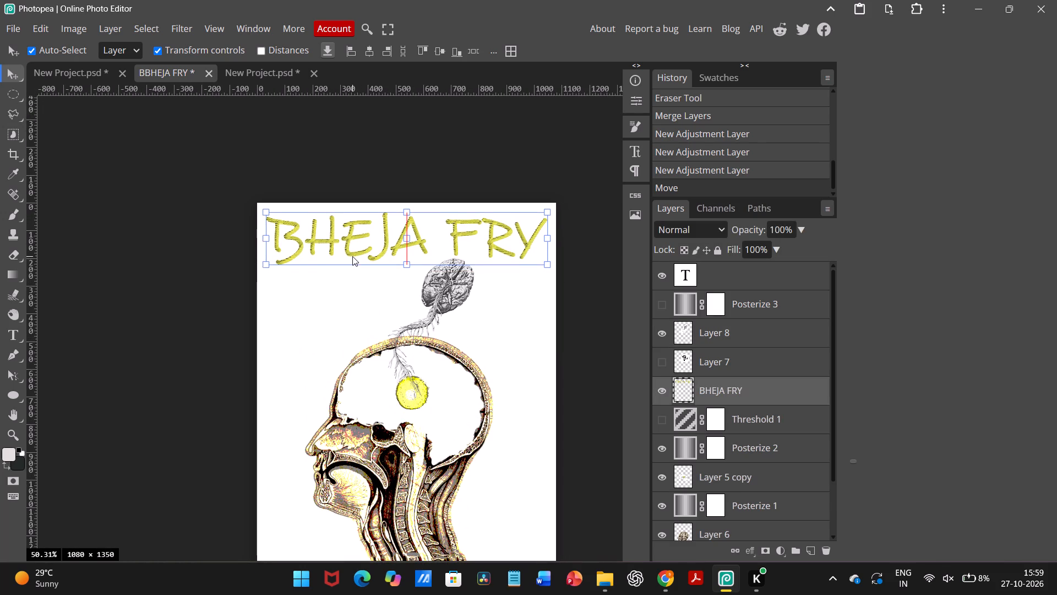
pyautogui.moveTo(352, 256); pyautogui.dragTo(352, 252)
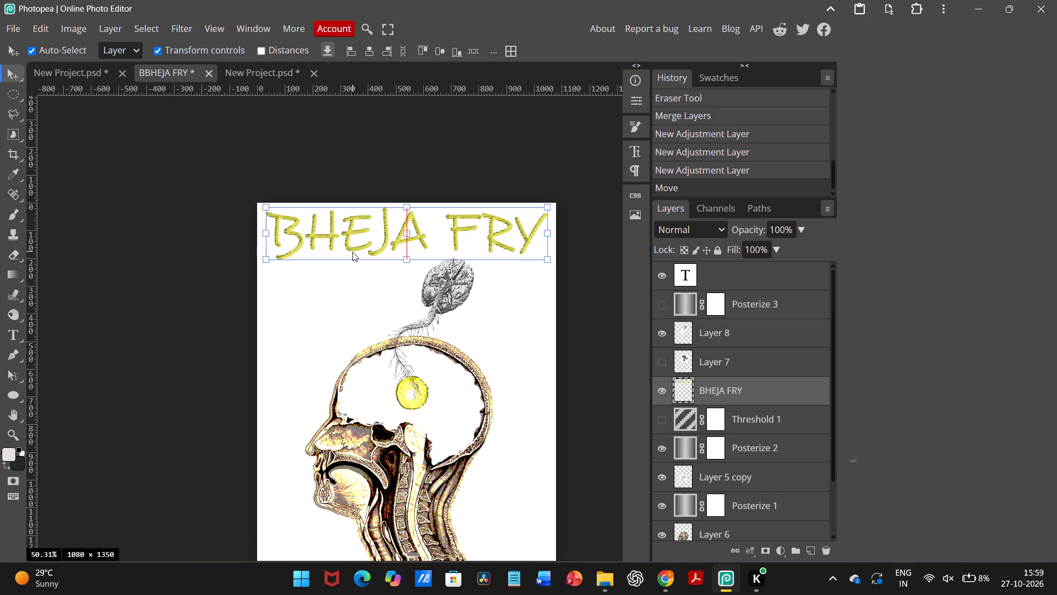
pyautogui.moveTo(352, 252); pyautogui.dragTo(352, 255)
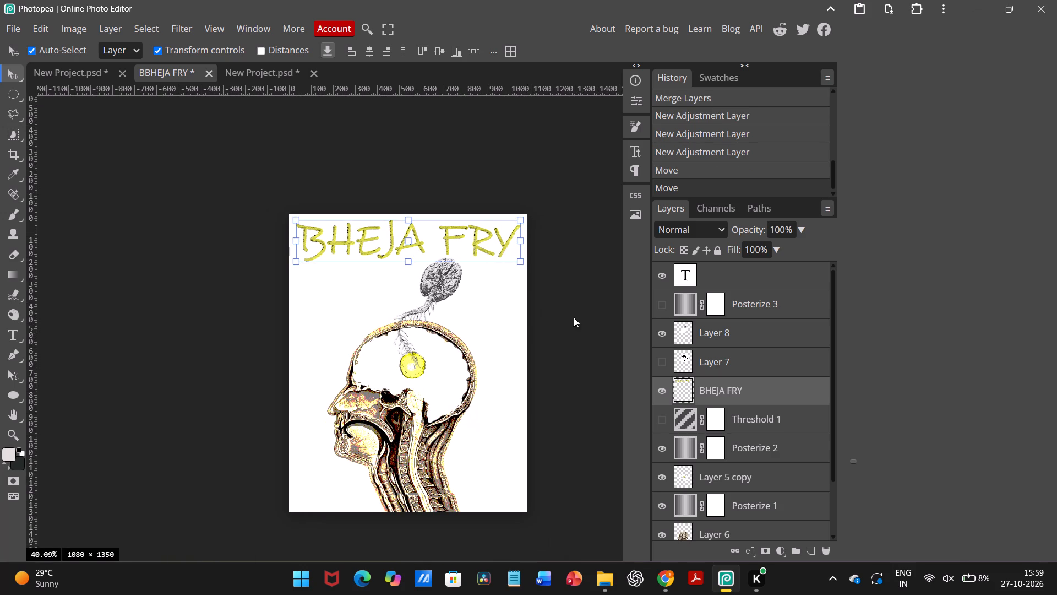
pyautogui.click(585, 320)
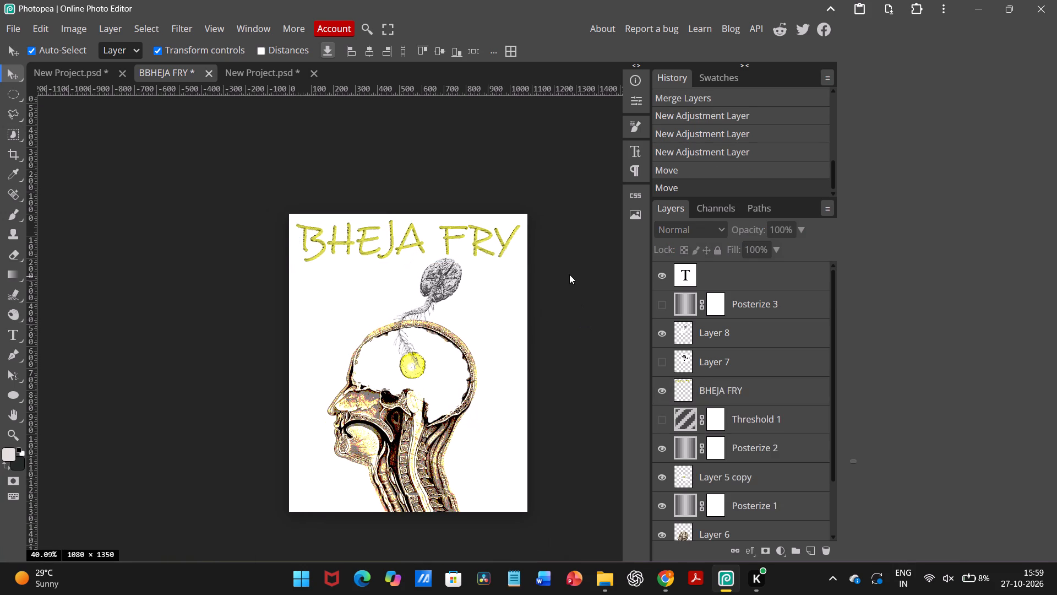
# Reposition the brain on Layer 8 further right so its nerves enter the skull beside the yellow circle.
pyautogui.scroll(1, 351, 289)
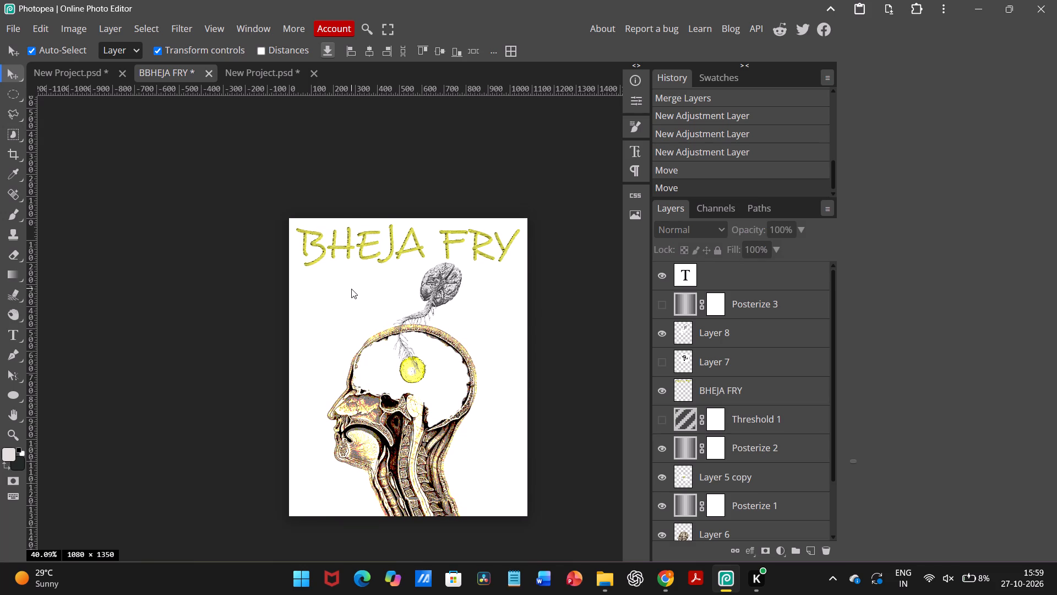
pyautogui.scroll(1, 351, 289)
pyautogui.scroll(-1, 351, 289)
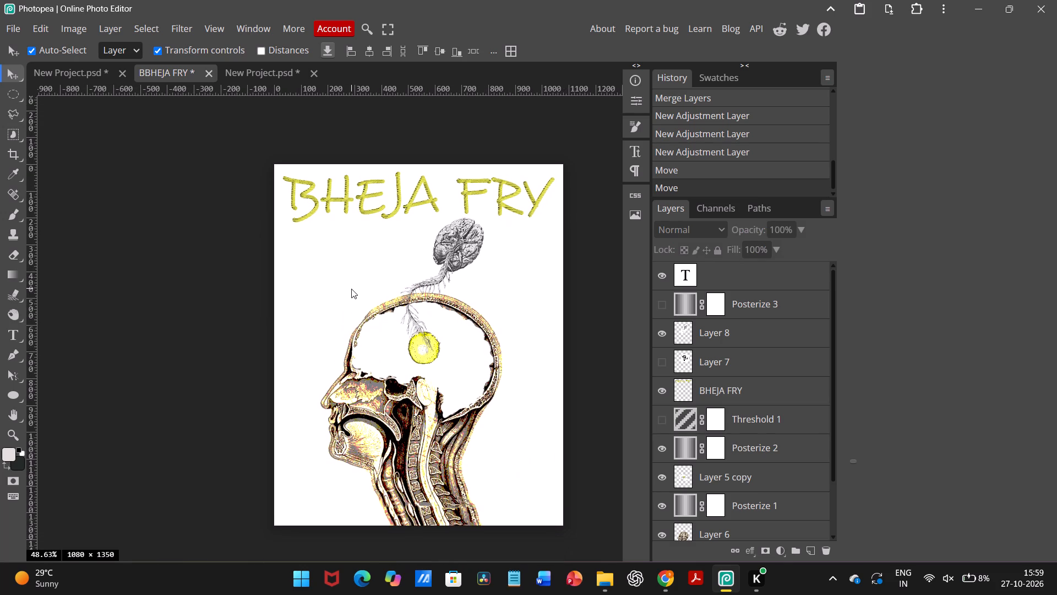
pyautogui.moveTo(453, 246); pyautogui.dragTo(204, 259)
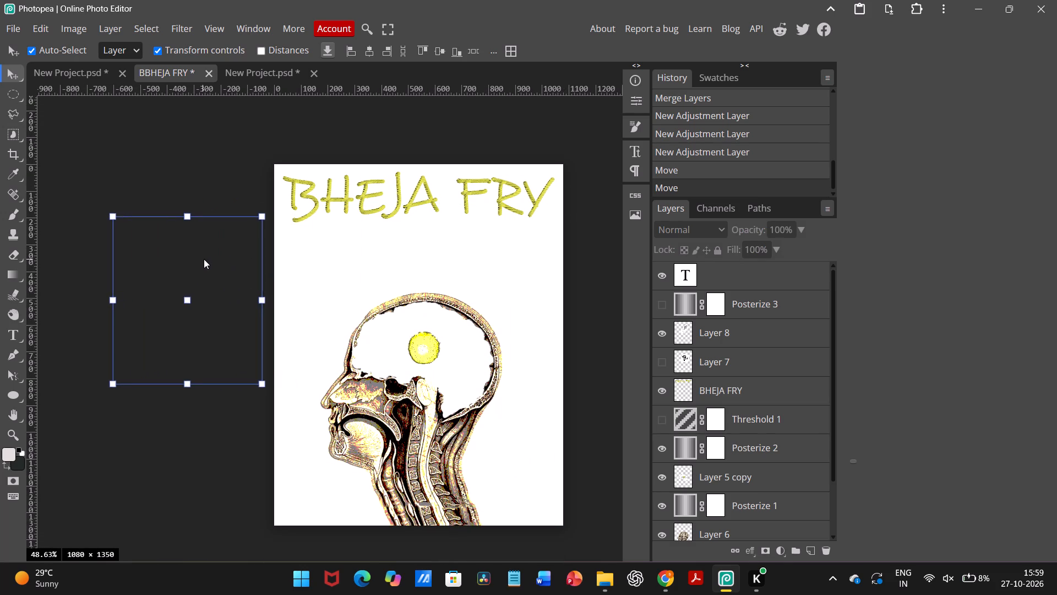
pyautogui.moveTo(204, 259); pyautogui.dragTo(444, 274)
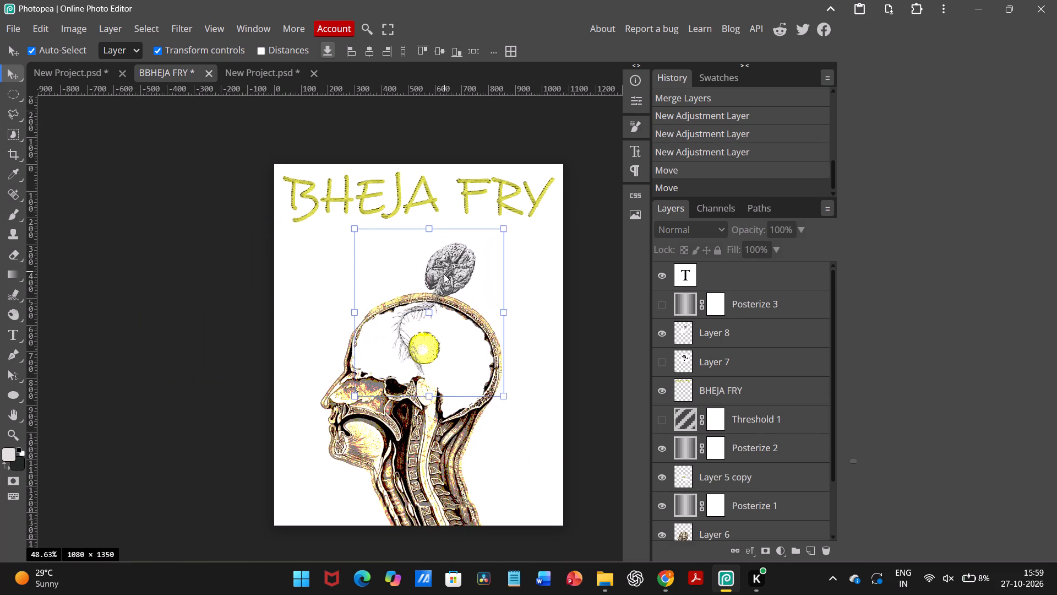
pyautogui.moveTo(444, 274); pyautogui.dragTo(477, 254)
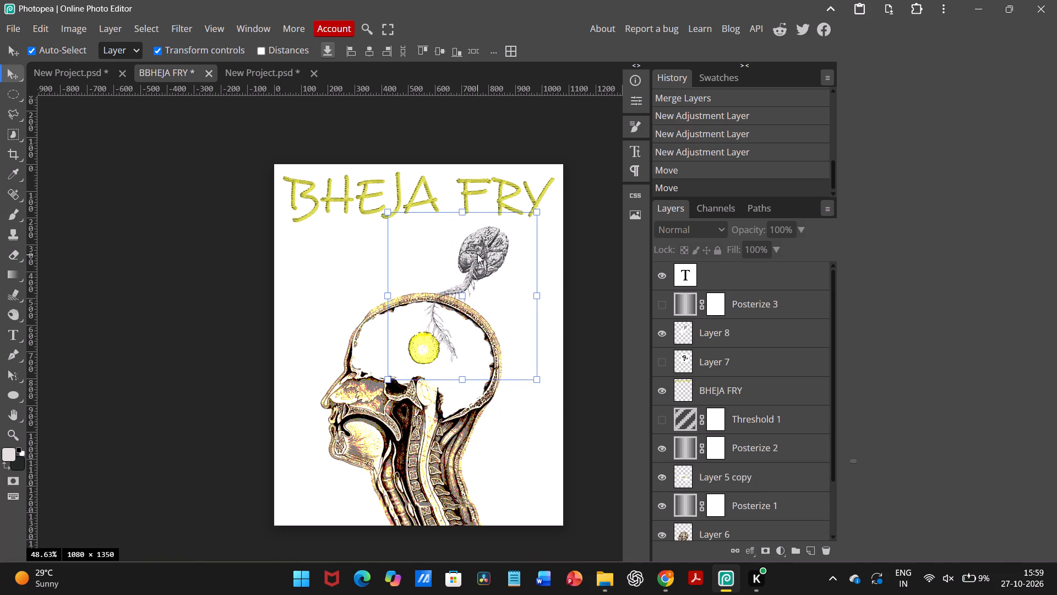
pyautogui.moveTo(477, 254); pyautogui.dragTo(475, 253)
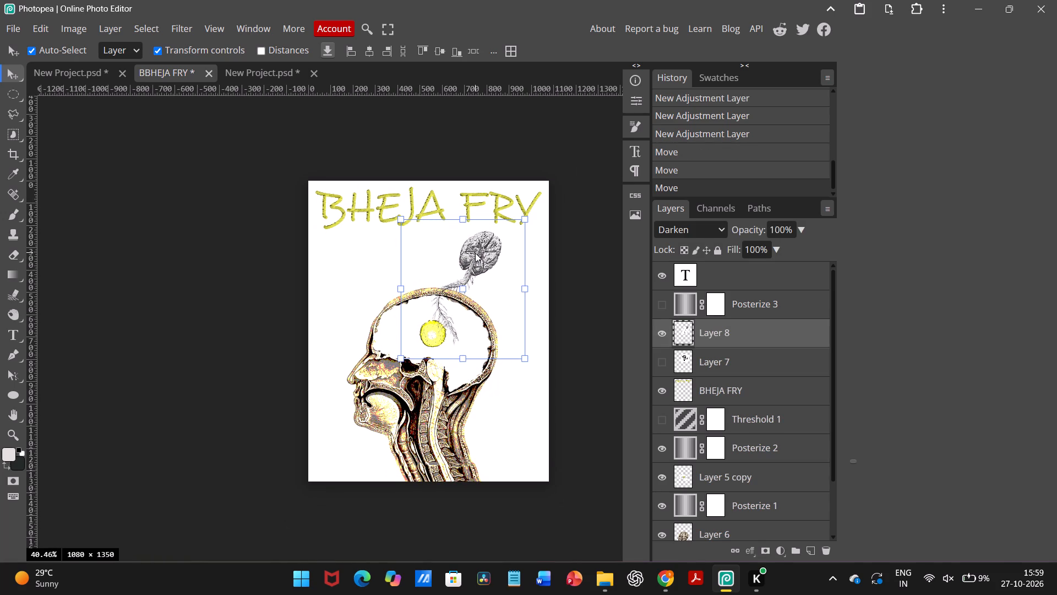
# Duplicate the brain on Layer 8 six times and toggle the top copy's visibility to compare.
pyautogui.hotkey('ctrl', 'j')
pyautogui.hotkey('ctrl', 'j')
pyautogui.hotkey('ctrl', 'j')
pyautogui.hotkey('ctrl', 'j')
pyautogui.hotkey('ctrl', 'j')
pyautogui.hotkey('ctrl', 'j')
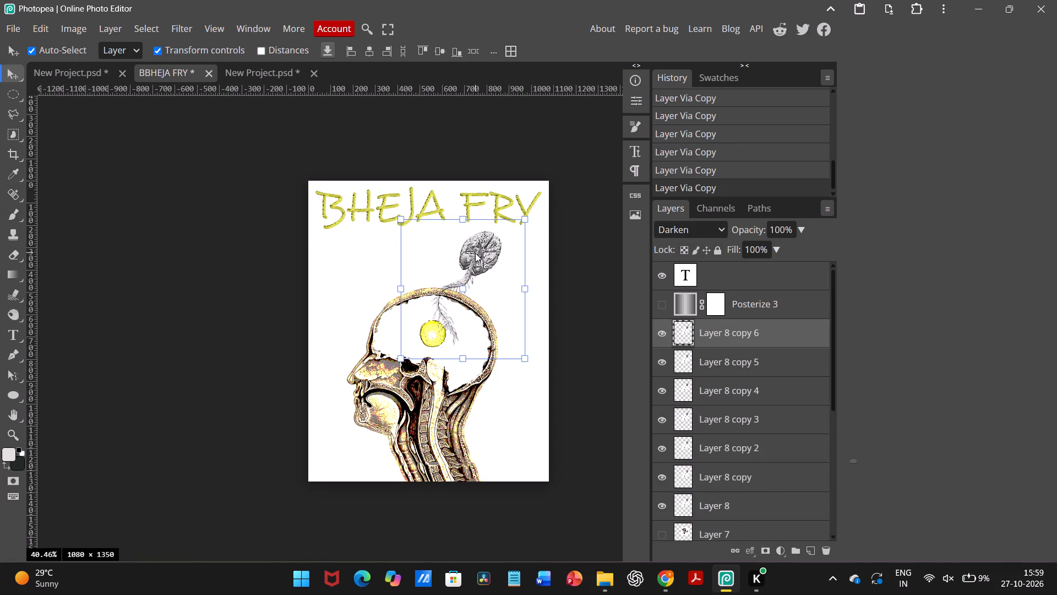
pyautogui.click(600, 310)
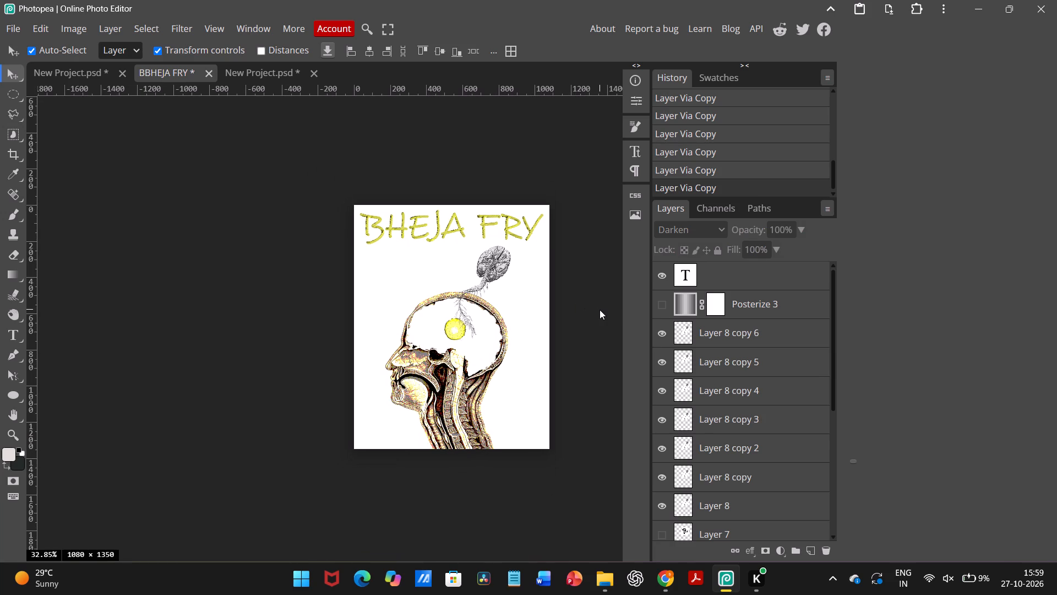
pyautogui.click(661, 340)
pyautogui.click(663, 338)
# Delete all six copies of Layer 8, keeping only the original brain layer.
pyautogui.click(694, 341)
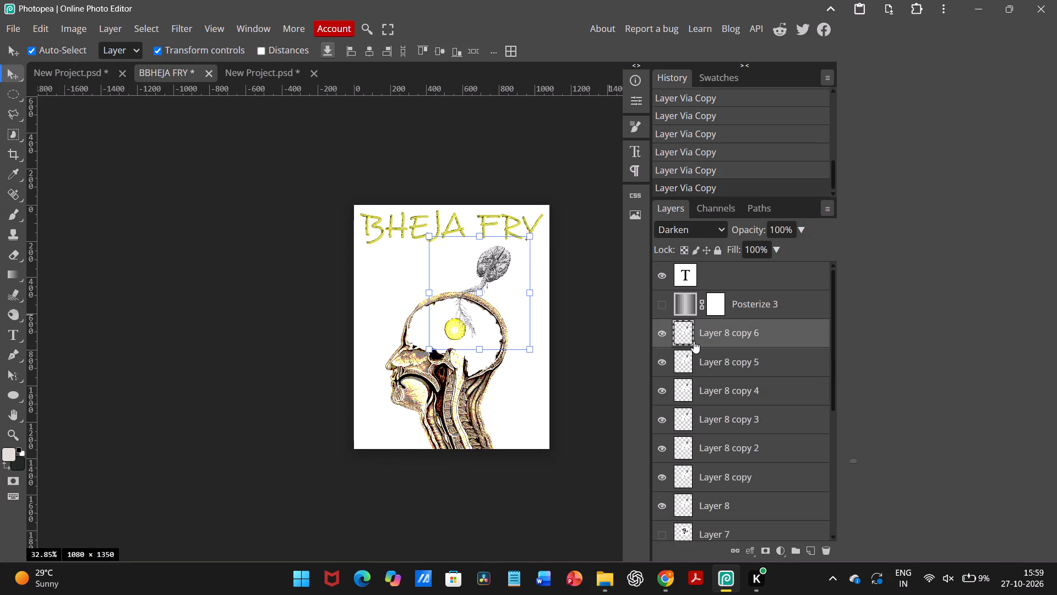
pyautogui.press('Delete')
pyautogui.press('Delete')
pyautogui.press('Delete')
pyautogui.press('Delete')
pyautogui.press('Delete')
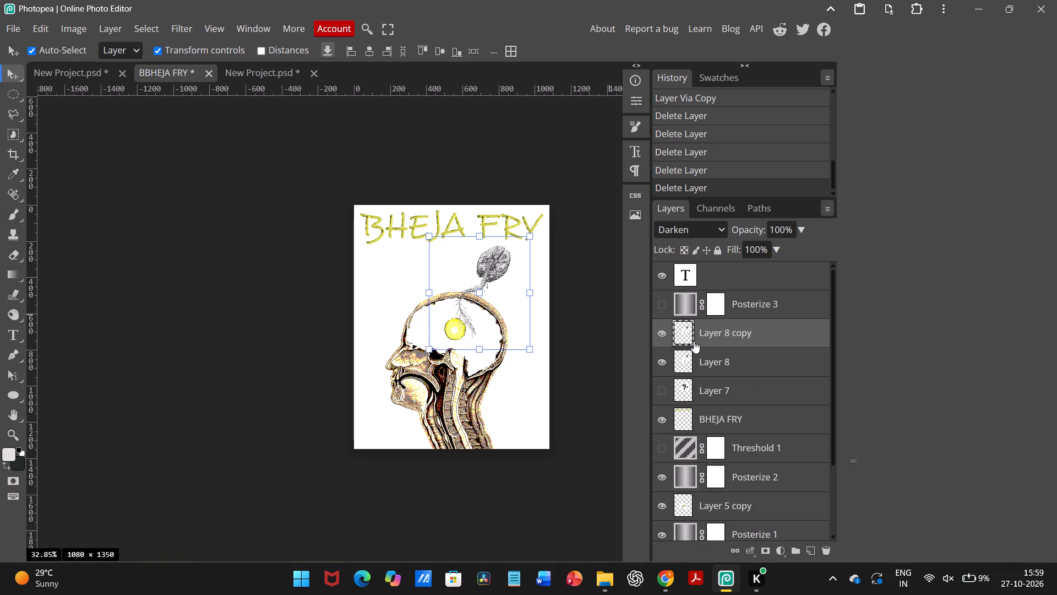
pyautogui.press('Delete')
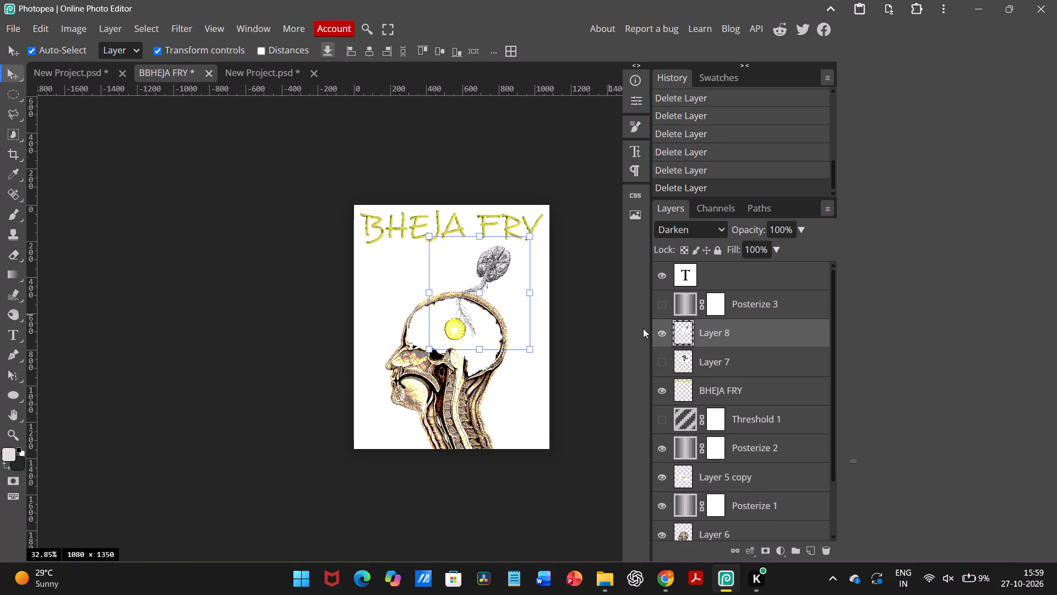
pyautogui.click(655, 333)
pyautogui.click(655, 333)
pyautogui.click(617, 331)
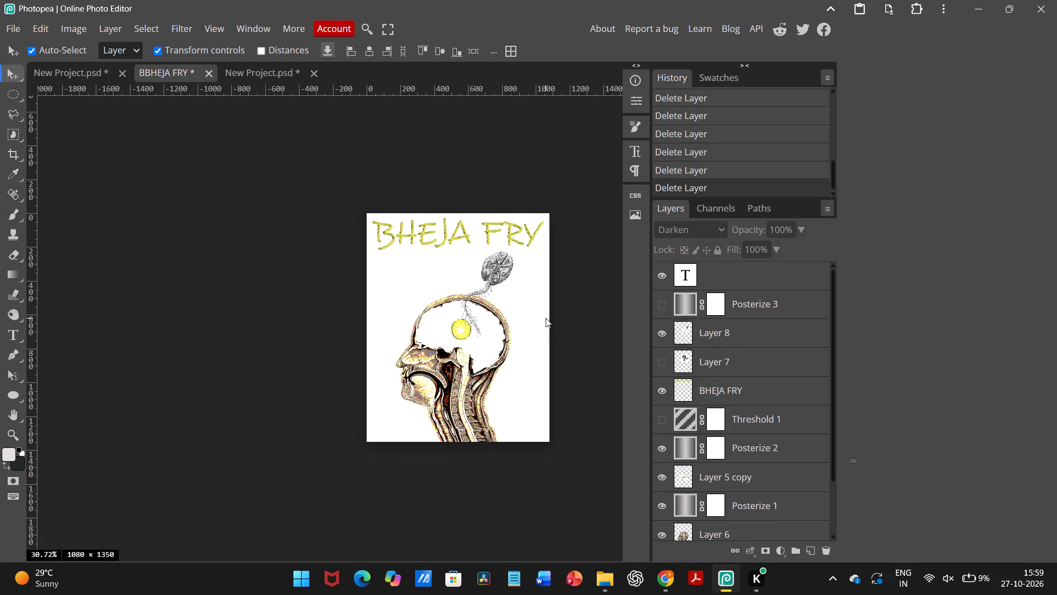
# Move the brain on Layer 8 slightly down and left so its nerves overlap the yellow circle.
pyautogui.moveTo(481, 226); pyautogui.dragTo(471, 232)
pyautogui.click(577, 250)
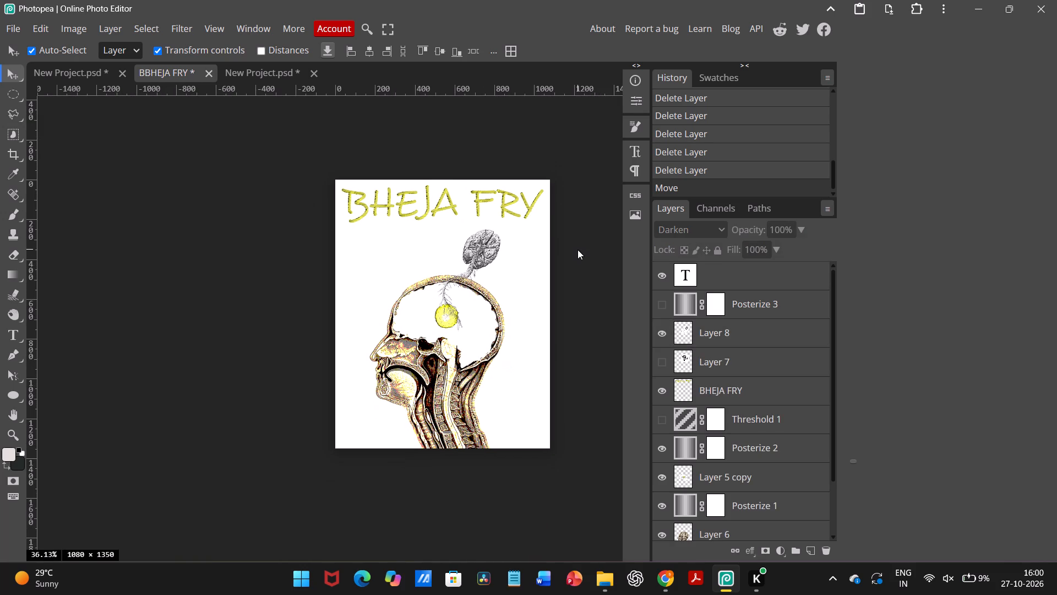
# Switch to Pinterest in Chrome, browse related pins, and copy the image of an eye radiating lines onto a wireframe body.
pyautogui.click(657, 580)
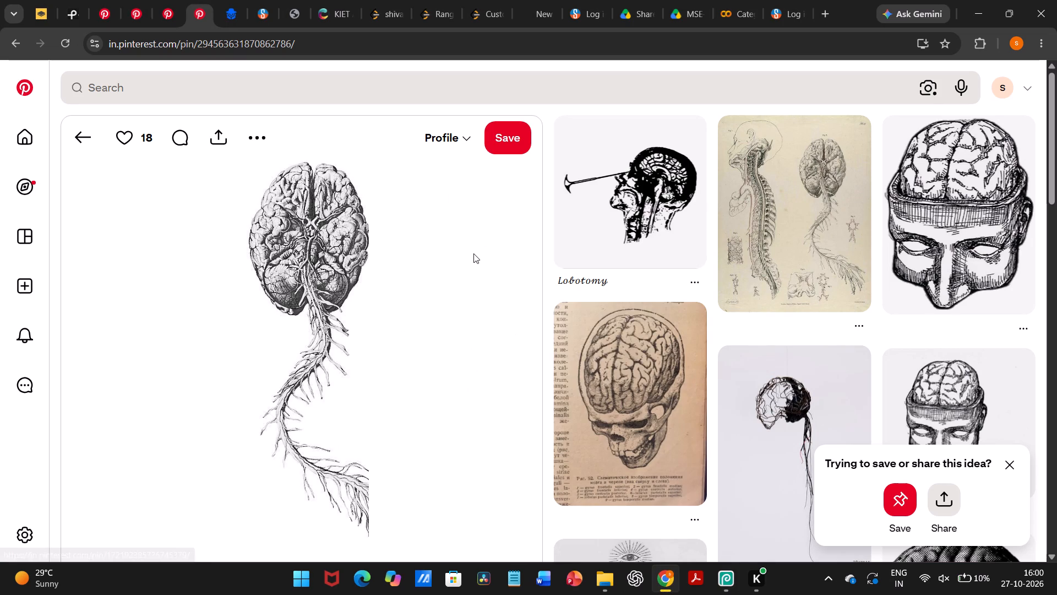
pyautogui.scroll(-4, 555, 332)
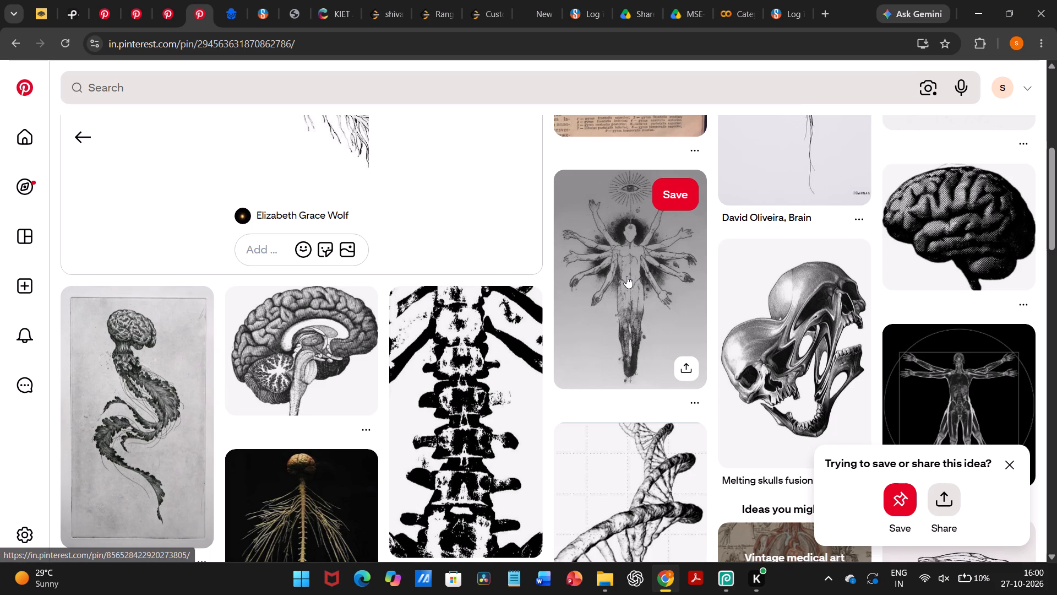
pyautogui.scroll(-1, 626, 276)
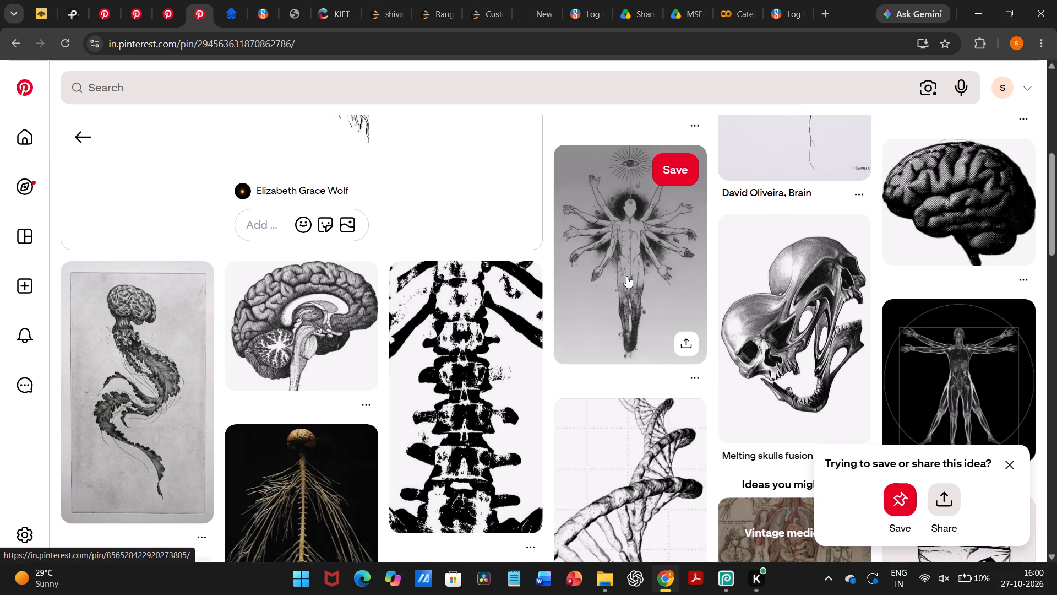
pyautogui.click(626, 276)
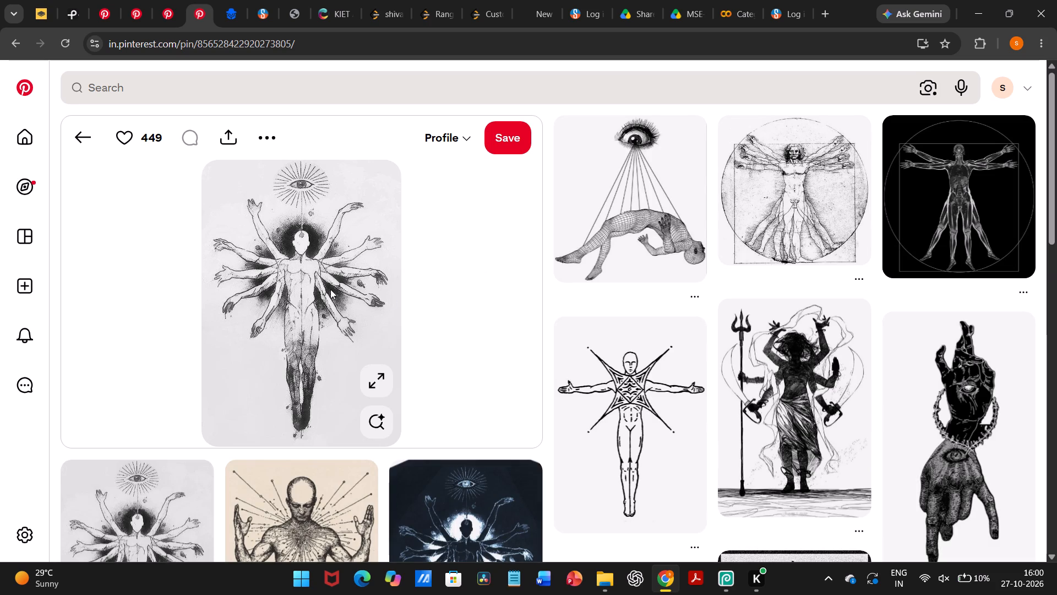
pyautogui.click(658, 210)
pyautogui.rightClick(297, 271)
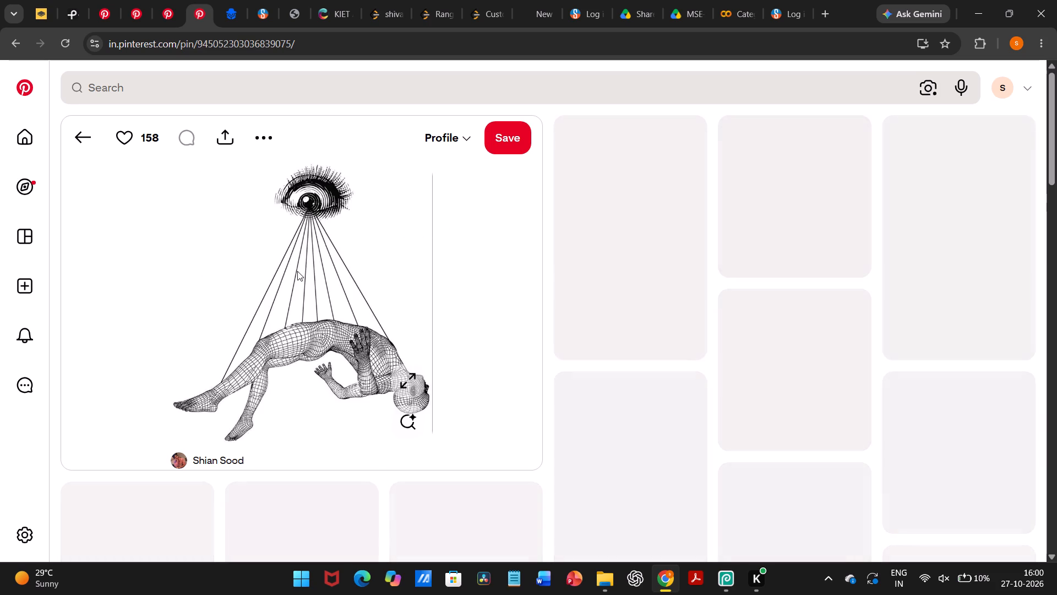
pyautogui.click(344, 333)
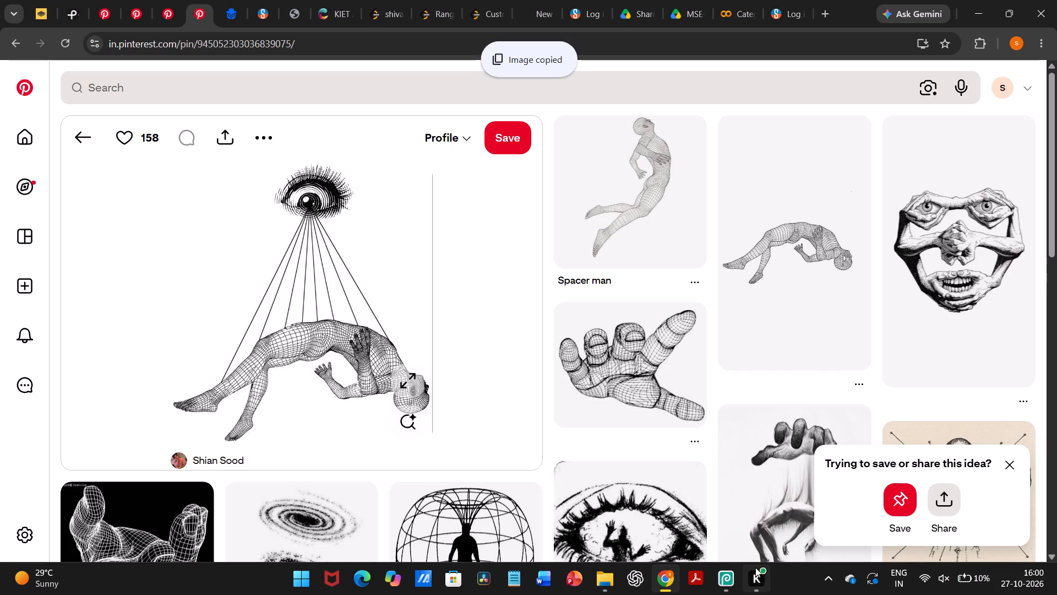
# Return to the poster in Photopea and hide the brain on Layer 8.
pyautogui.click(732, 580)
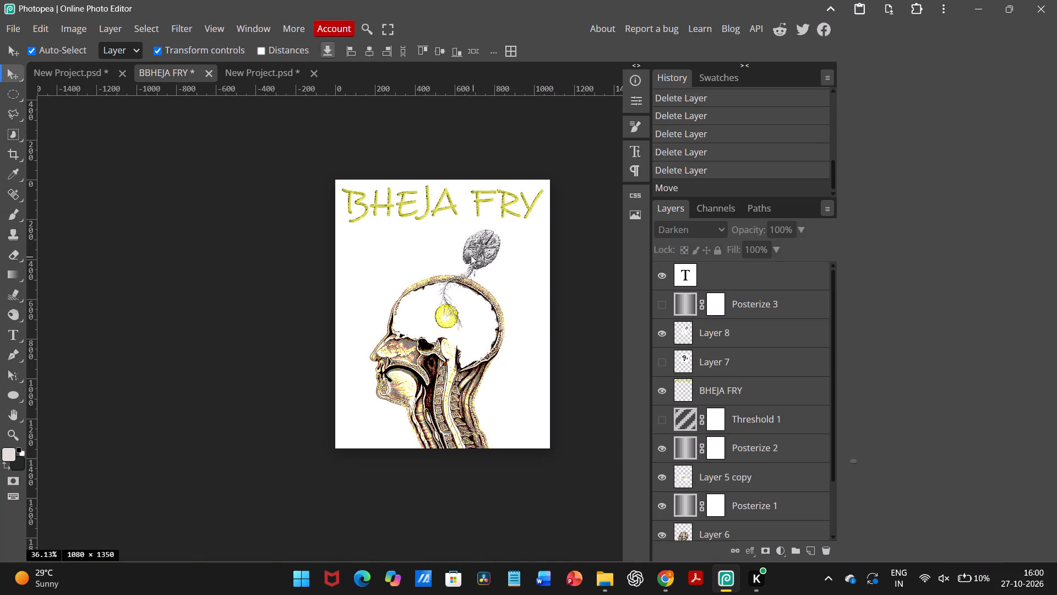
pyautogui.click(468, 253)
pyautogui.click(668, 328)
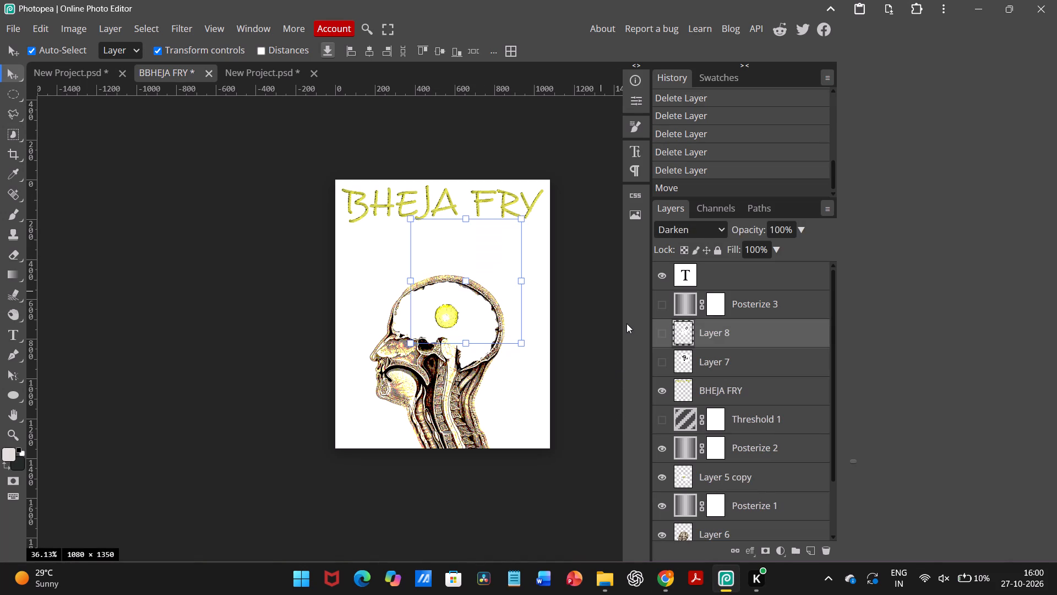
# Paste the copied eye-and-wireframe-body image above Layer 8 and set its blend mode to Darken.
pyautogui.hotkey('ctrl', 'v')
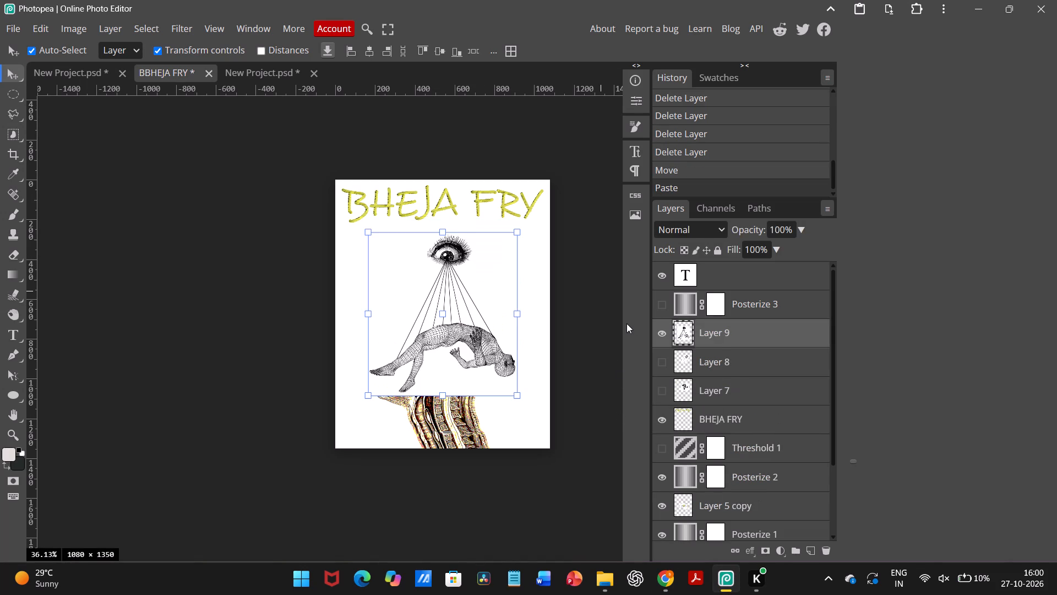
pyautogui.click(689, 231)
pyautogui.click(680, 292)
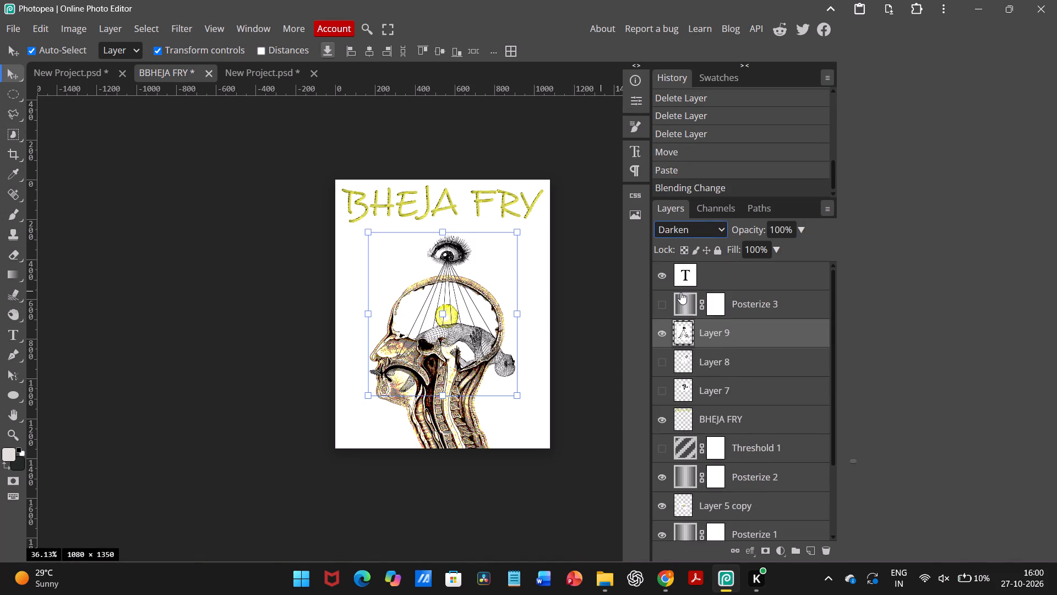
pyautogui.click(617, 293)
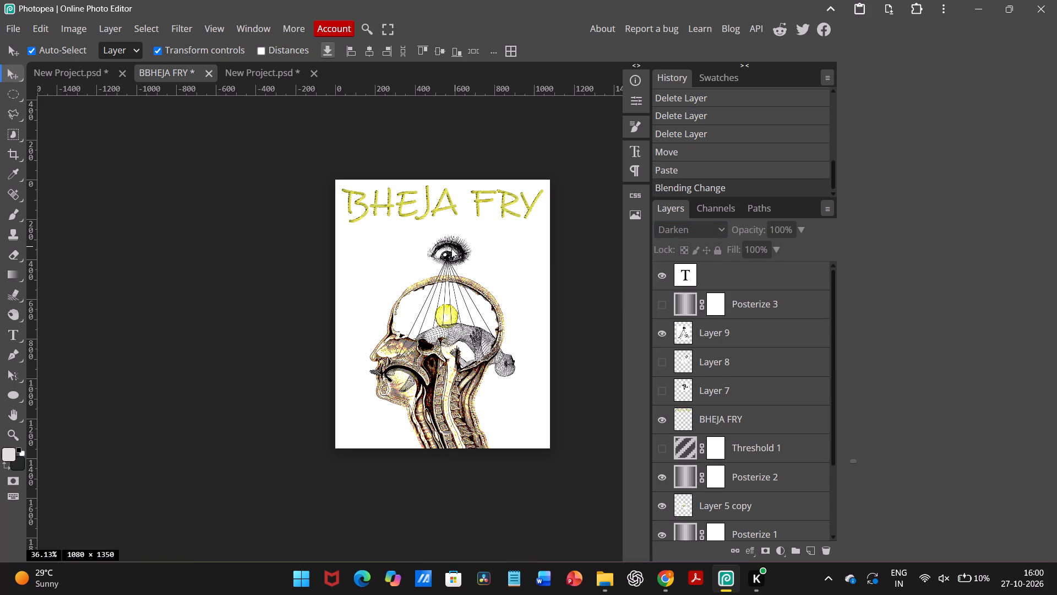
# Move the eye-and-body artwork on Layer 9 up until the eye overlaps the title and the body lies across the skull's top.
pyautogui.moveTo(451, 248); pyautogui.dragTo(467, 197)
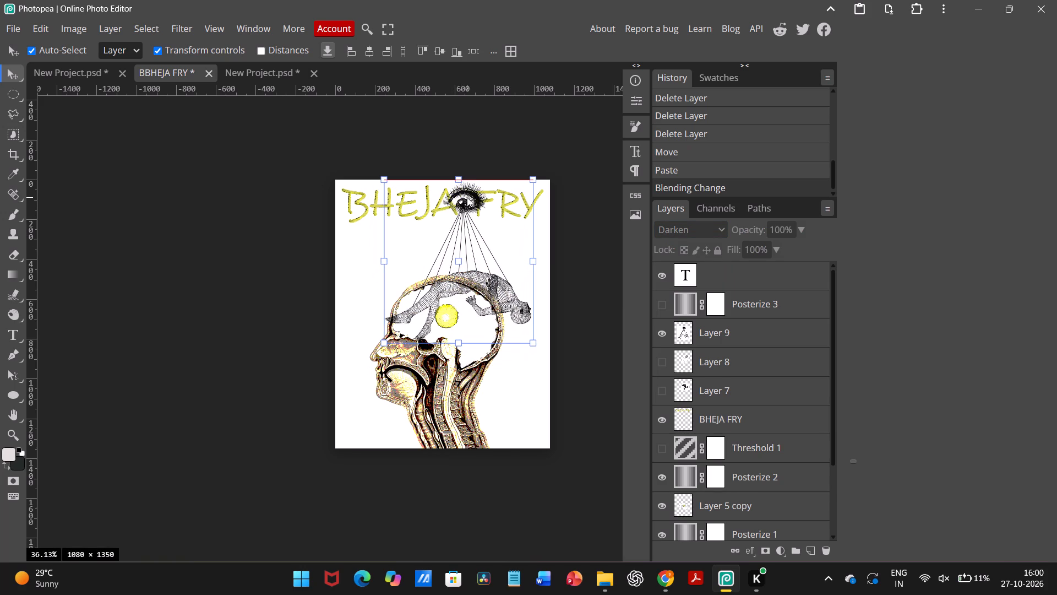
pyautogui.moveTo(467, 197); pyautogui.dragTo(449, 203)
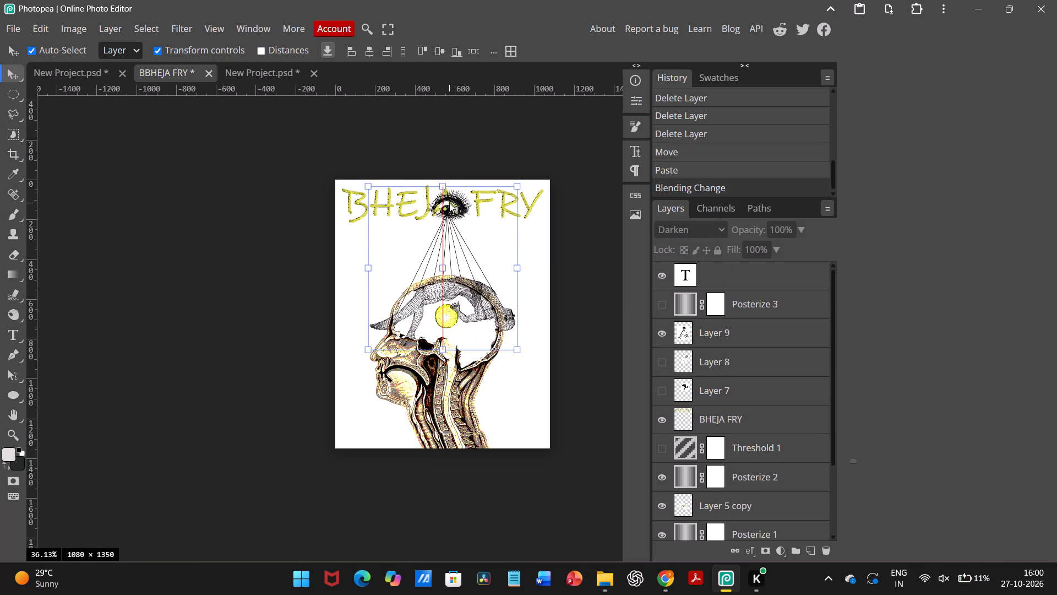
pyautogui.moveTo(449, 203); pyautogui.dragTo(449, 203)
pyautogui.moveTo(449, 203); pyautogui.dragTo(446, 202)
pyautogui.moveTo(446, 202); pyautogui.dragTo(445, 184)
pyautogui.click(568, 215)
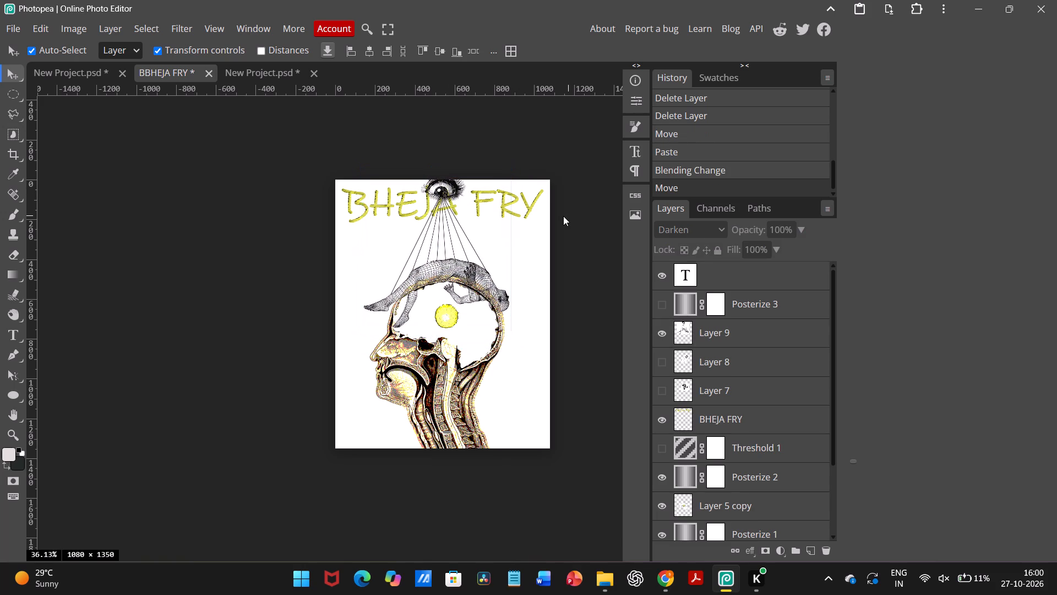
# Scale the Layer 9 artwork to 82.58% and place it against the poster's left edge, with the eye touching the title.
pyautogui.click(440, 190)
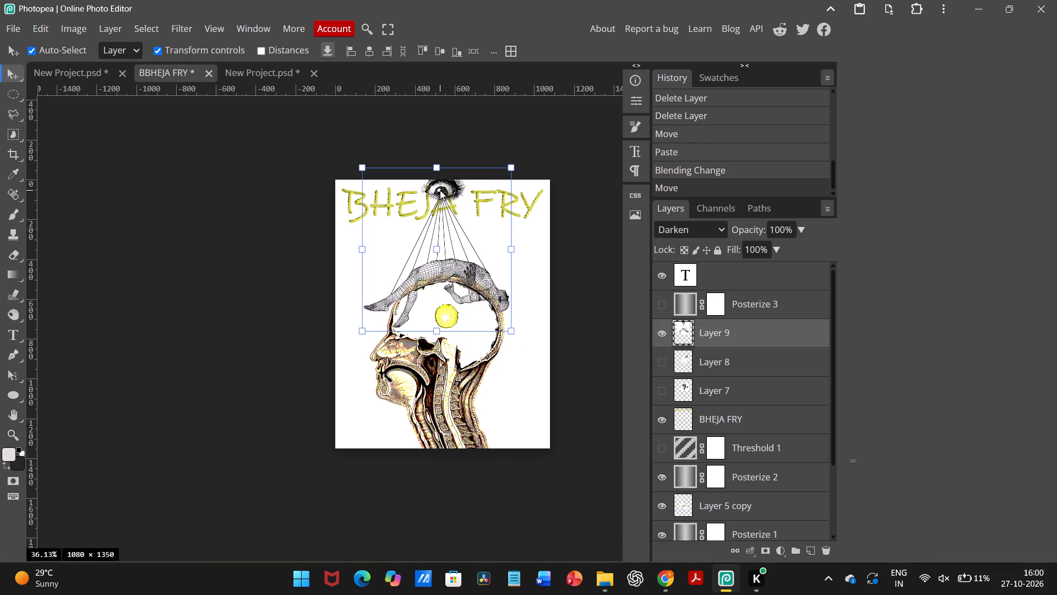
pyautogui.moveTo(509, 331); pyautogui.dragTo(472, 313)
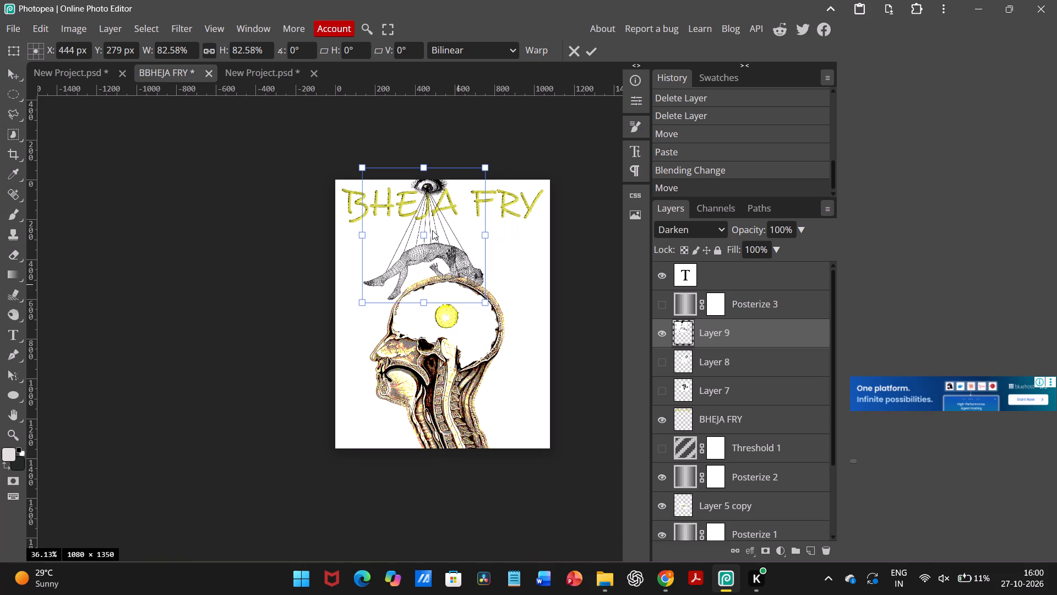
pyautogui.moveTo(422, 181); pyautogui.dragTo(378, 229)
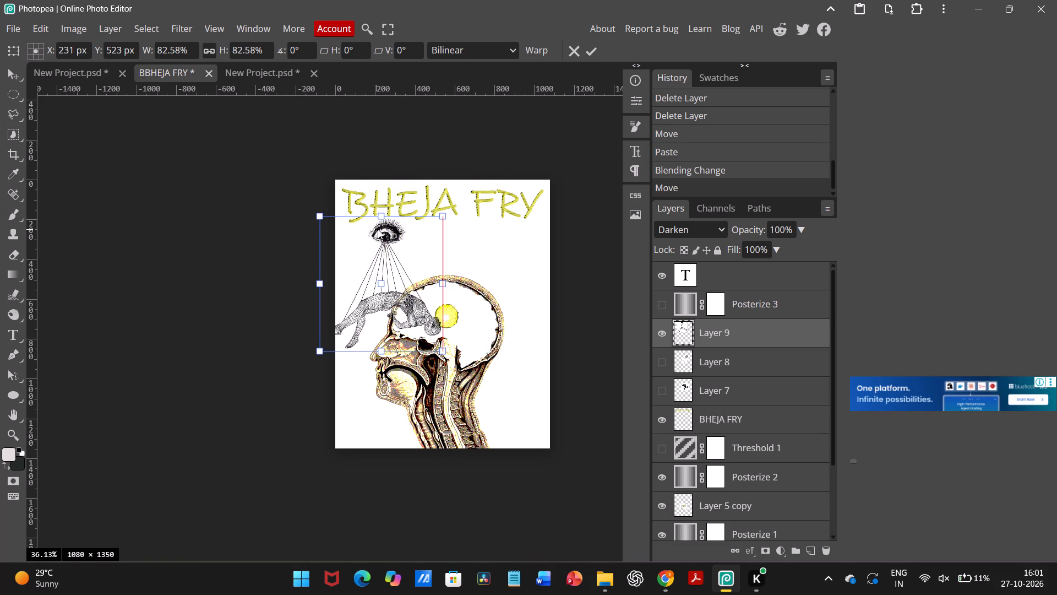
pyautogui.moveTo(378, 229); pyautogui.dragTo(389, 224)
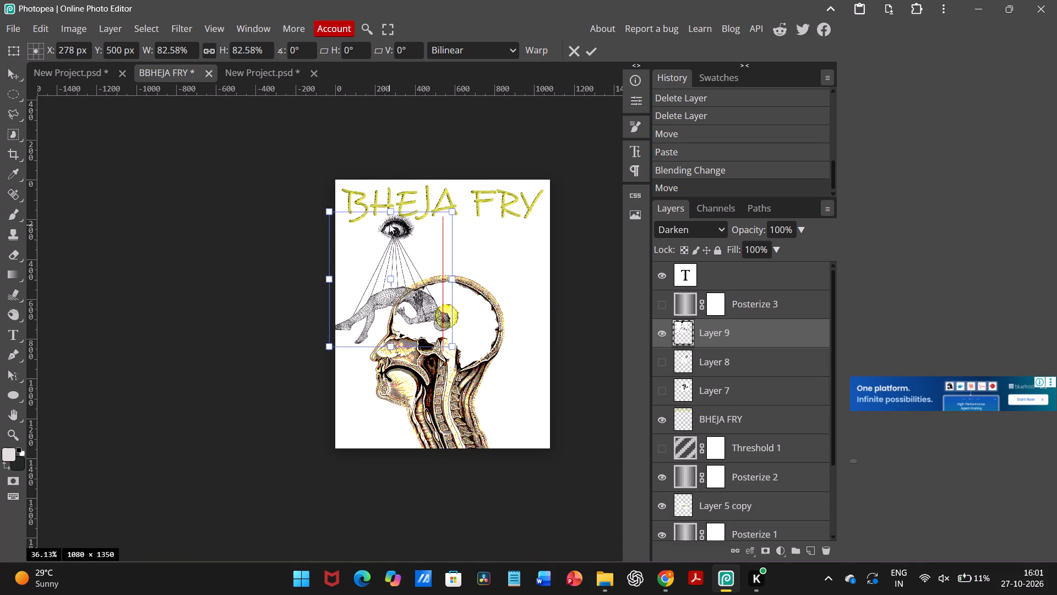
pyautogui.moveTo(389, 224); pyautogui.dragTo(390, 218)
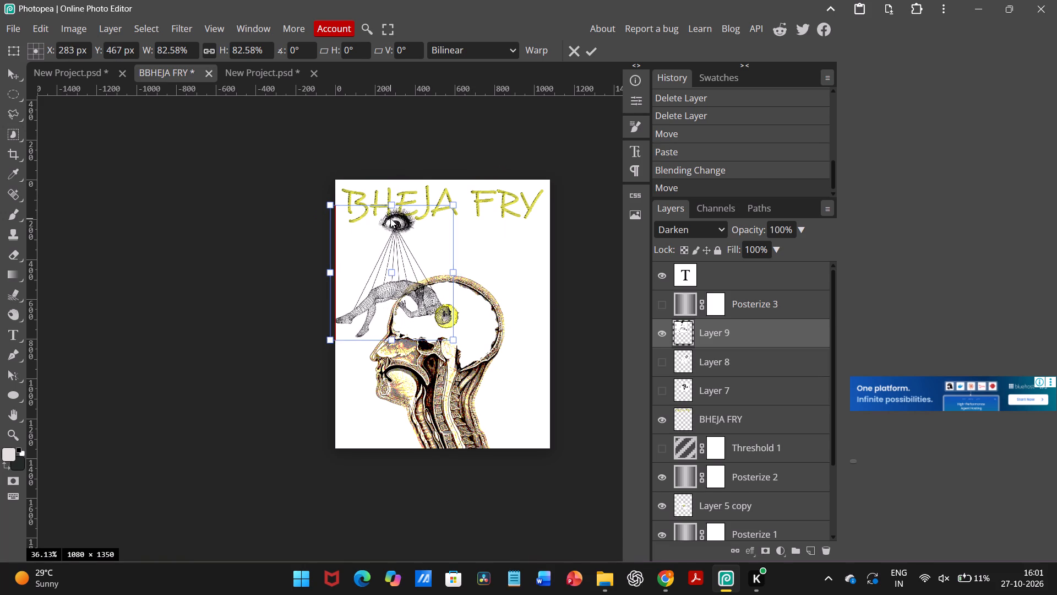
pyautogui.moveTo(390, 218); pyautogui.dragTo(393, 218)
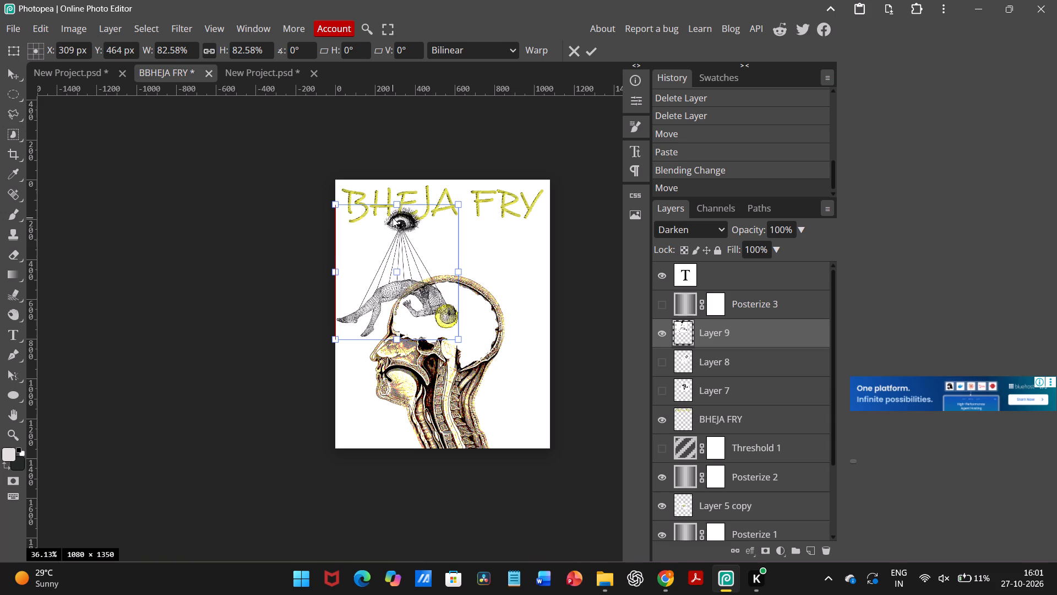
pyautogui.moveTo(393, 218); pyautogui.dragTo(393, 218)
pyautogui.click(568, 282)
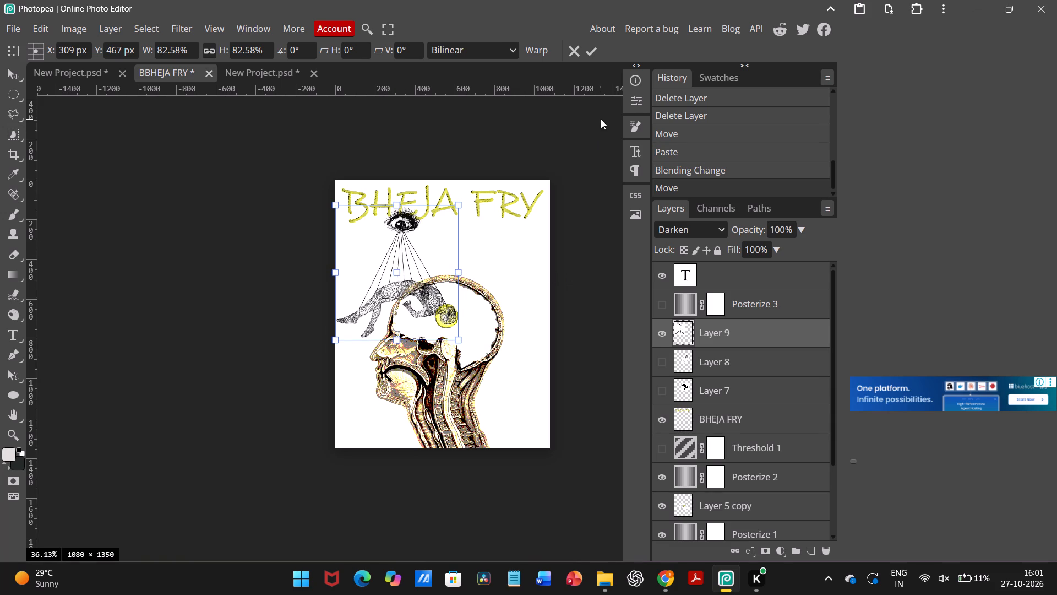
pyautogui.click(590, 51)
pyautogui.click(598, 179)
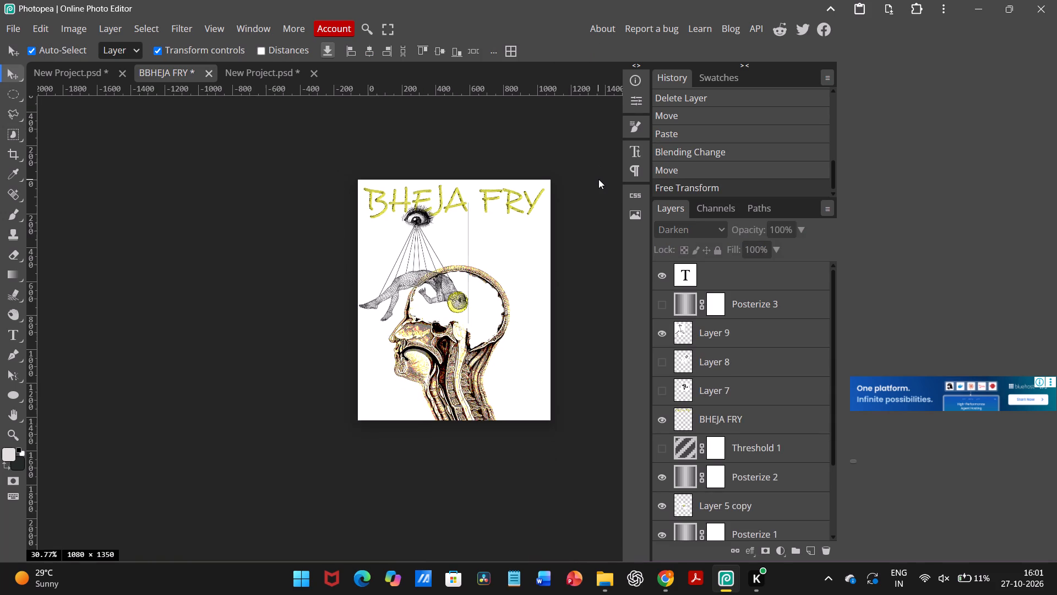
# Reposition the Layer 9 artwork so the eye sits just below the title and the wireframe body spans the inside of the skull.
pyautogui.scroll(1, 520, 264)
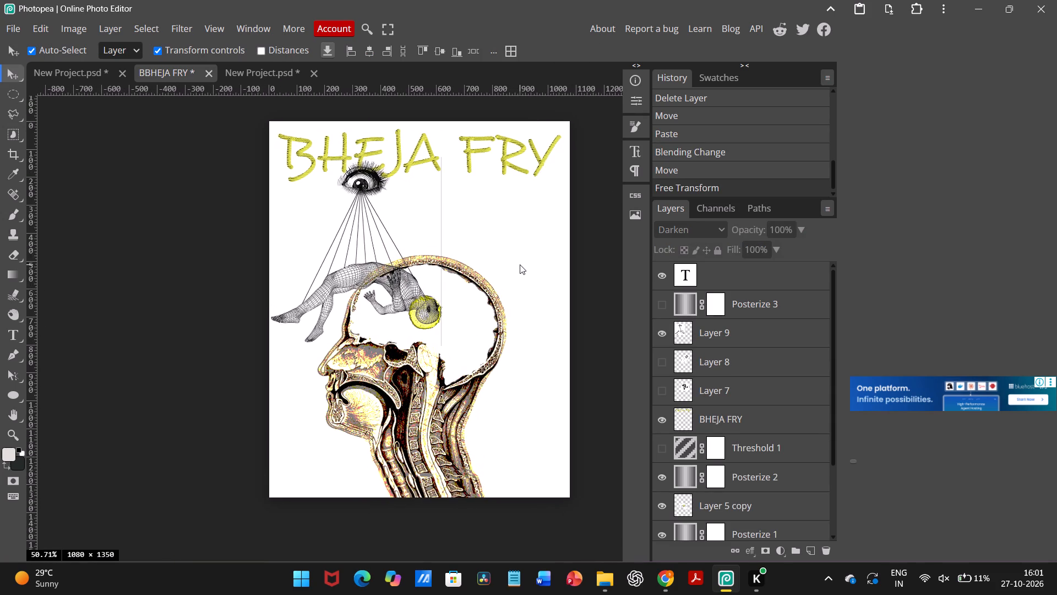
pyautogui.scroll(1, 520, 264)
pyautogui.hscroll(-1, 520, 264)
pyautogui.moveTo(304, 219); pyautogui.dragTo(304, 239)
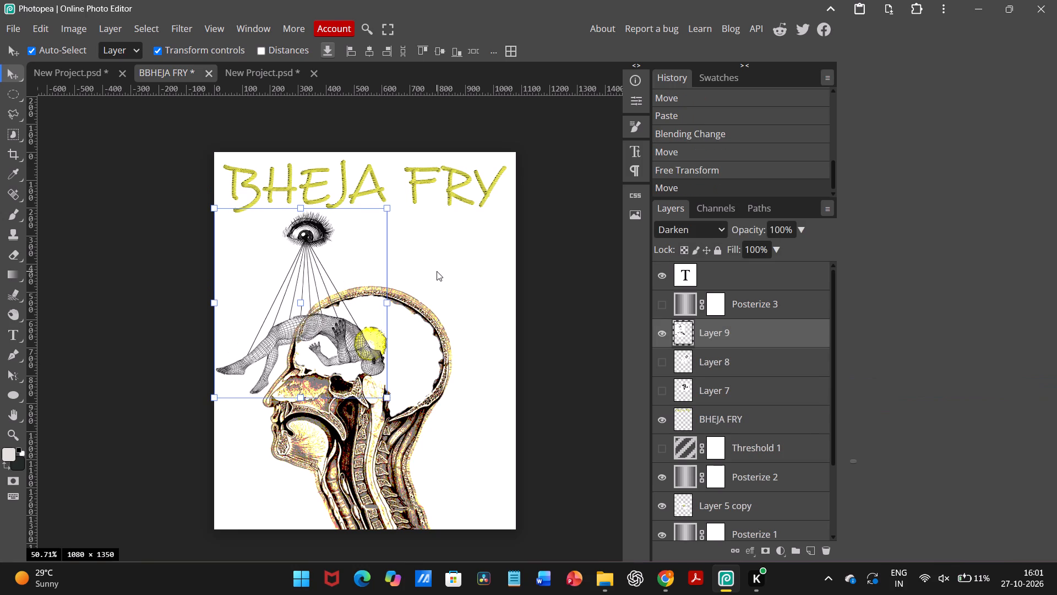
pyautogui.click(437, 272)
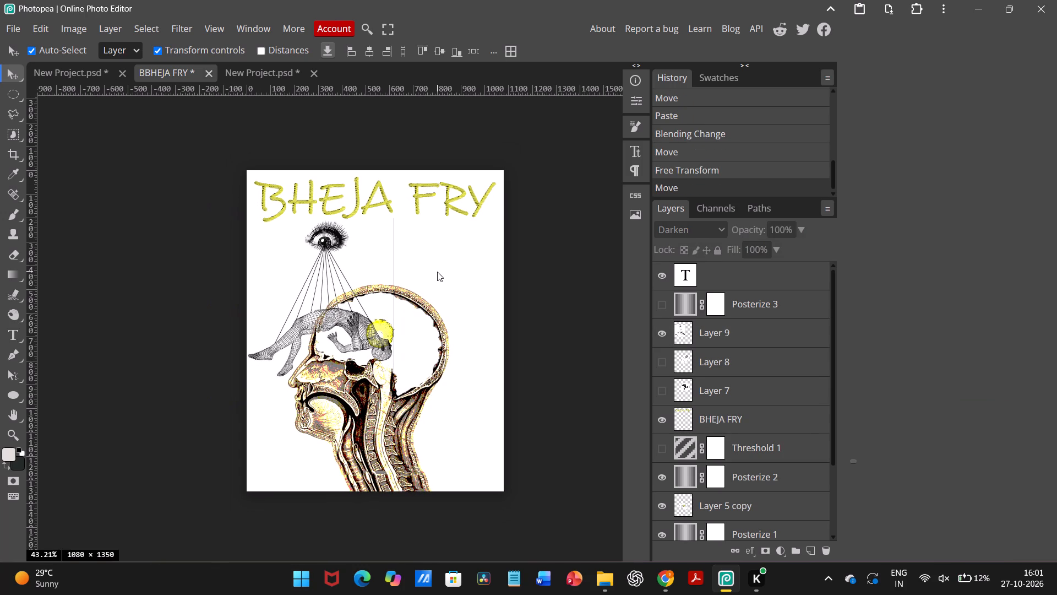
pyautogui.moveTo(333, 232); pyautogui.dragTo(459, 231)
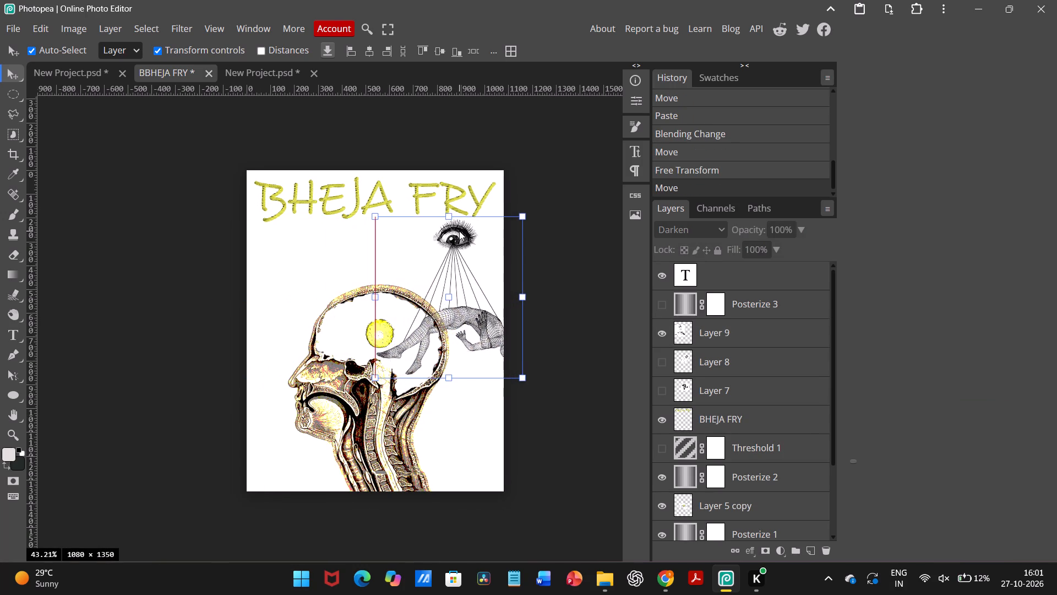
pyautogui.moveTo(459, 231); pyautogui.dragTo(418, 232)
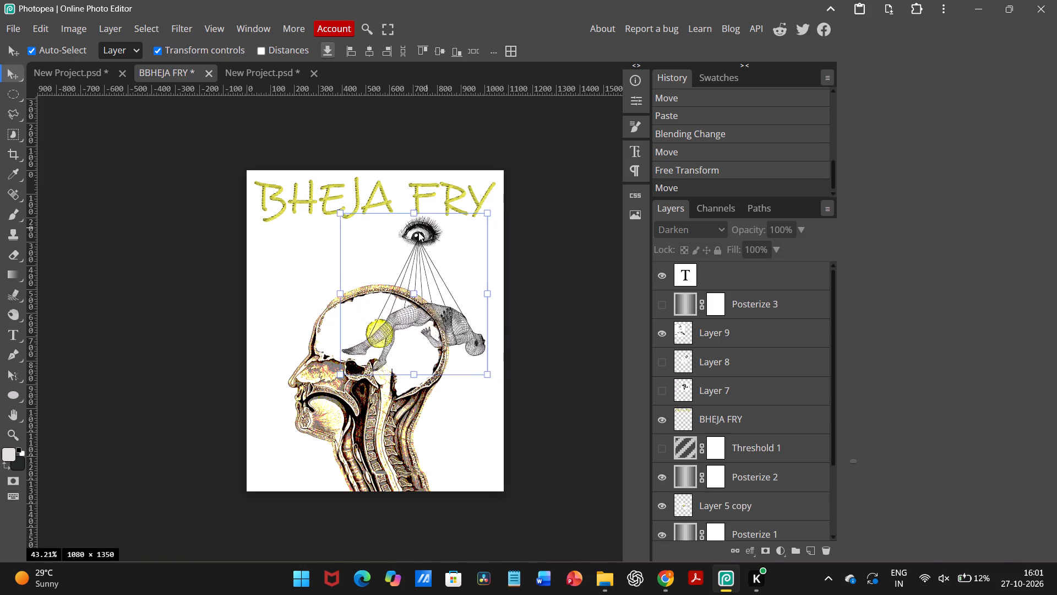
pyautogui.moveTo(418, 232); pyautogui.dragTo(351, 336)
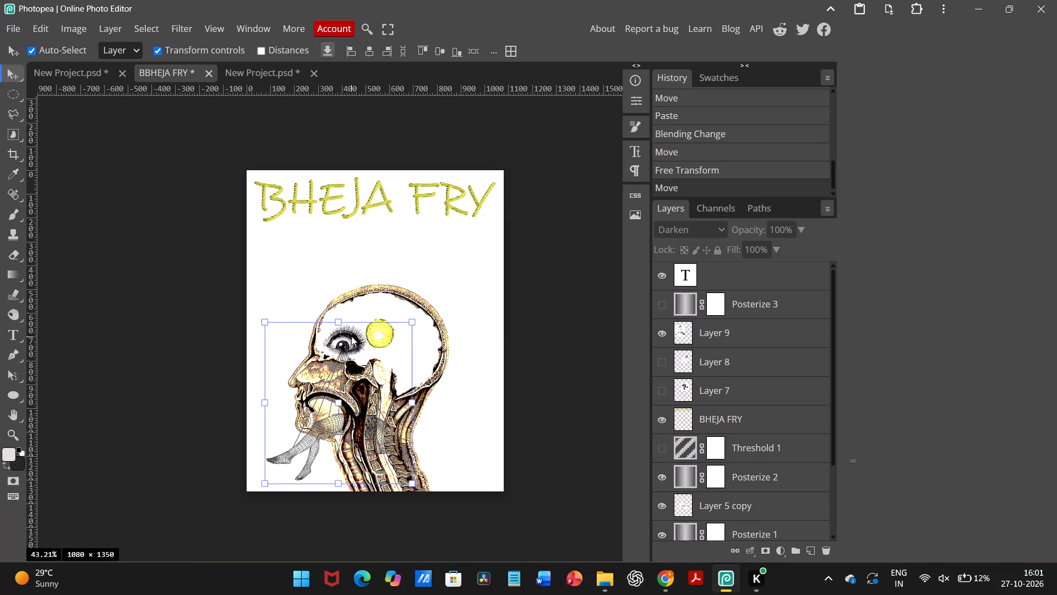
pyautogui.moveTo(351, 336); pyautogui.dragTo(373, 310)
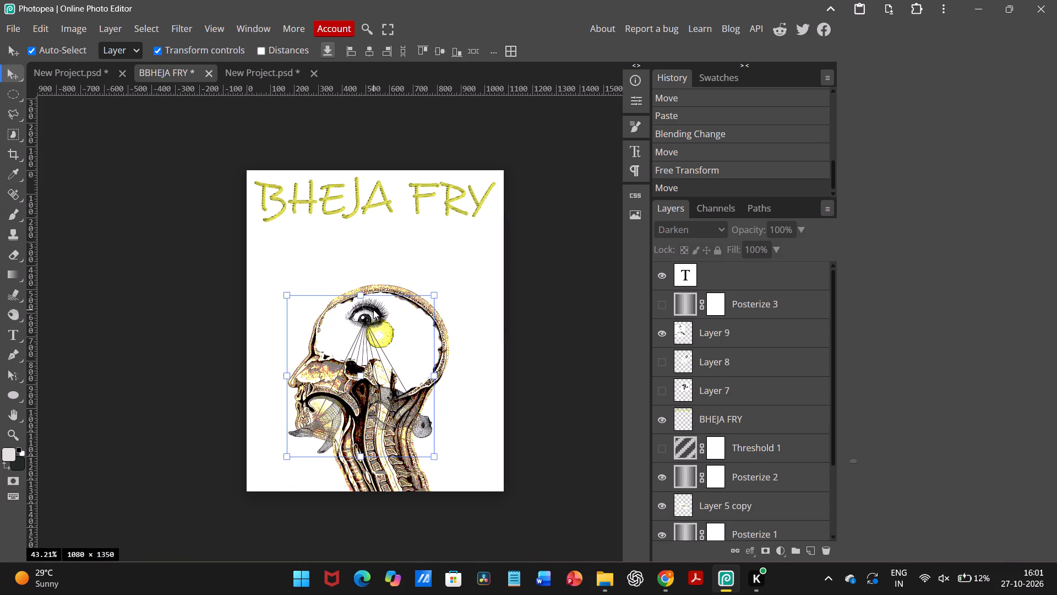
pyautogui.moveTo(373, 310); pyautogui.dragTo(385, 232)
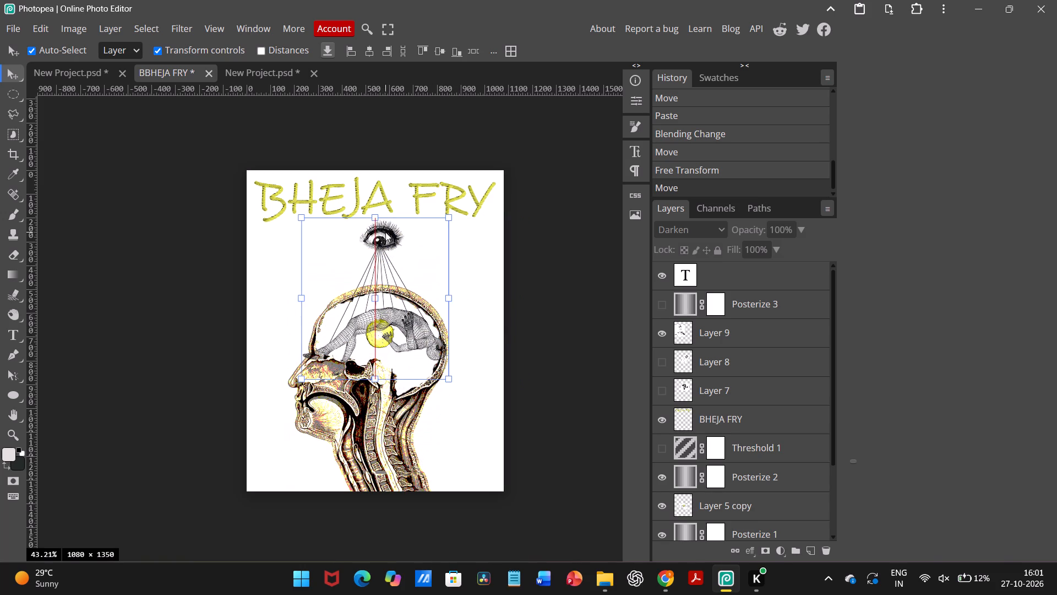
pyautogui.moveTo(385, 232); pyautogui.dragTo(381, 224)
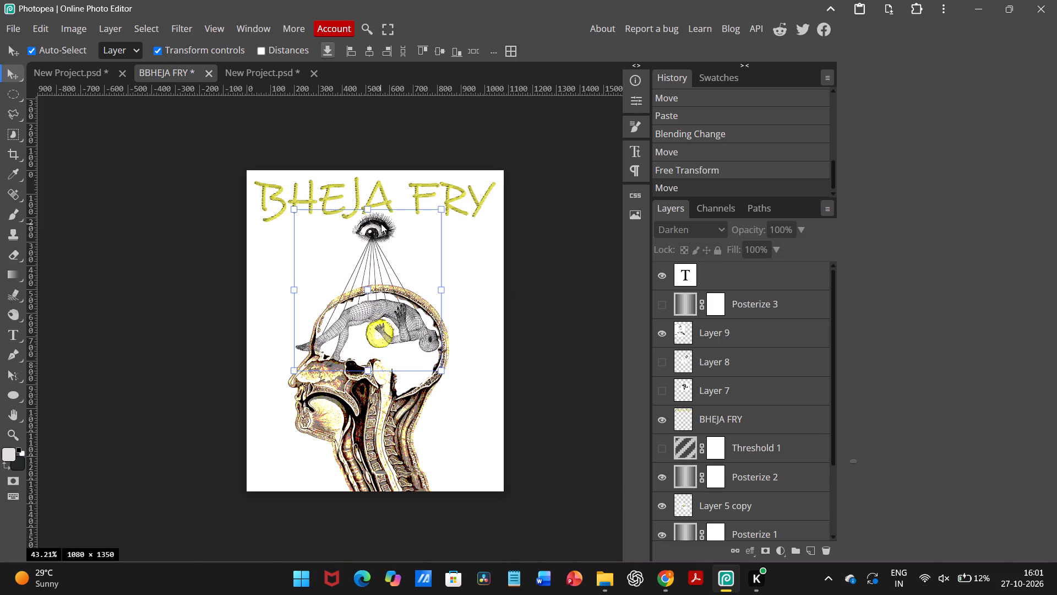
pyautogui.moveTo(381, 224); pyautogui.dragTo(382, 225)
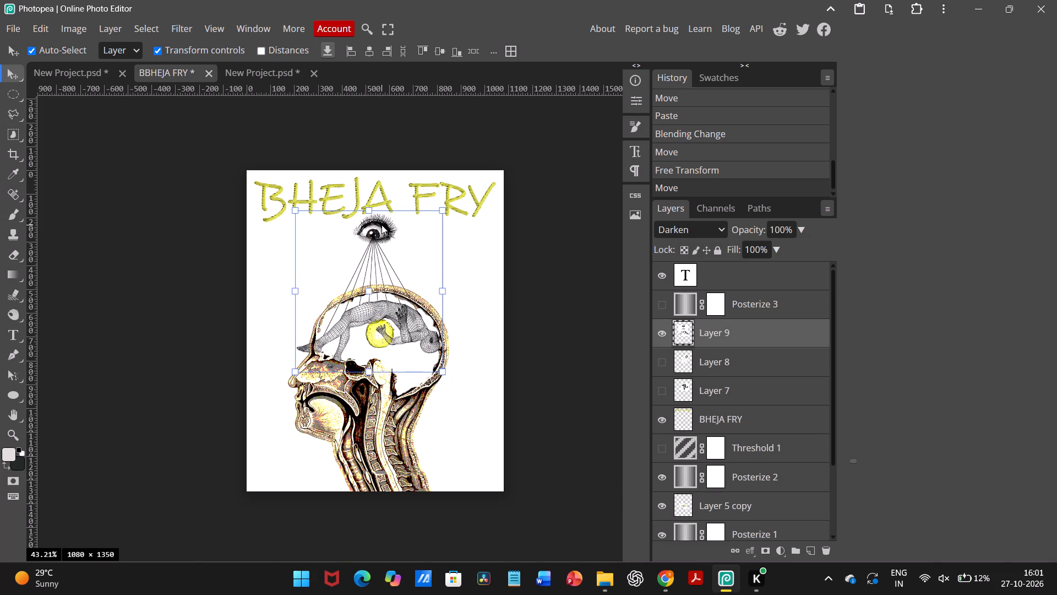
pyautogui.click(555, 246)
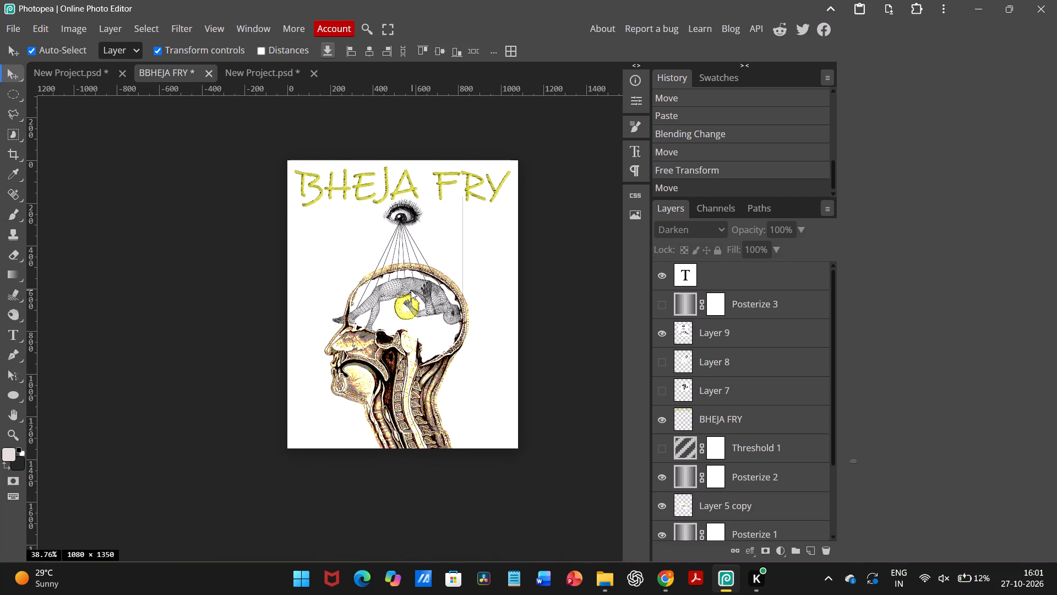
# Squeeze the Layer 9 artwork to 89.66% width and 96.76% height so the wireframe body fits within the cranium around the yellow circle.
pyautogui.click(416, 285)
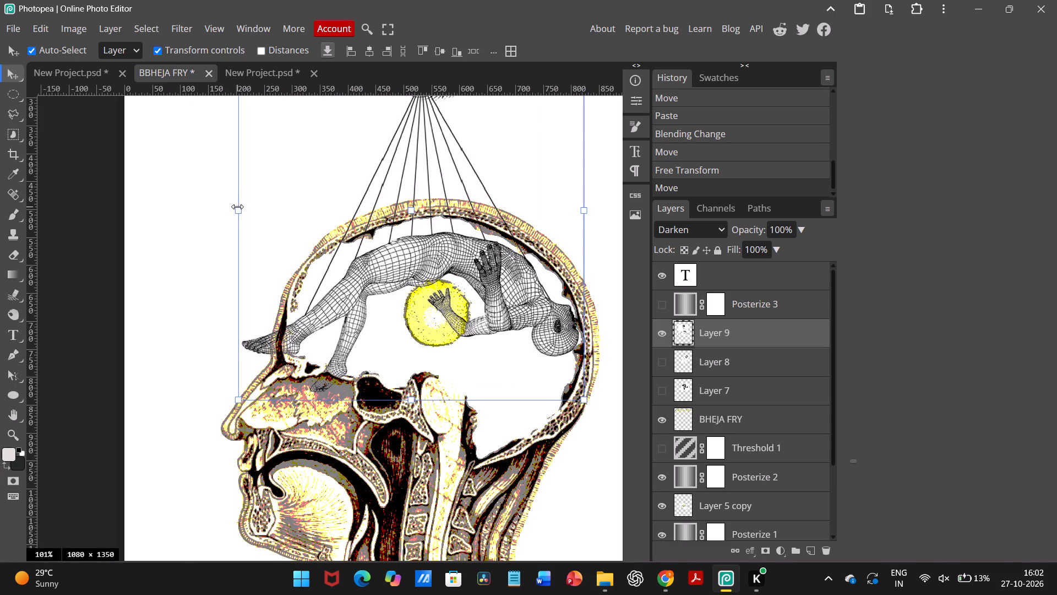
pyautogui.keyDown('shift'); pyautogui.moveTo(237, 207); pyautogui.dragTo(271, 209); pyautogui.keyUp('shift')
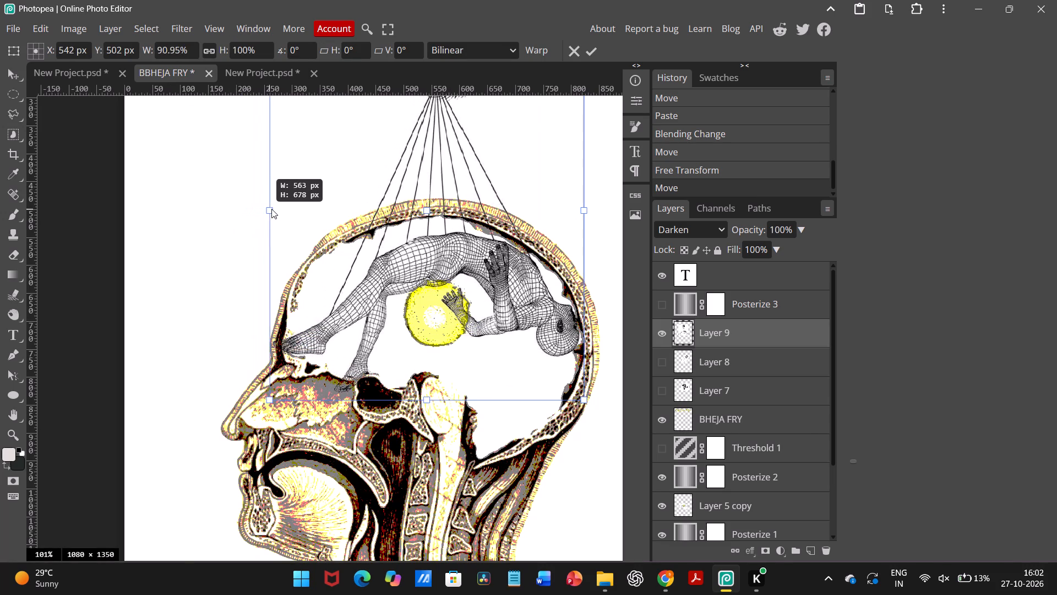
pyautogui.keyDown('shift'); pyautogui.moveTo(271, 209); pyautogui.dragTo(274, 209); pyautogui.keyUp('shift')
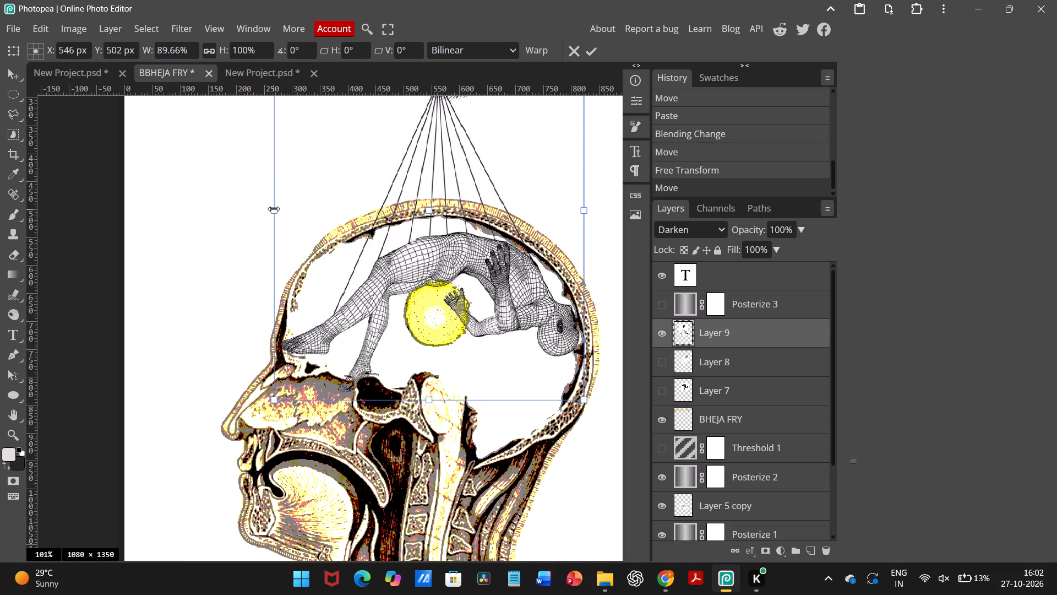
pyautogui.hscroll(-1, 314, 220)
pyautogui.scroll(1, 314, 220)
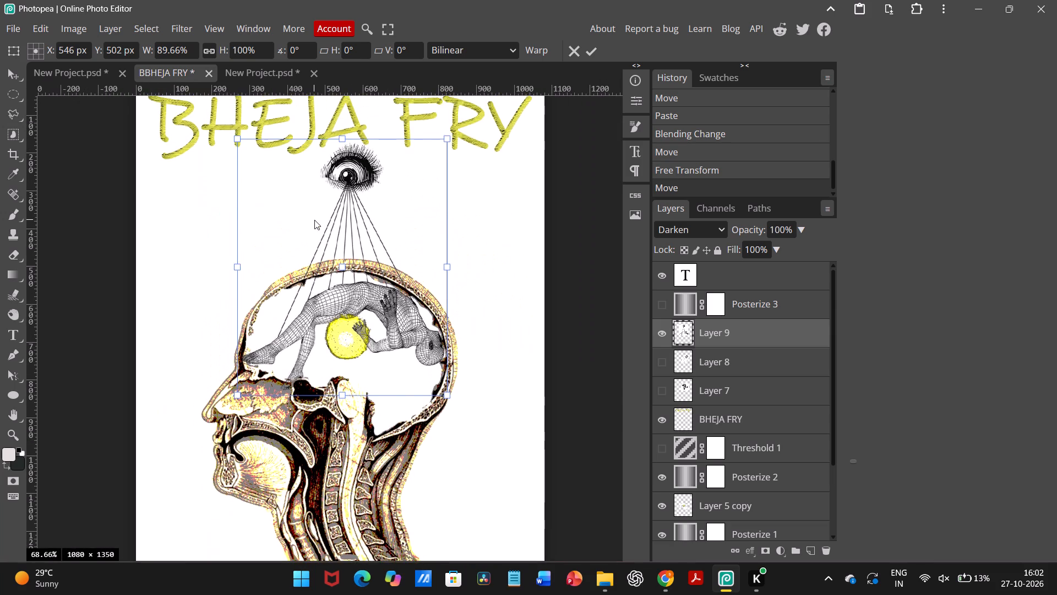
pyautogui.scroll(1, 314, 220)
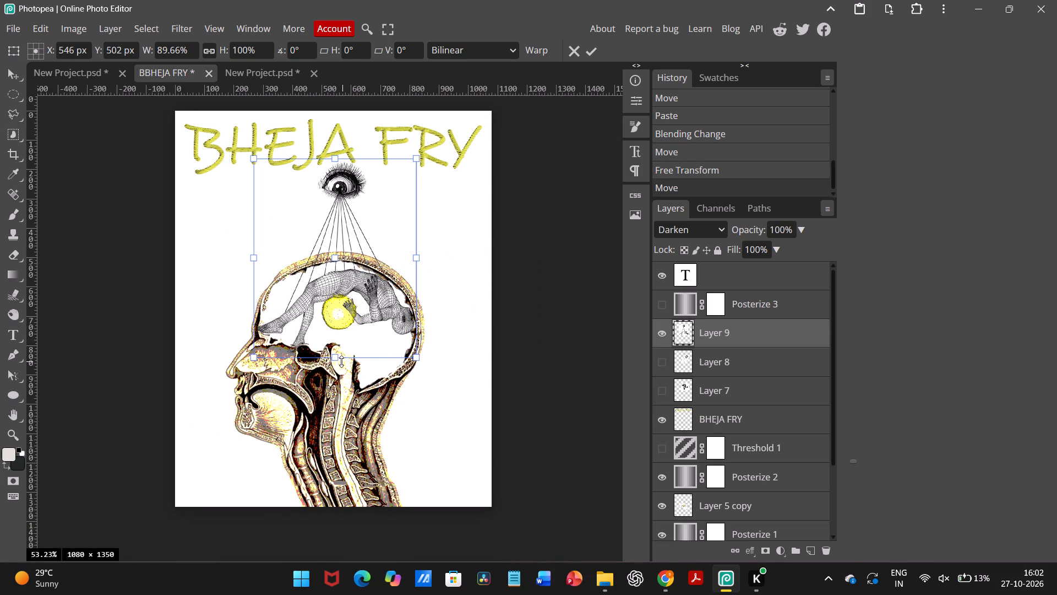
pyautogui.keyDown('shift'); pyautogui.moveTo(337, 360); pyautogui.dragTo(336, 354); pyautogui.keyUp('shift')
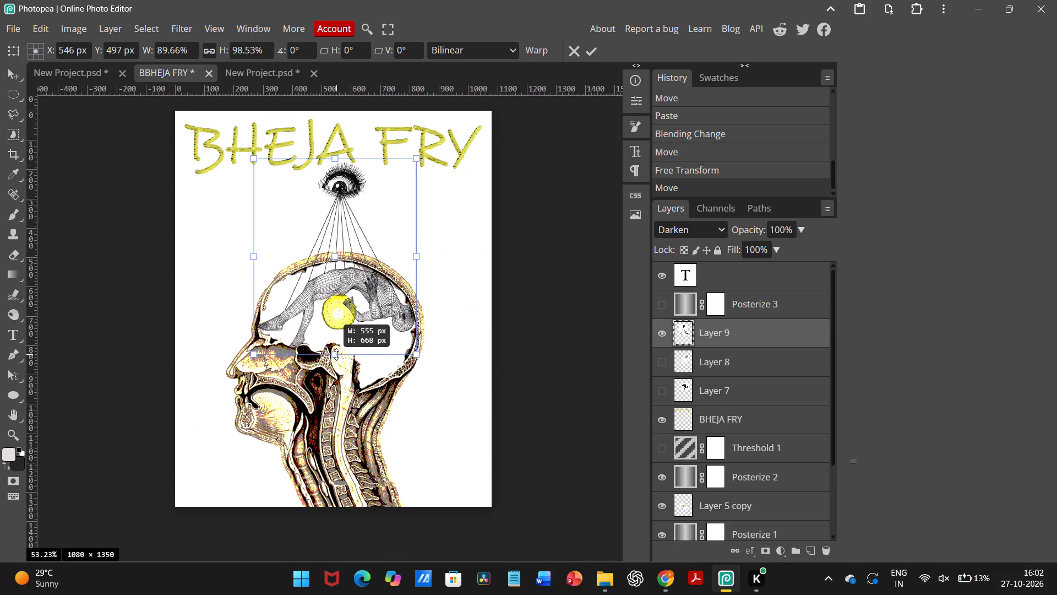
pyautogui.keyDown('shift'); pyautogui.moveTo(336, 354); pyautogui.dragTo(335, 350); pyautogui.keyUp('shift')
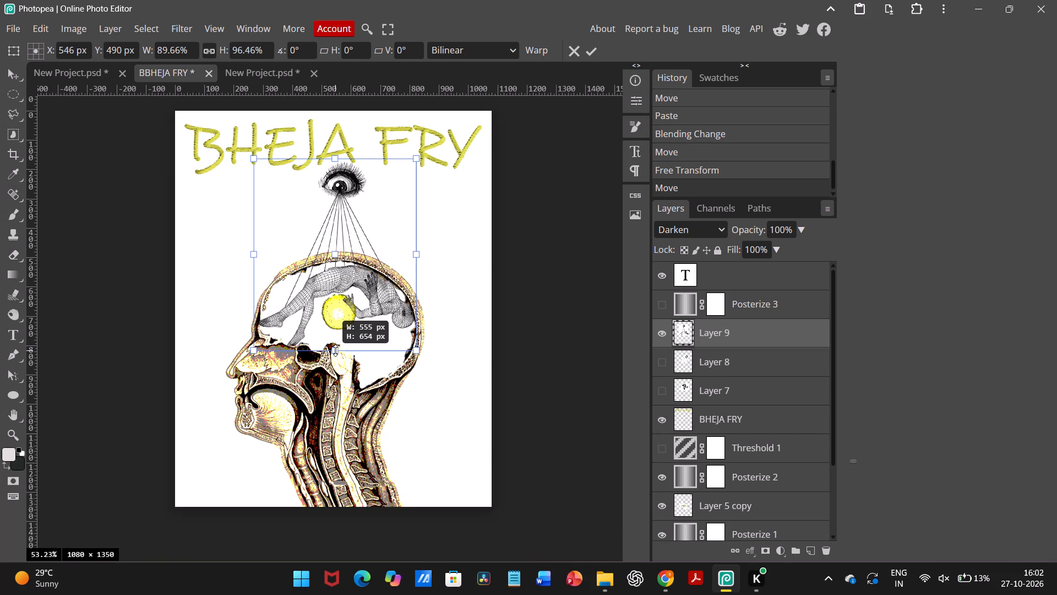
pyautogui.keyDown('shift'); pyautogui.moveTo(335, 350); pyautogui.dragTo(335, 351); pyautogui.keyUp('shift')
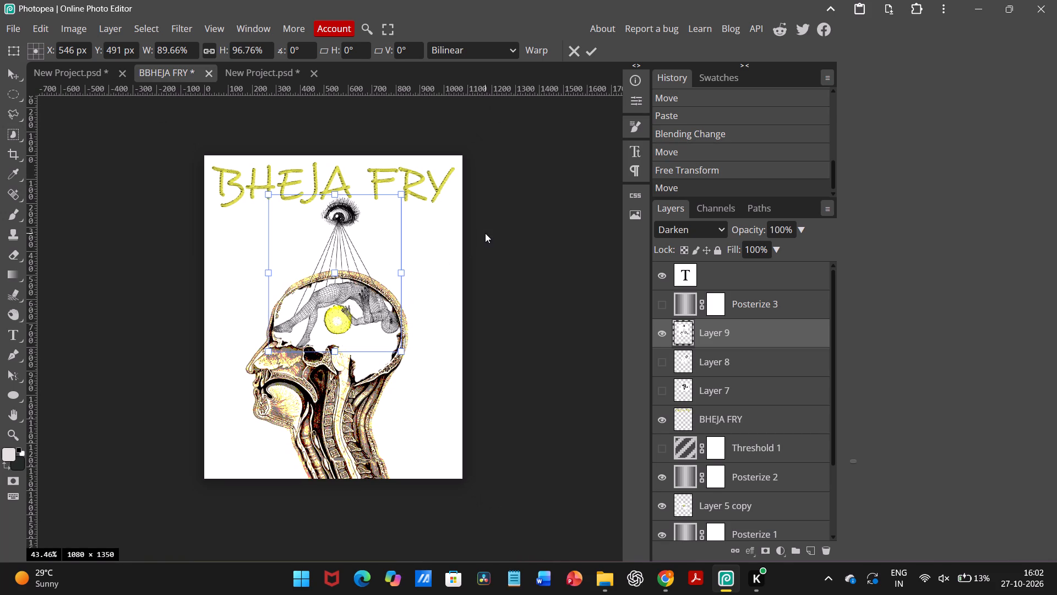
pyautogui.click(590, 50)
pyautogui.click(558, 210)
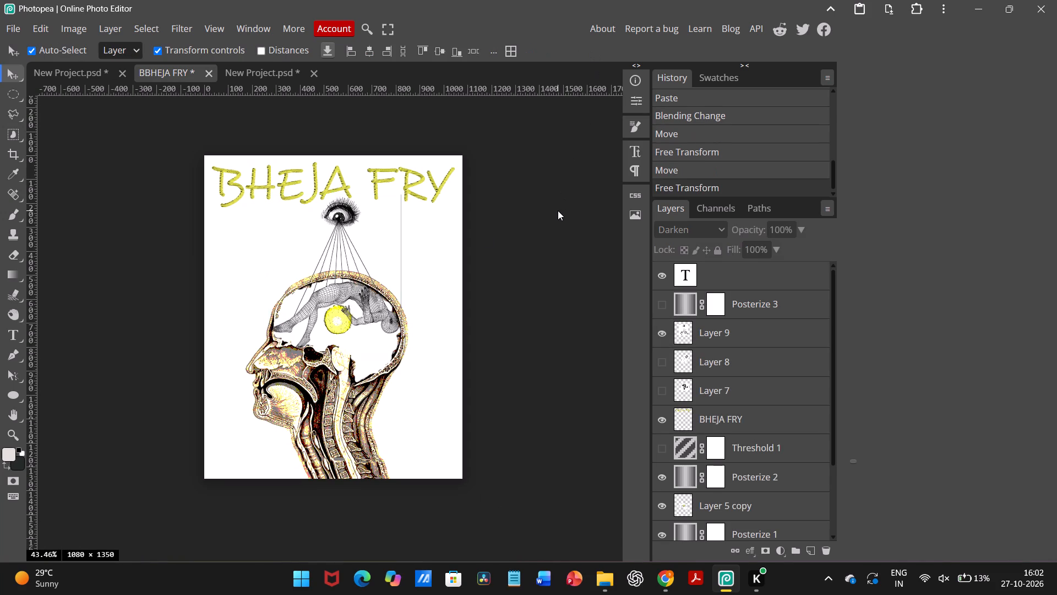
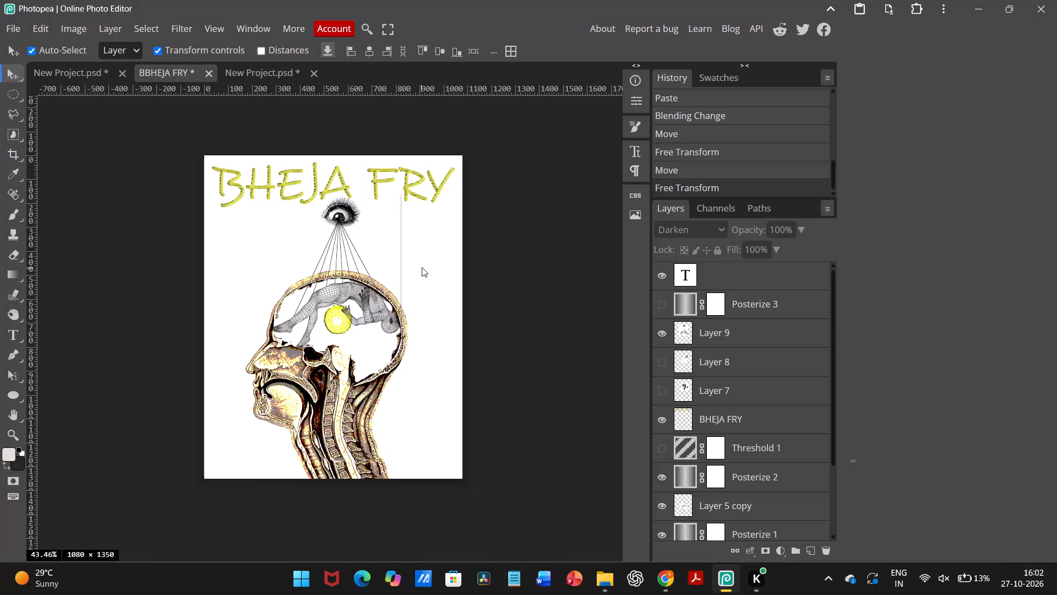
# Rotate the Layer 9 eye-and-body artwork by -3.5° and shift it slightly to about X 529 px, Y 492 px inside the skull.
pyautogui.scroll(1, 422, 267)
pyautogui.scroll(-1, 422, 267)
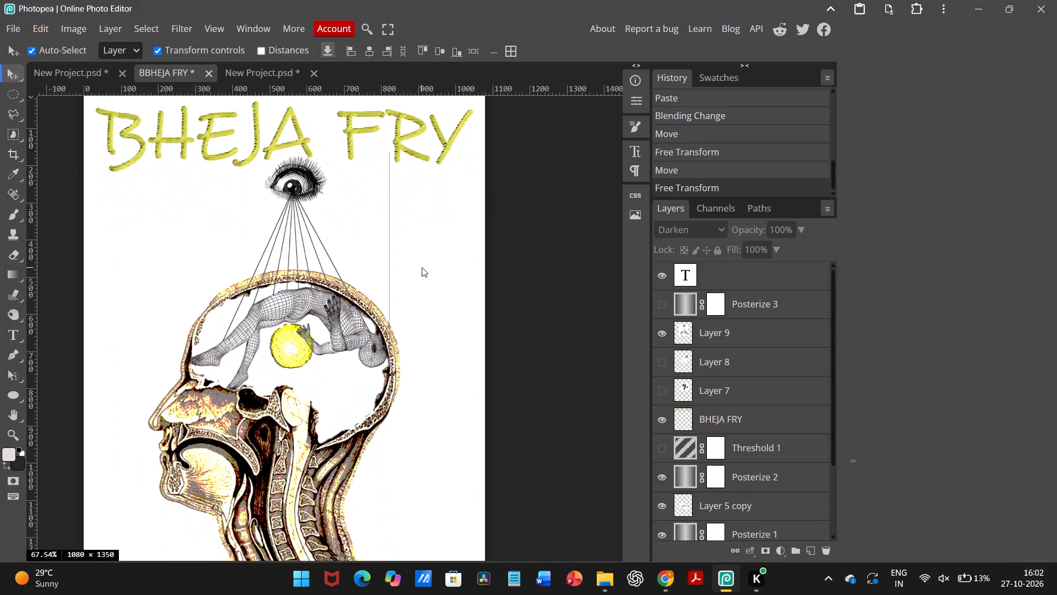
pyautogui.scroll(-1, 422, 267)
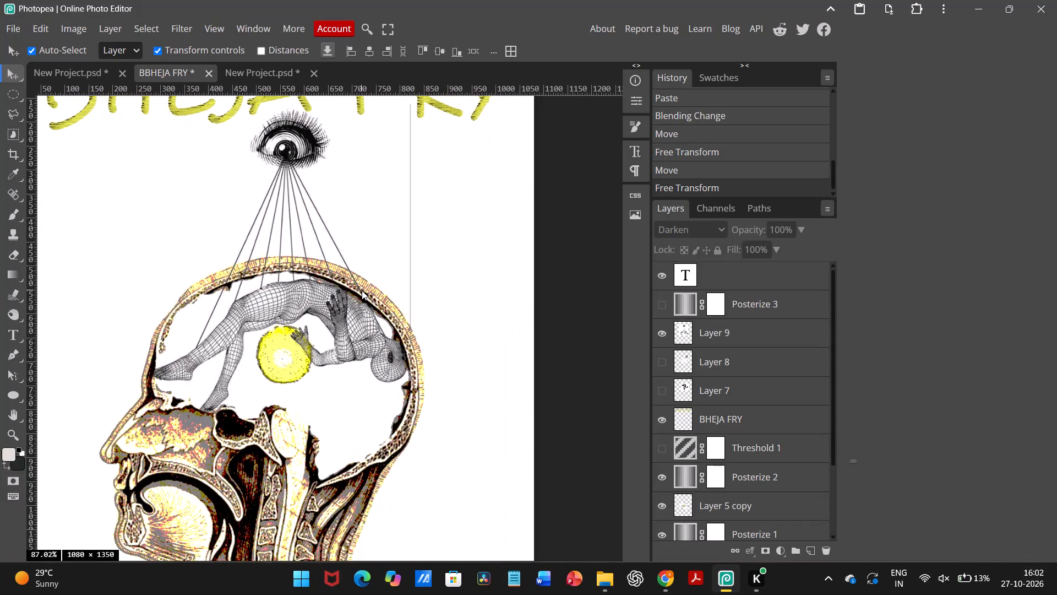
pyautogui.click(348, 311)
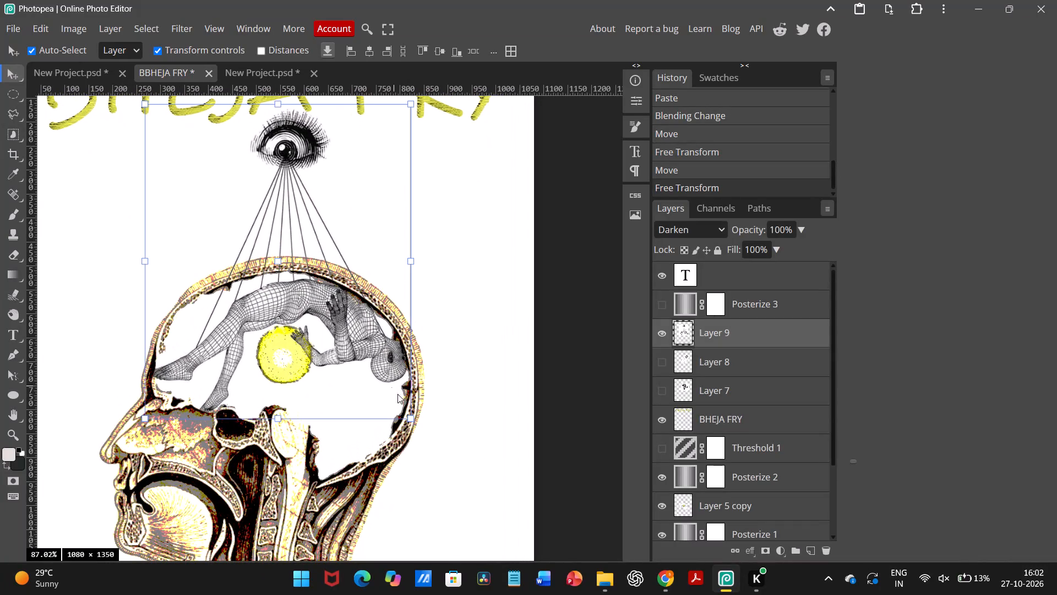
pyautogui.moveTo(423, 438); pyautogui.dragTo(419, 413)
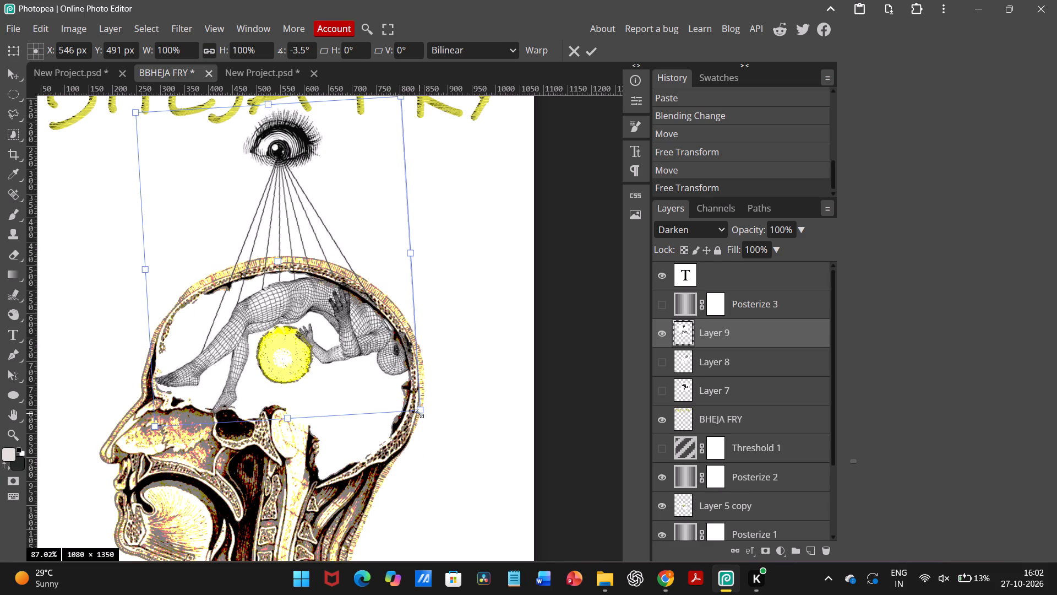
pyautogui.moveTo(353, 328); pyautogui.dragTo(346, 328)
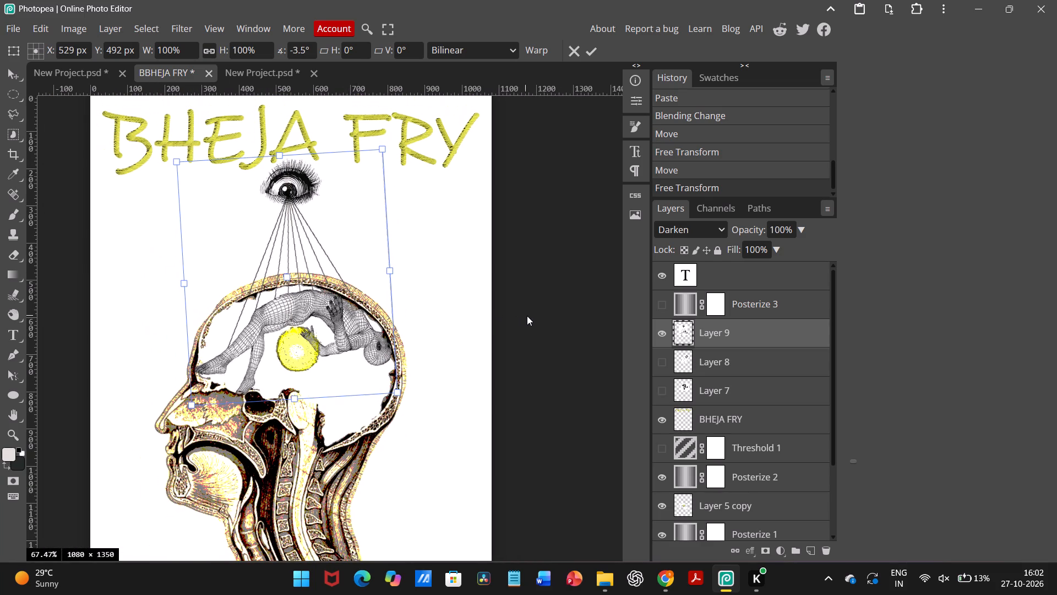
pyautogui.click(528, 316)
pyautogui.click(592, 56)
pyautogui.click(582, 211)
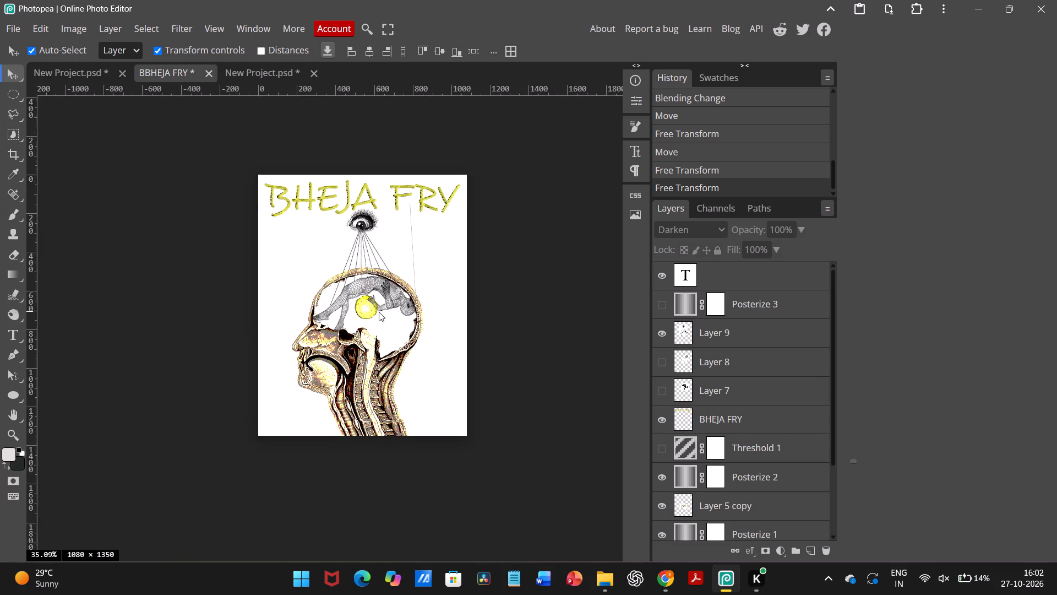
# Move the Layer 9 artwork so the eye sits below "BHE" and the body reaches from the poster's left edge to the yellow circle.
pyautogui.scroll(1, 379, 312)
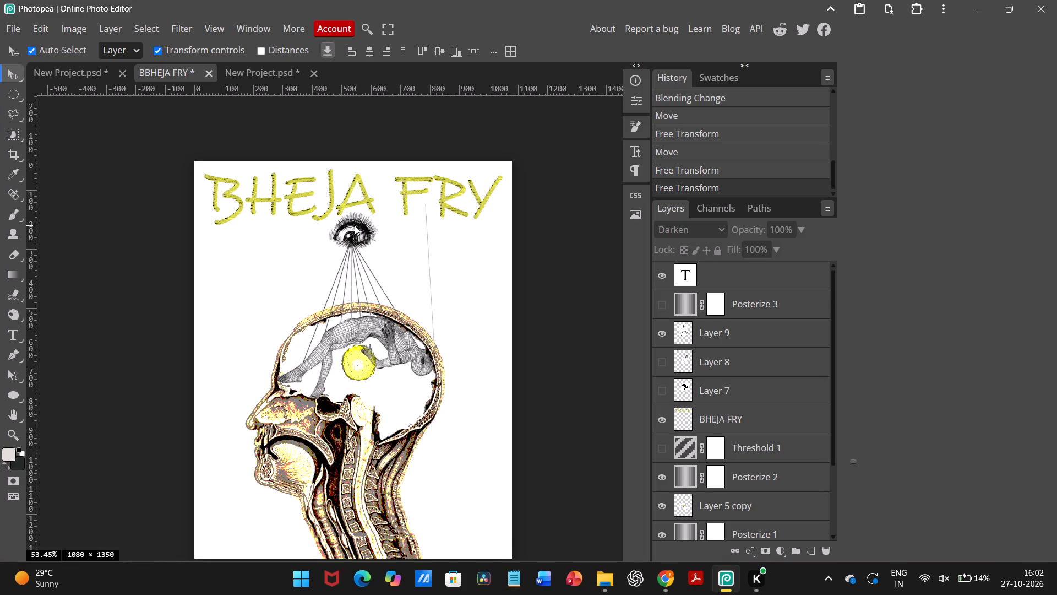
pyautogui.moveTo(355, 228); pyautogui.dragTo(359, 358)
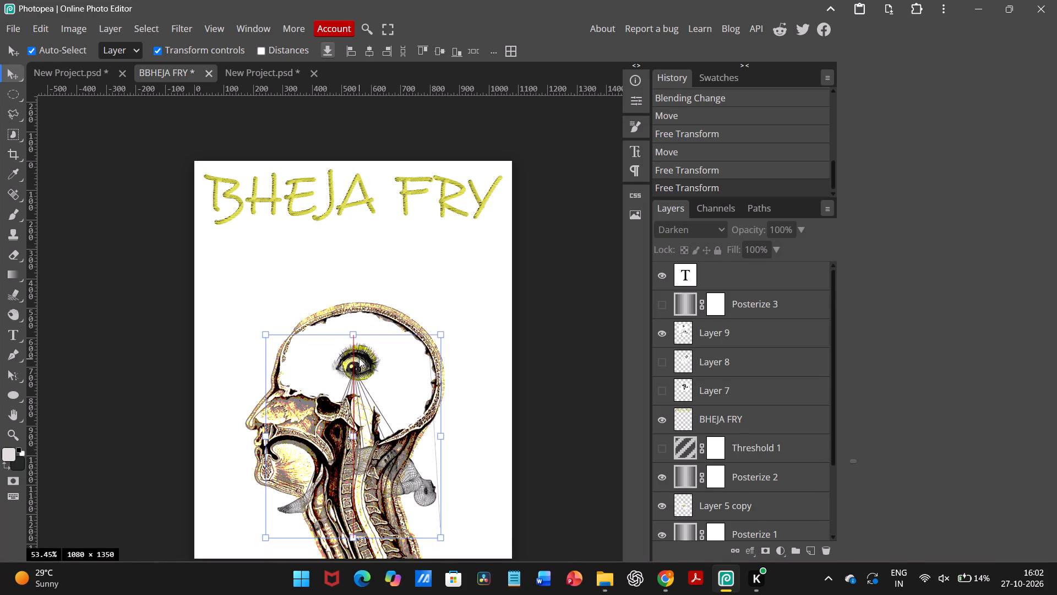
pyautogui.moveTo(359, 358); pyautogui.dragTo(363, 356)
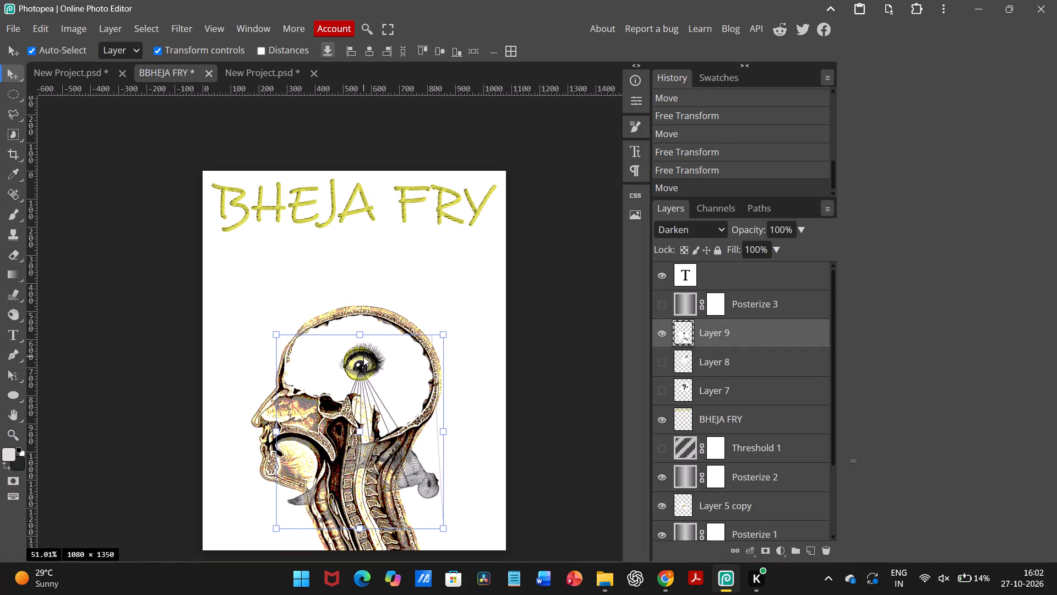
pyautogui.moveTo(369, 365); pyautogui.dragTo(335, 302)
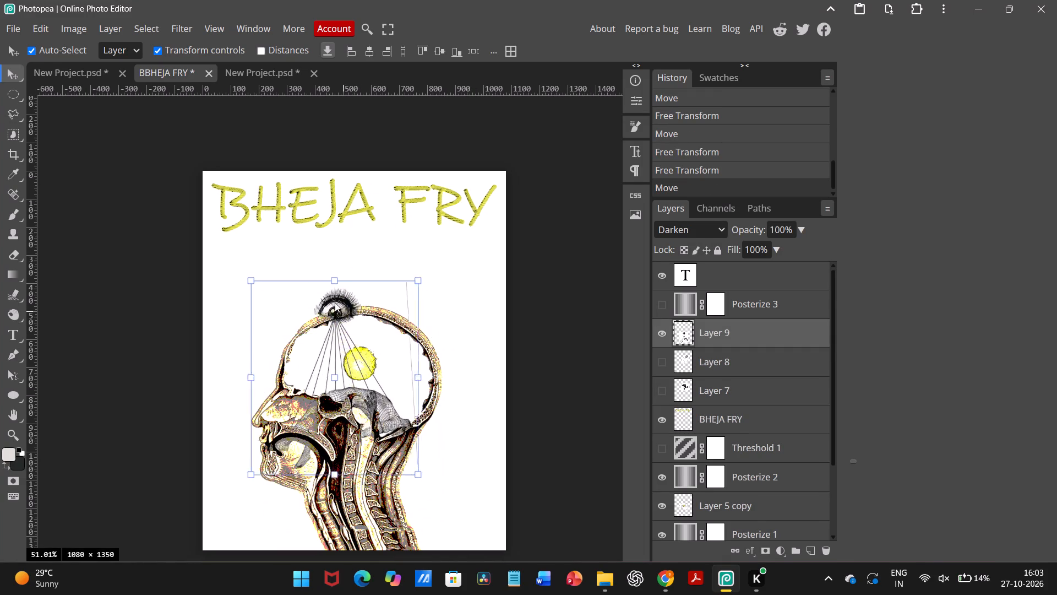
pyautogui.moveTo(335, 302); pyautogui.dragTo(273, 253)
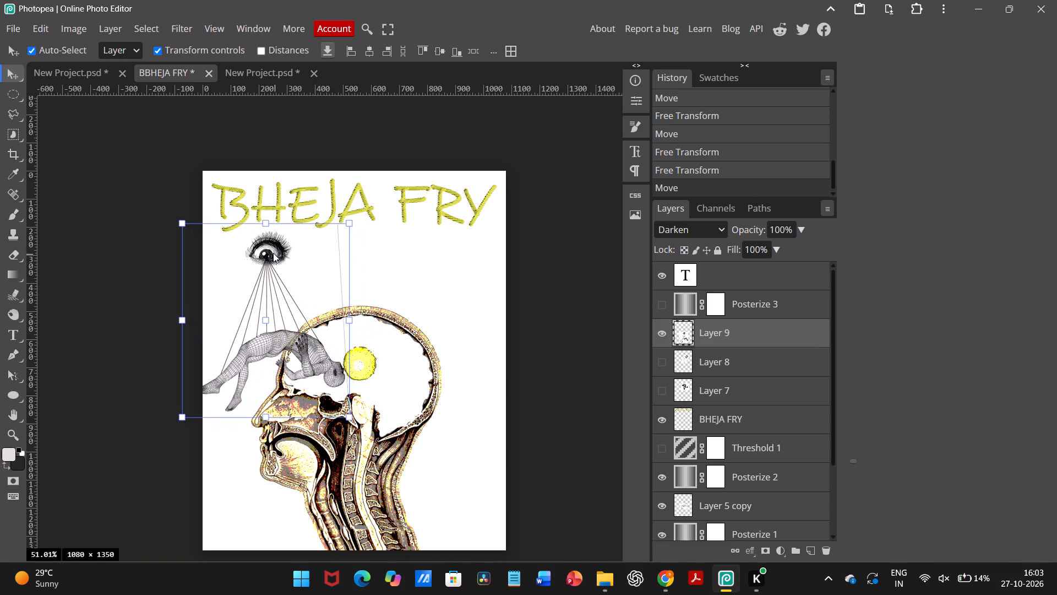
pyautogui.moveTo(273, 253); pyautogui.dragTo(277, 251)
pyautogui.moveTo(277, 251); pyautogui.dragTo(277, 248)
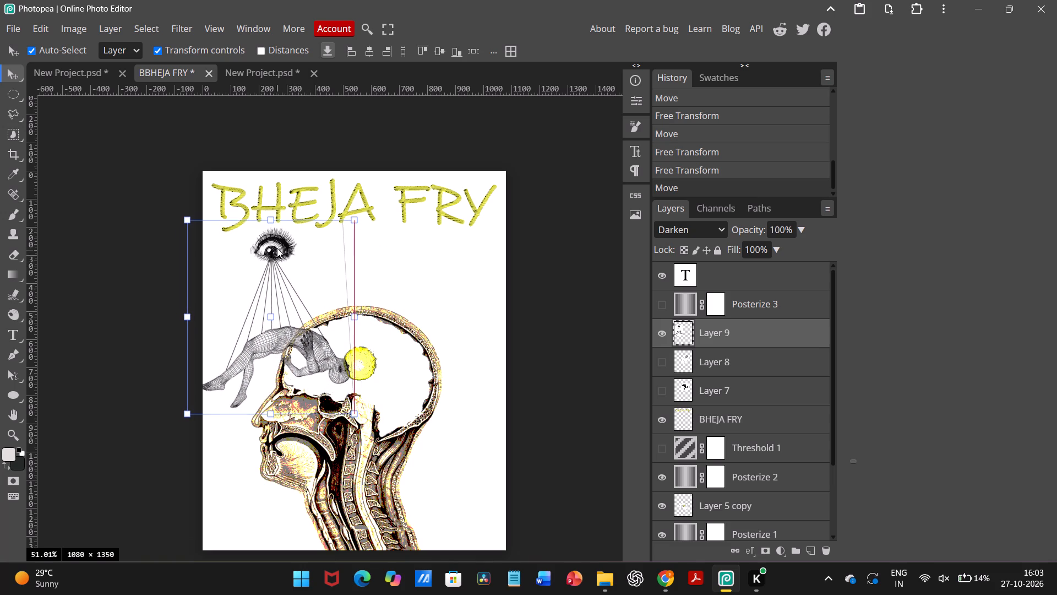
pyautogui.moveTo(277, 248); pyautogui.dragTo(276, 246)
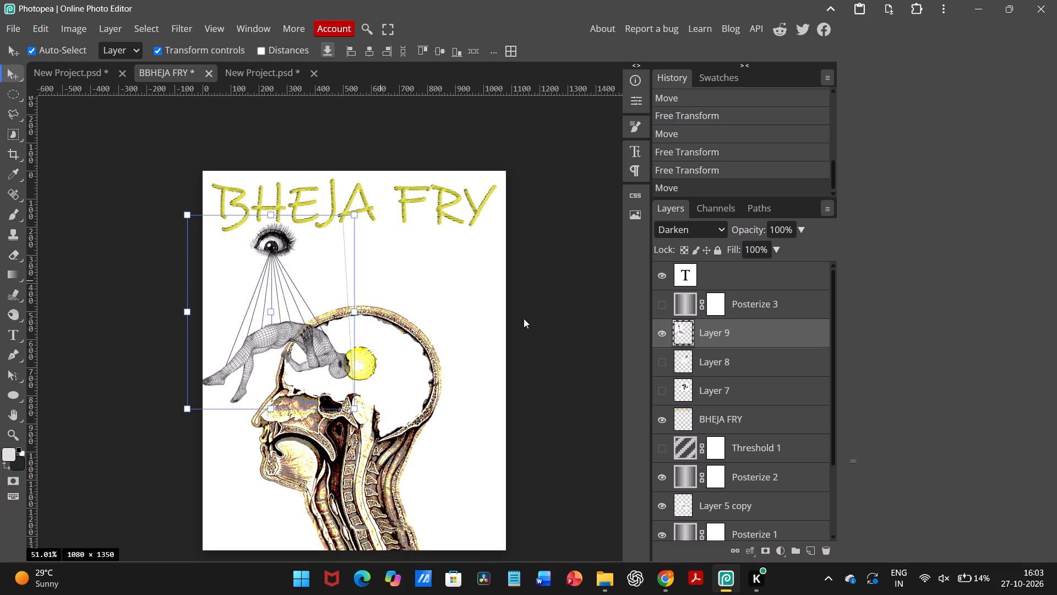
pyautogui.click(609, 341)
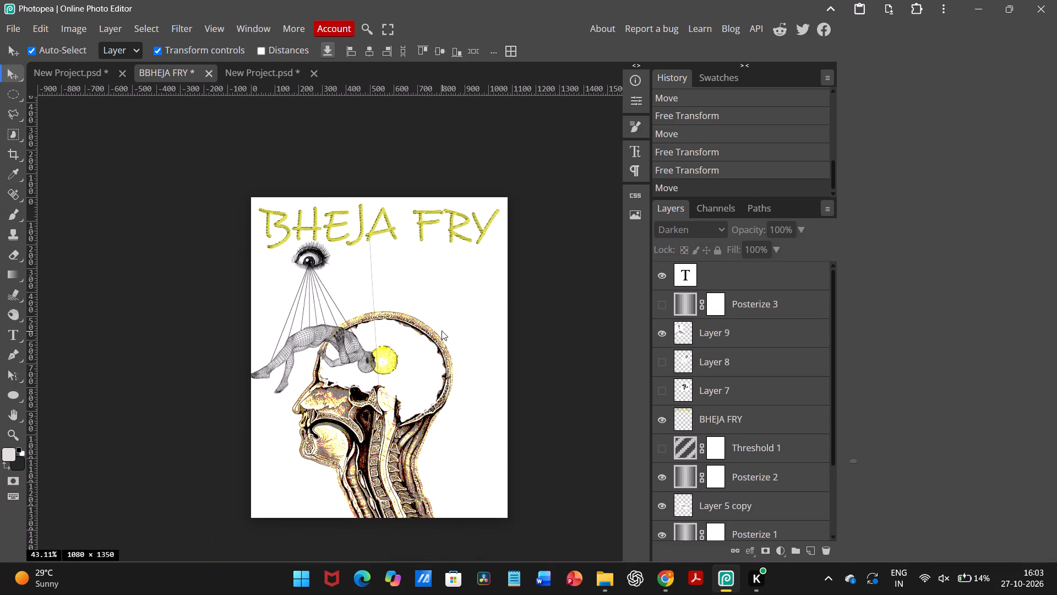
# Duplicate Layer 9 and place the copy on the poster's right half, with its eye under "FRY".
pyautogui.click(254, 242)
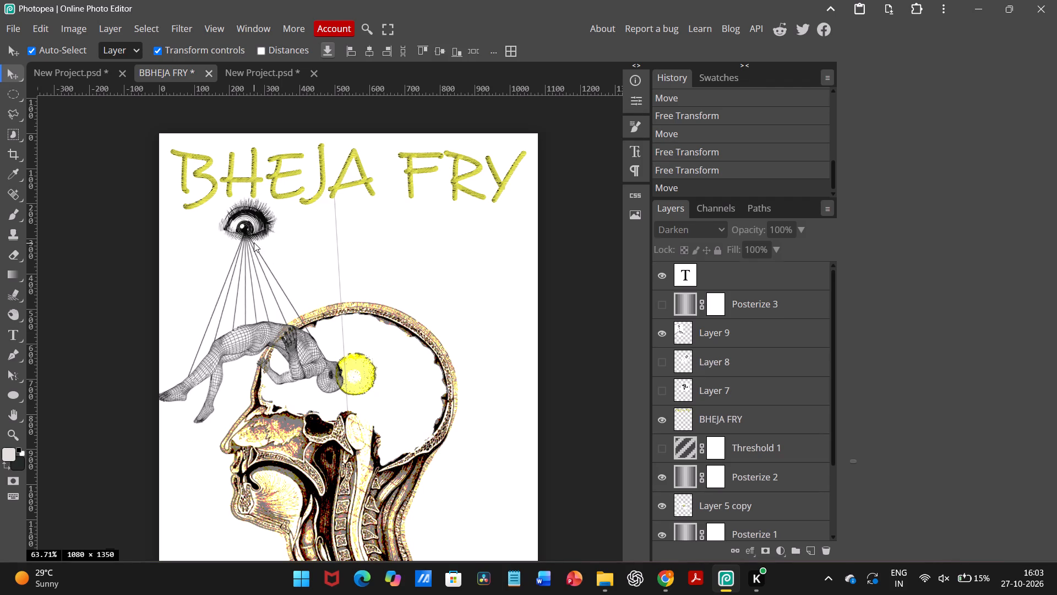
pyautogui.click(254, 240)
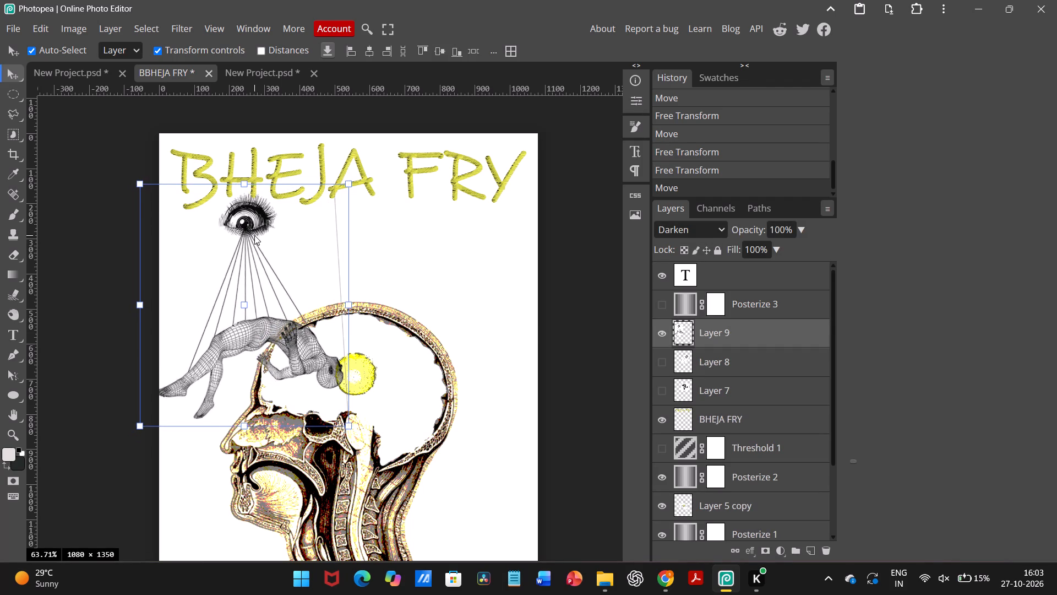
pyautogui.hotkey('ctrl', 'j')
pyautogui.moveTo(250, 232); pyautogui.dragTo(375, 236)
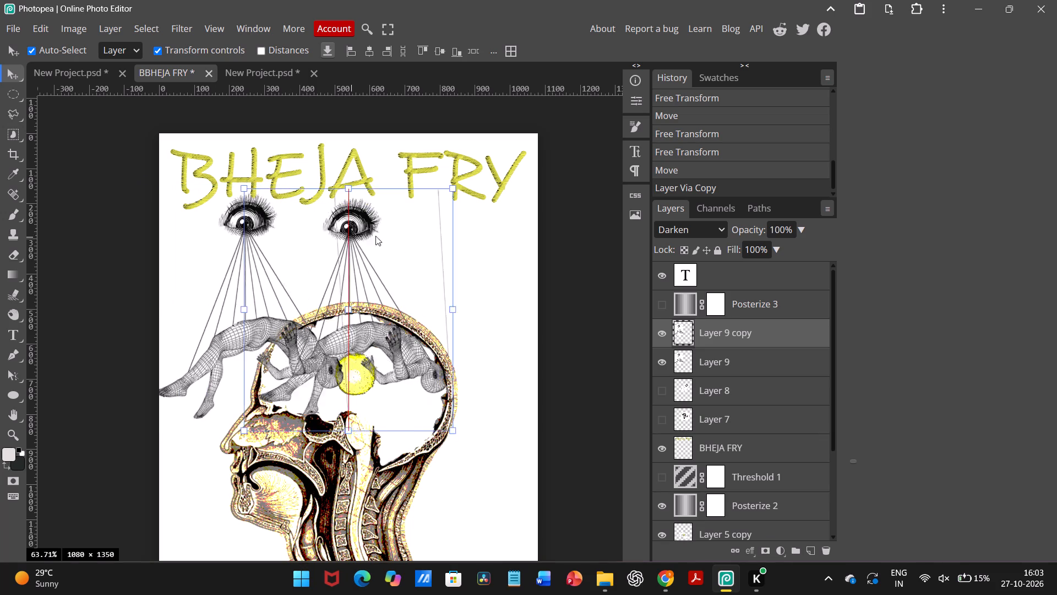
pyautogui.moveTo(375, 236); pyautogui.dragTo(436, 221)
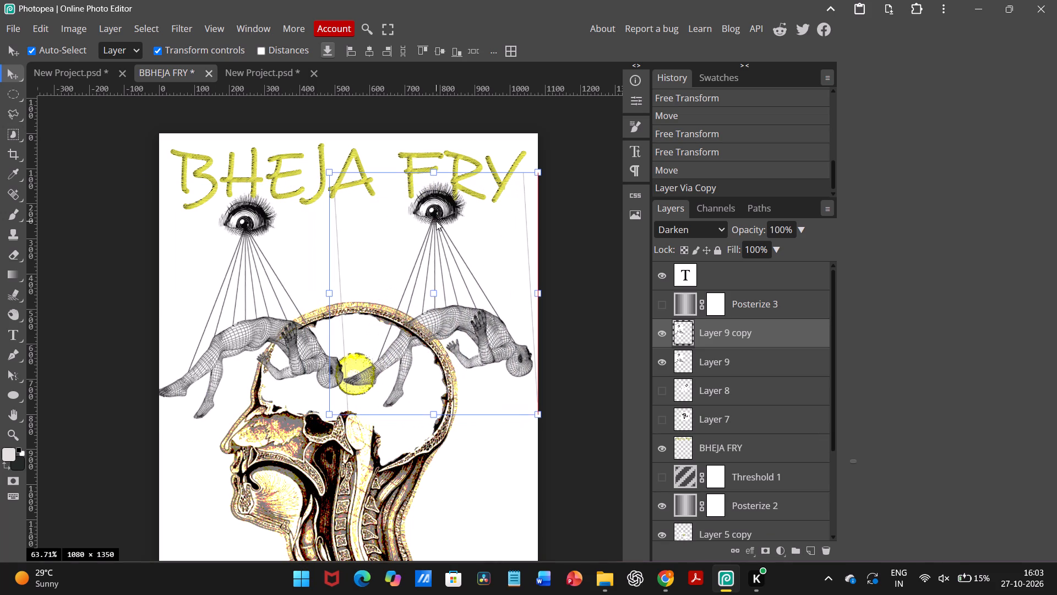
pyautogui.moveTo(436, 221); pyautogui.dragTo(435, 224)
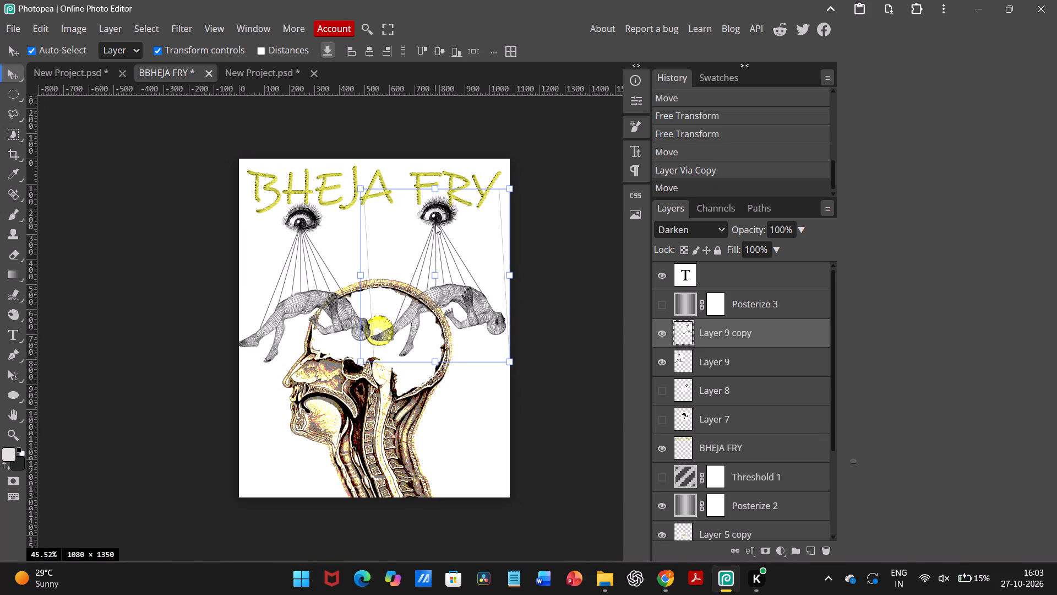
# Flip the Layer 9 copy horizontally and position it at about X 856 px, Y 487 px, mirroring the original across the yellow circle.
pyautogui.hotkey('ctrl', 't')
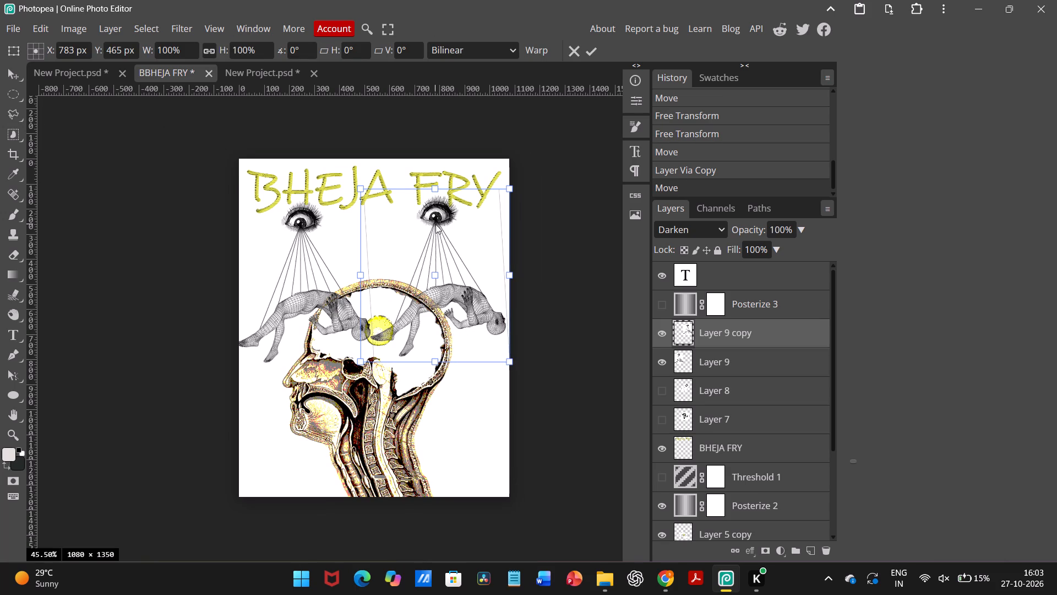
pyautogui.rightClick(435, 224)
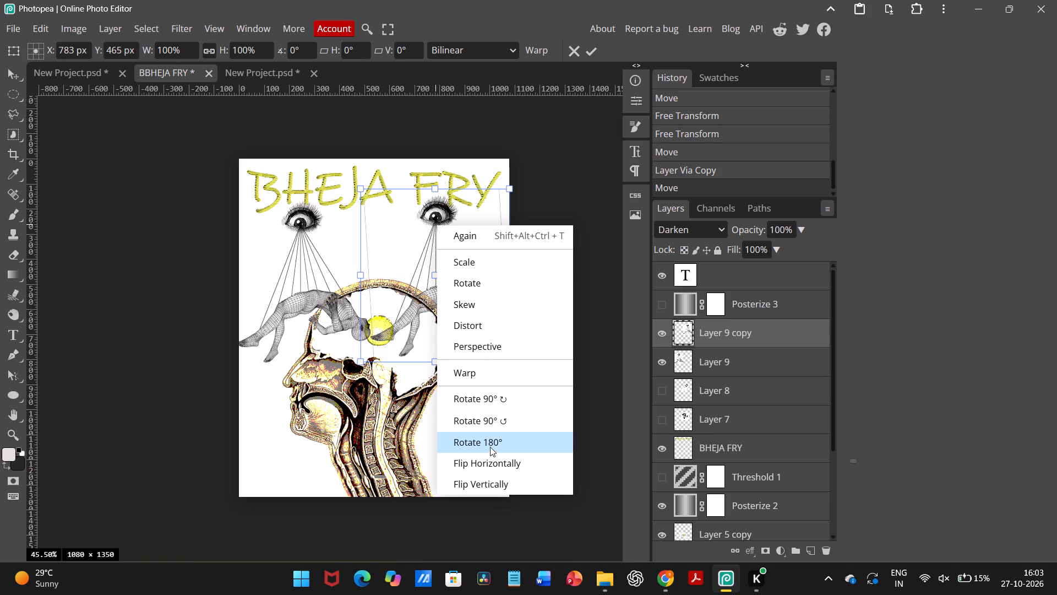
pyautogui.click(488, 460)
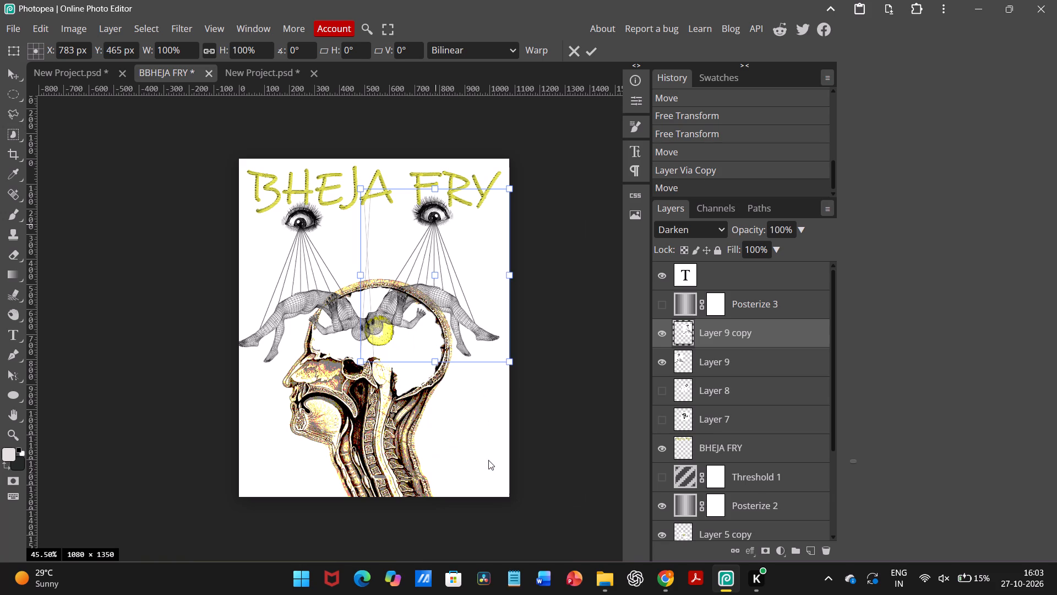
pyautogui.moveTo(440, 293); pyautogui.dragTo(459, 301)
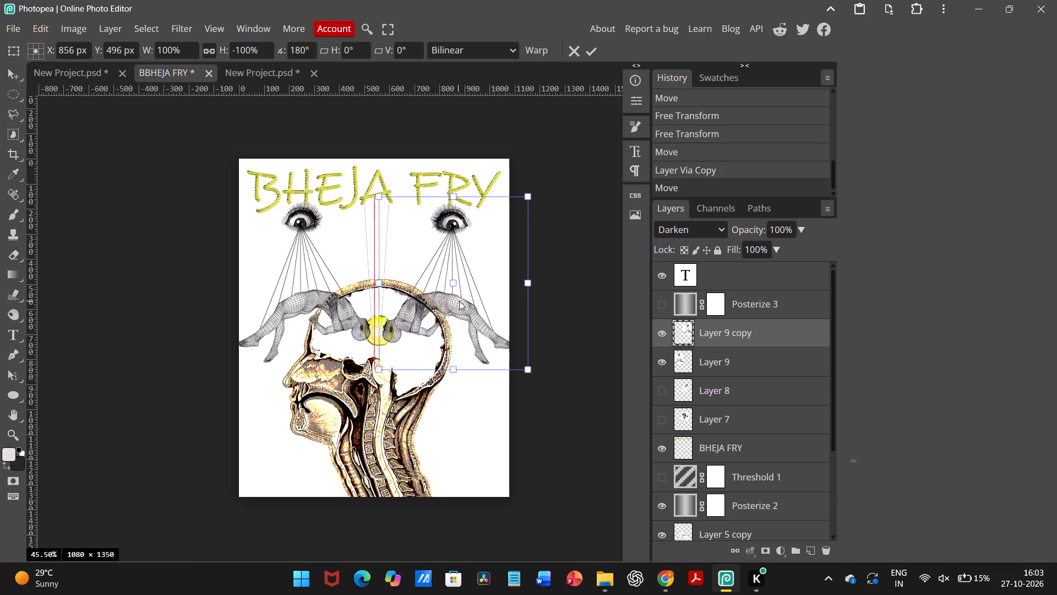
pyautogui.moveTo(459, 301); pyautogui.dragTo(459, 300)
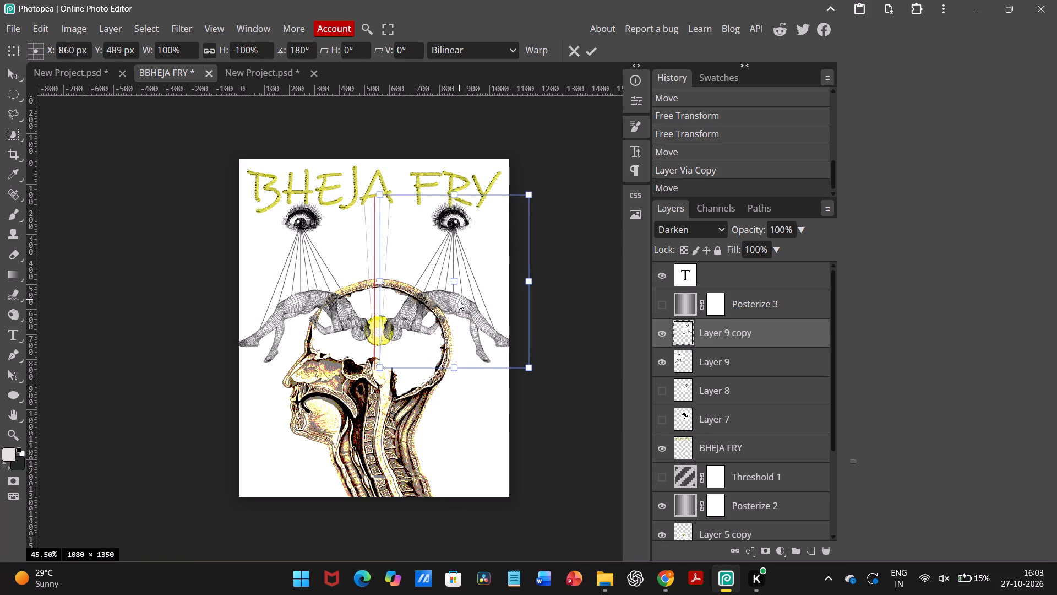
pyautogui.moveTo(459, 300); pyautogui.dragTo(457, 296)
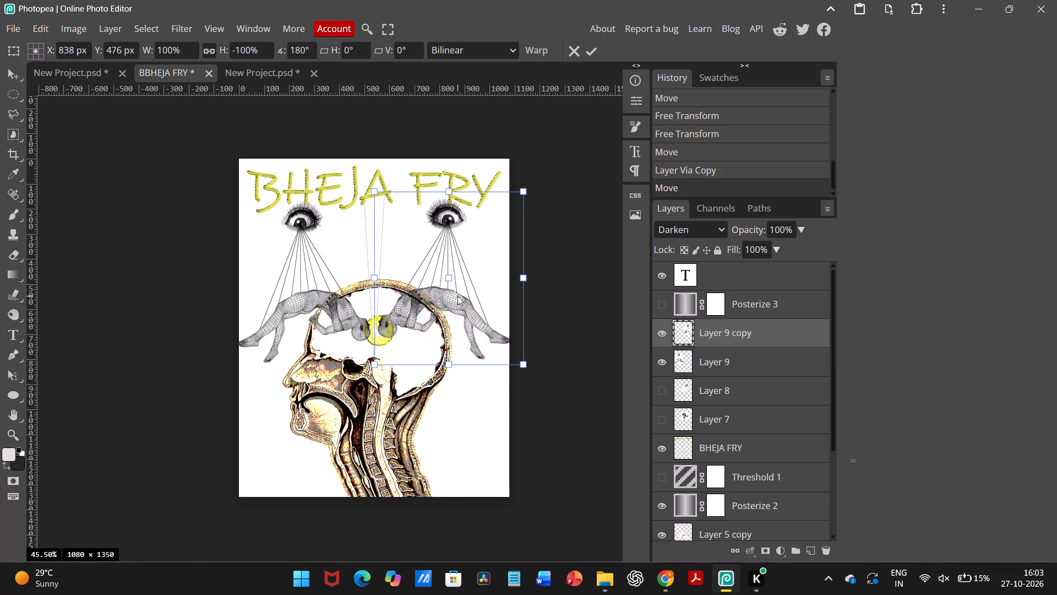
pyautogui.click(457, 296)
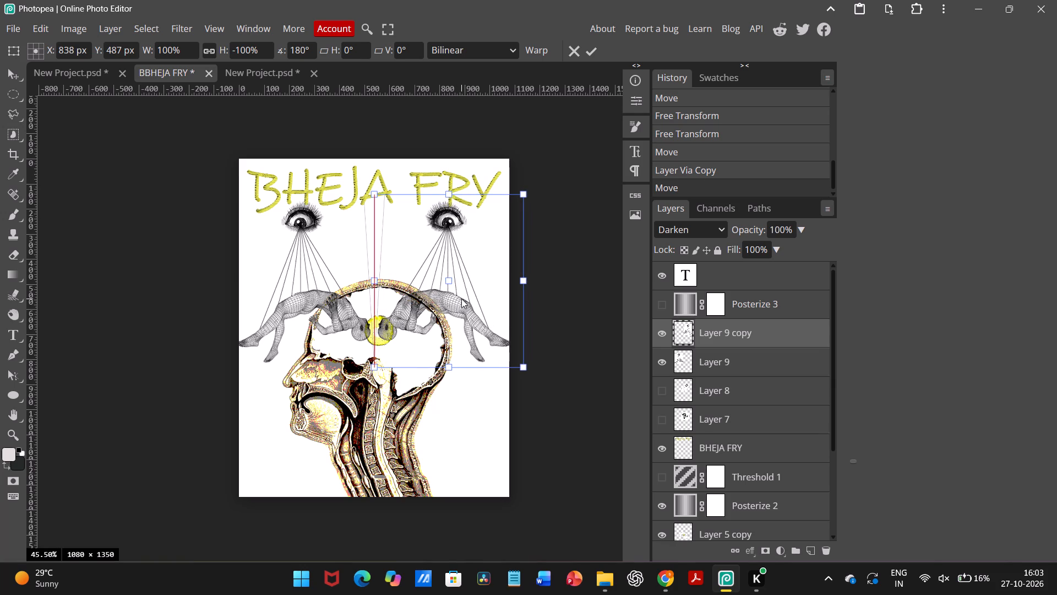
pyautogui.click(564, 281)
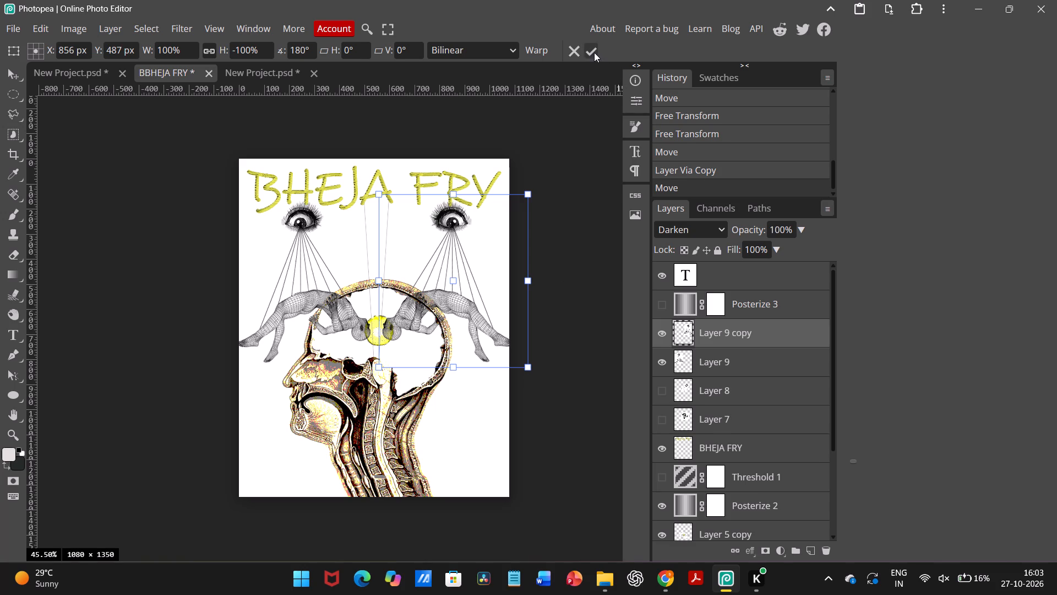
pyautogui.click(594, 52)
pyautogui.click(589, 167)
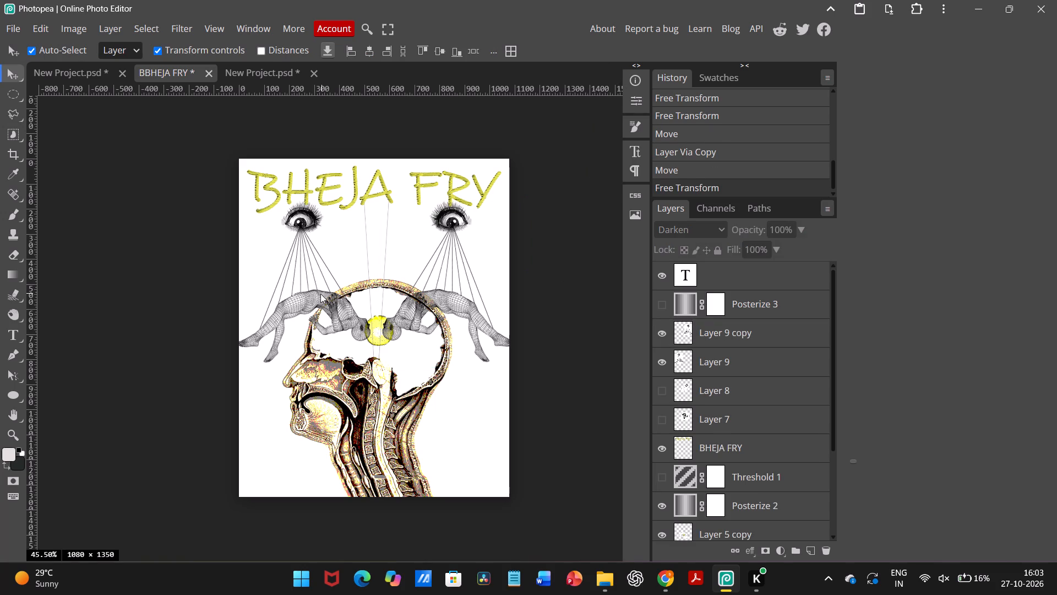
# Adjust the original Layer 9 artwork so its eye is level with the mirrored one and its head sits just left of the yellow circle.
pyautogui.click(313, 293)
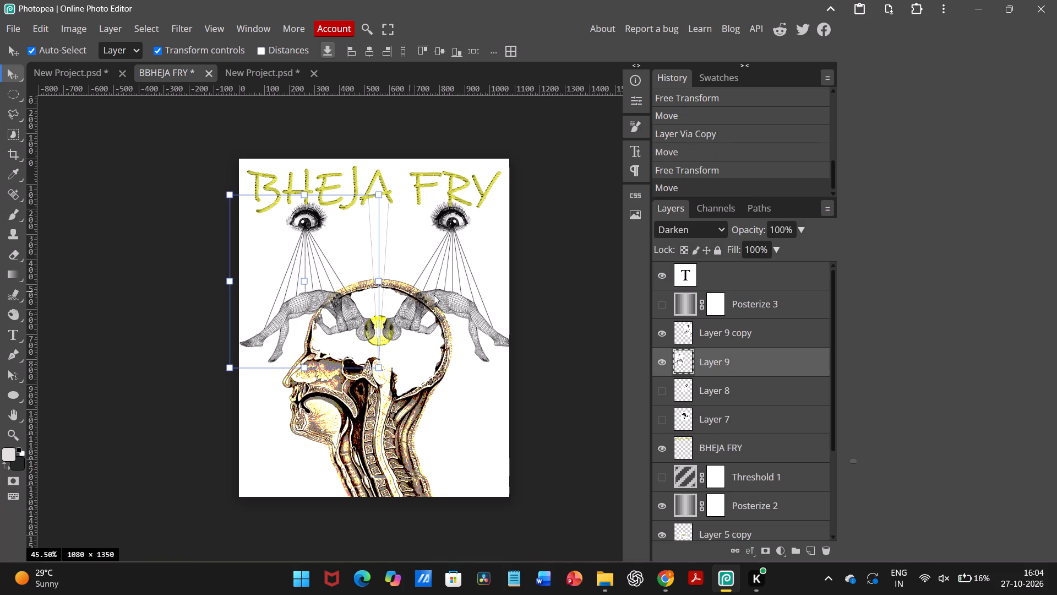
pyautogui.click(578, 275)
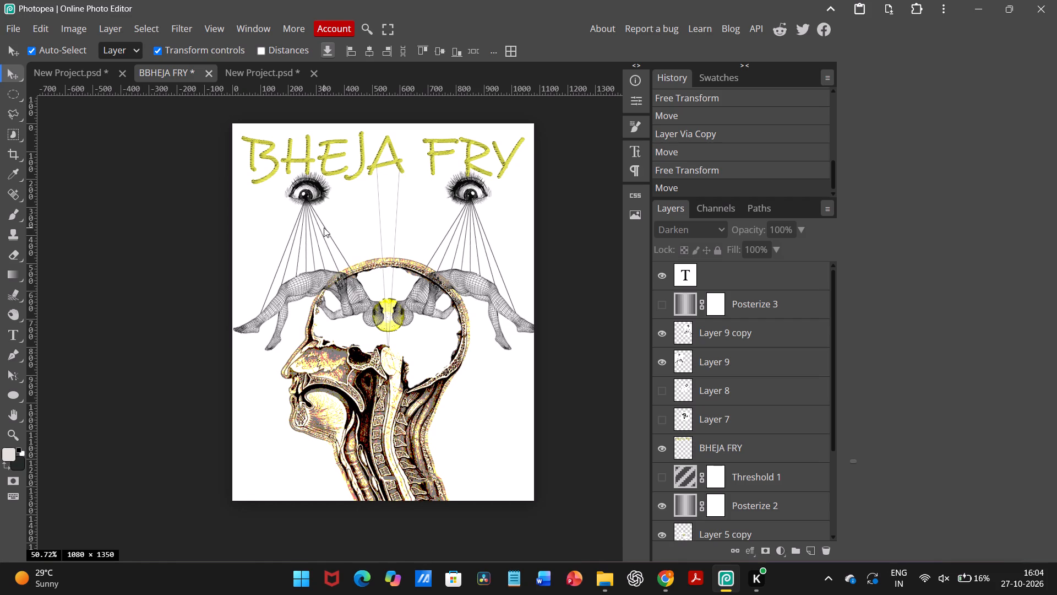
pyautogui.moveTo(308, 196); pyautogui.dragTo(297, 190)
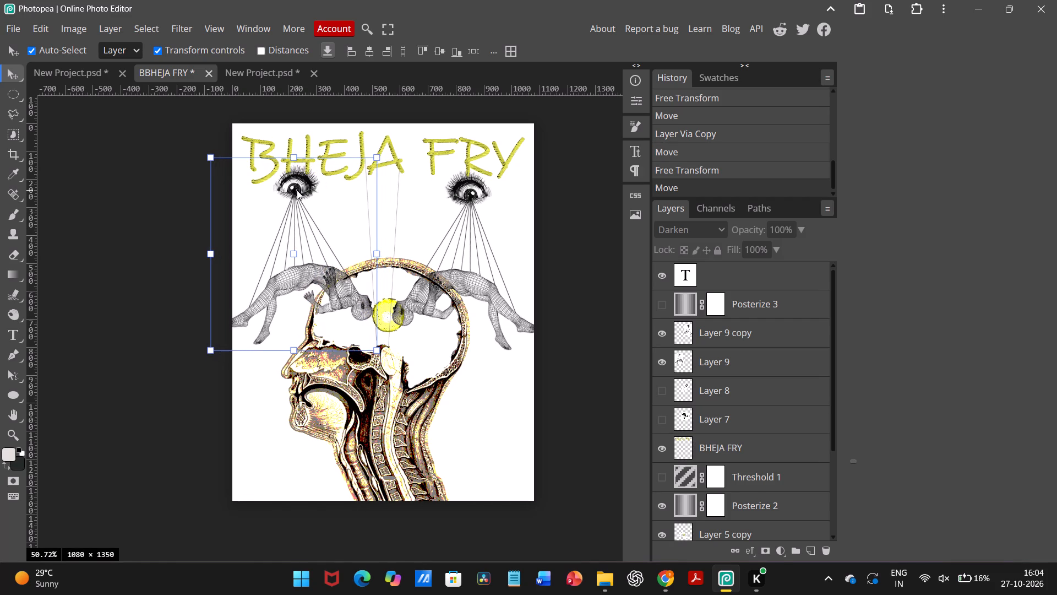
pyautogui.moveTo(297, 190); pyautogui.dragTo(296, 195)
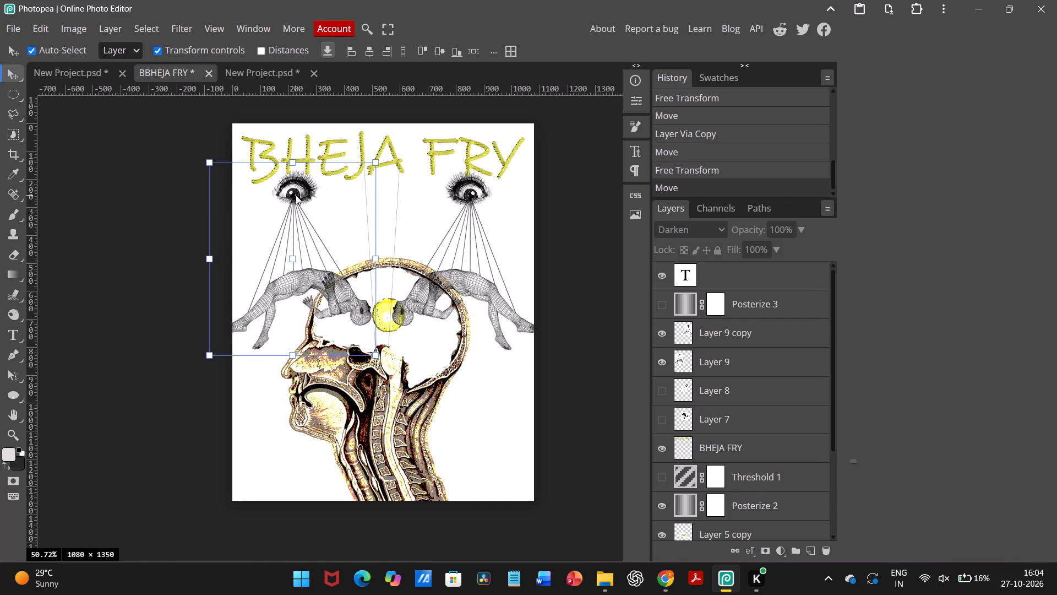
pyautogui.moveTo(296, 195); pyautogui.dragTo(296, 194)
pyautogui.click(534, 216)
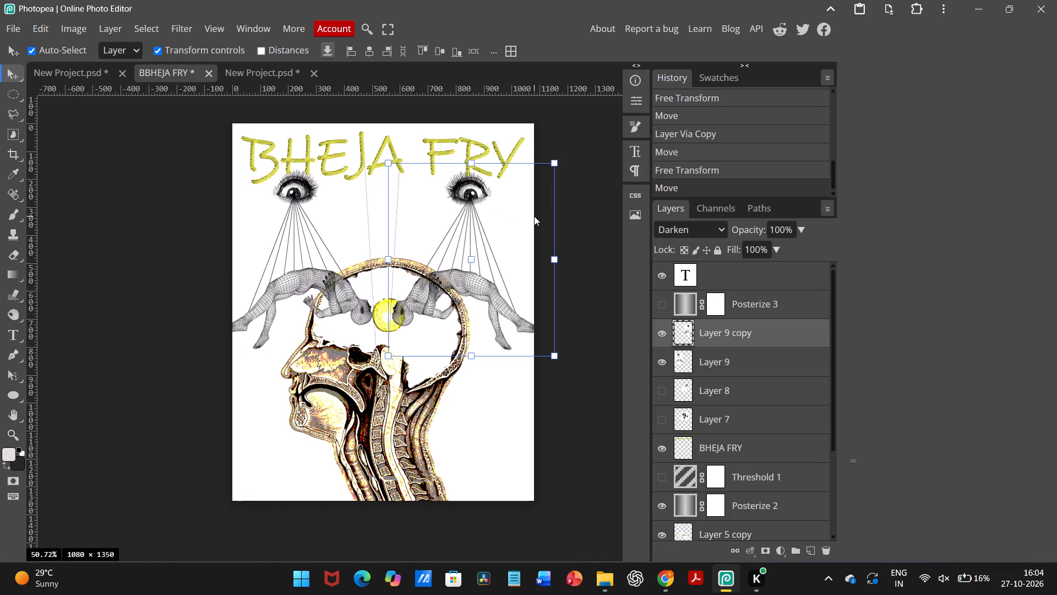
# Reposition the Layer 9 copy so its head sits just right of the yellow circle and its eye is level with the original's.
pyautogui.moveTo(466, 192); pyautogui.dragTo(478, 197)
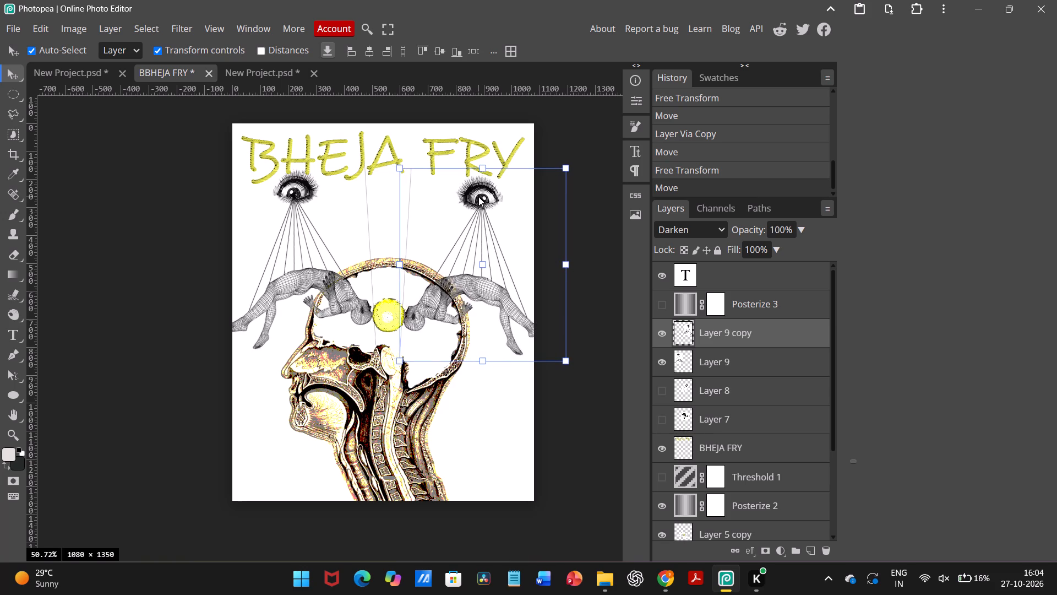
pyautogui.moveTo(478, 197); pyautogui.dragTo(478, 195)
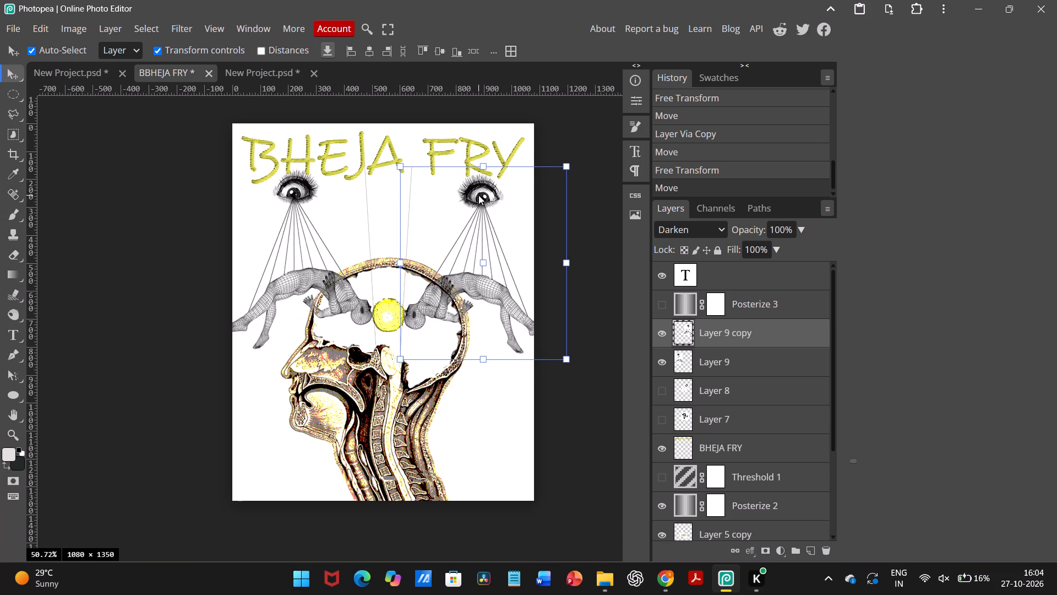
pyautogui.moveTo(478, 195); pyautogui.dragTo(480, 191)
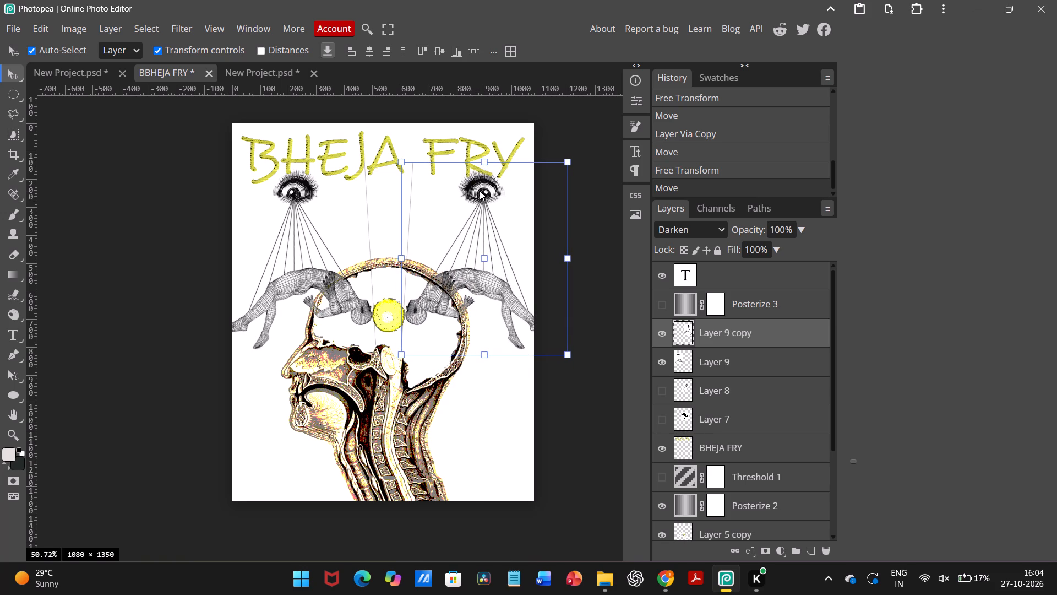
pyautogui.moveTo(480, 191); pyautogui.dragTo(479, 192)
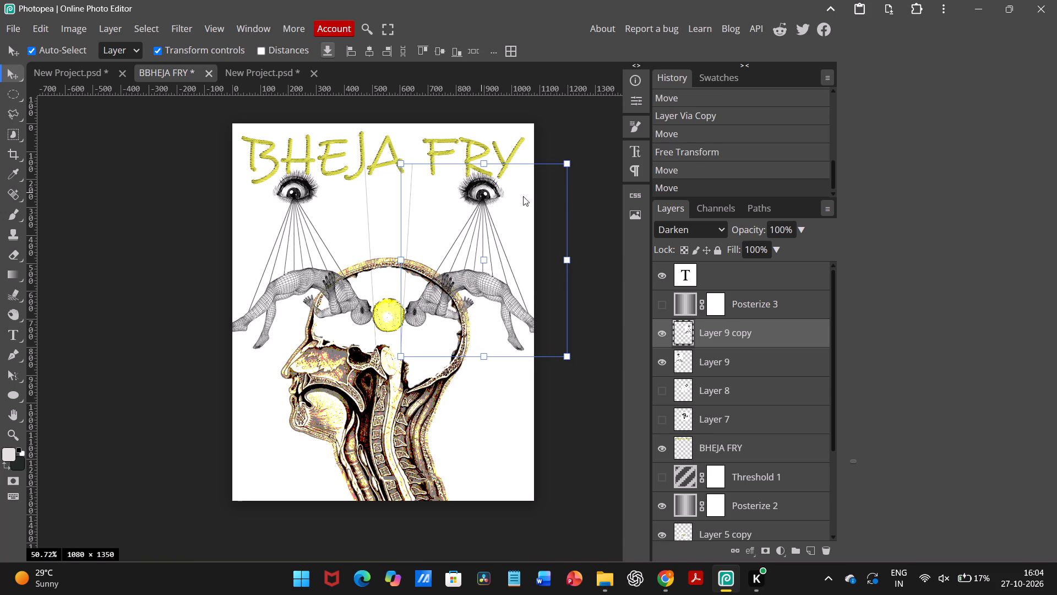
pyautogui.click(596, 208)
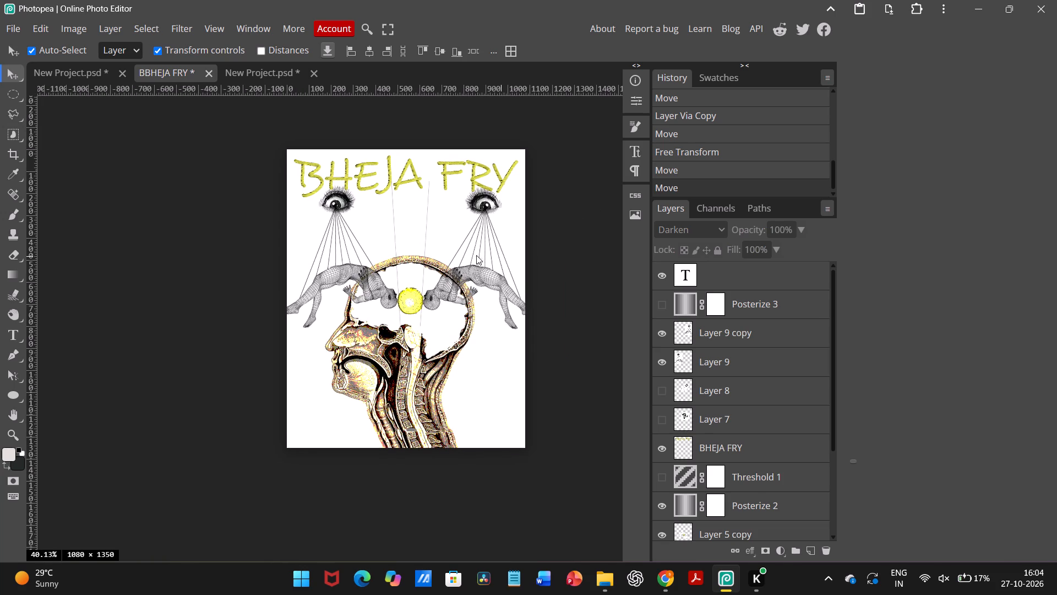
# Erase the stray thin vertical line on Layer 9 running from beneath the title, past the yellow circle's left side, into the skull.
pyautogui.click(340, 247)
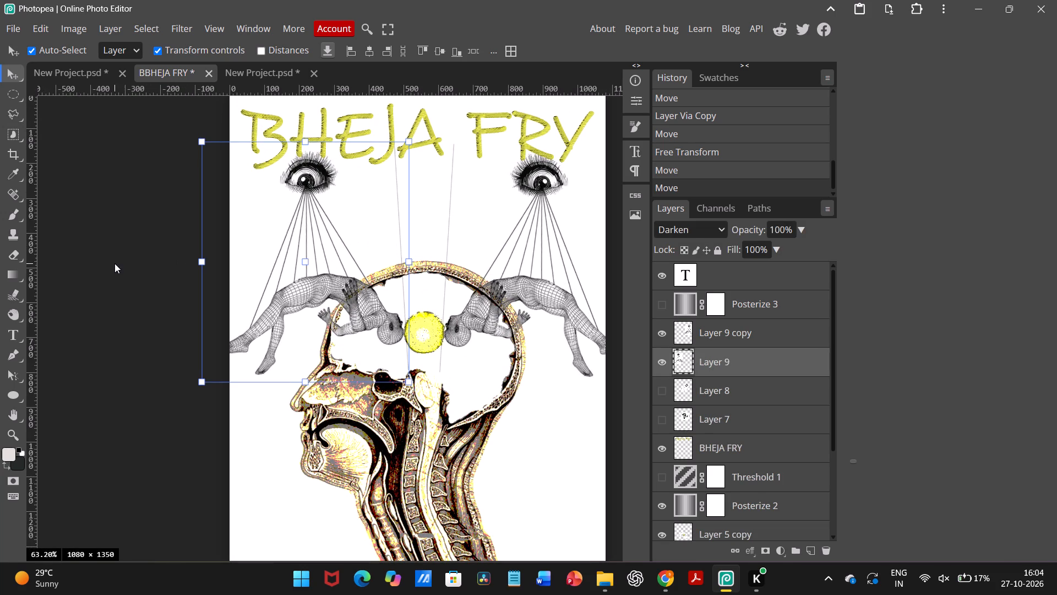
pyautogui.click(14, 257)
pyautogui.moveTo(394, 225); pyautogui.dragTo(393, 182)
pyautogui.moveTo(393, 182); pyautogui.dragTo(388, 124)
pyautogui.moveTo(396, 156); pyautogui.dragTo(399, 166)
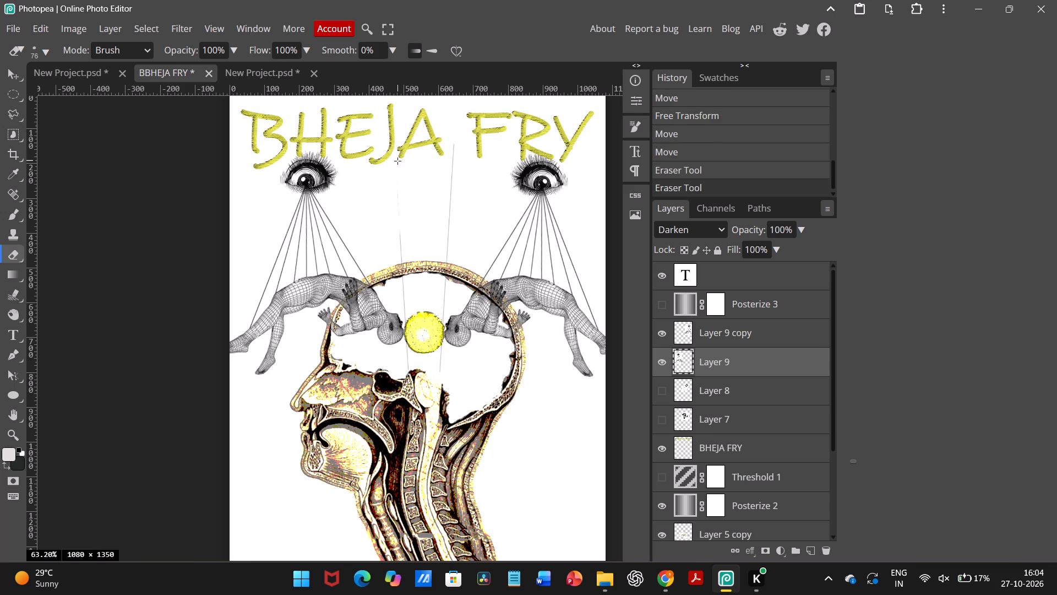
pyautogui.moveTo(399, 166); pyautogui.dragTo(407, 308)
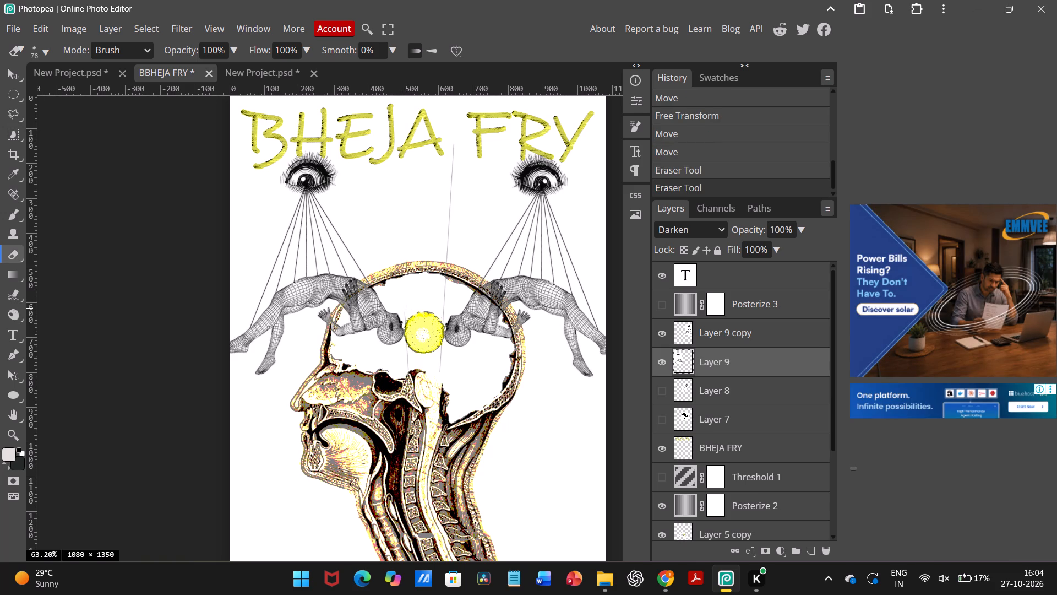
pyautogui.moveTo(407, 308); pyautogui.dragTo(408, 319)
pyautogui.moveTo(412, 340); pyautogui.dragTo(410, 347)
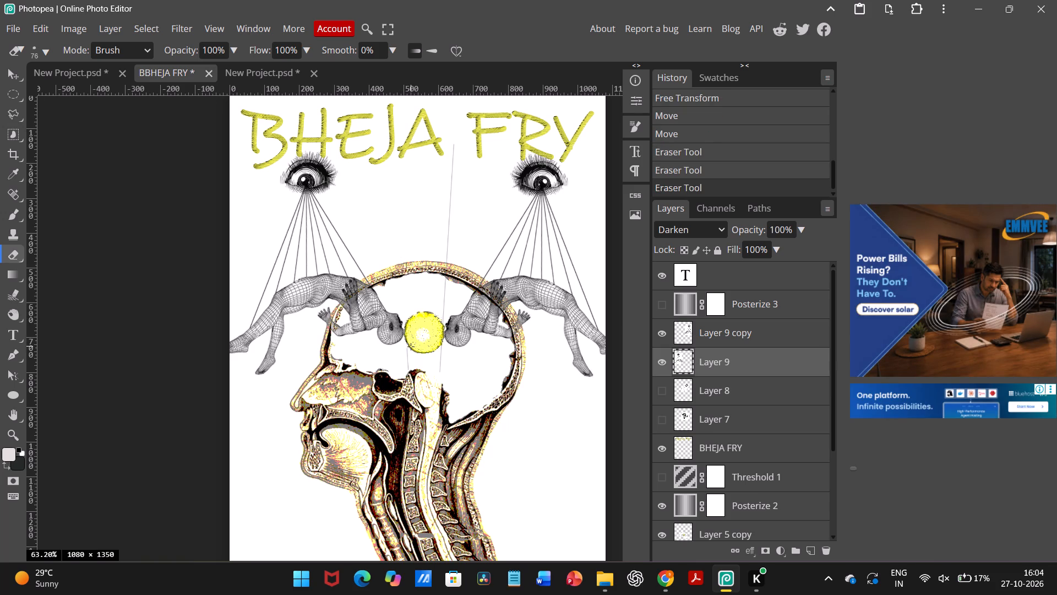
pyautogui.moveTo(410, 347); pyautogui.dragTo(408, 374)
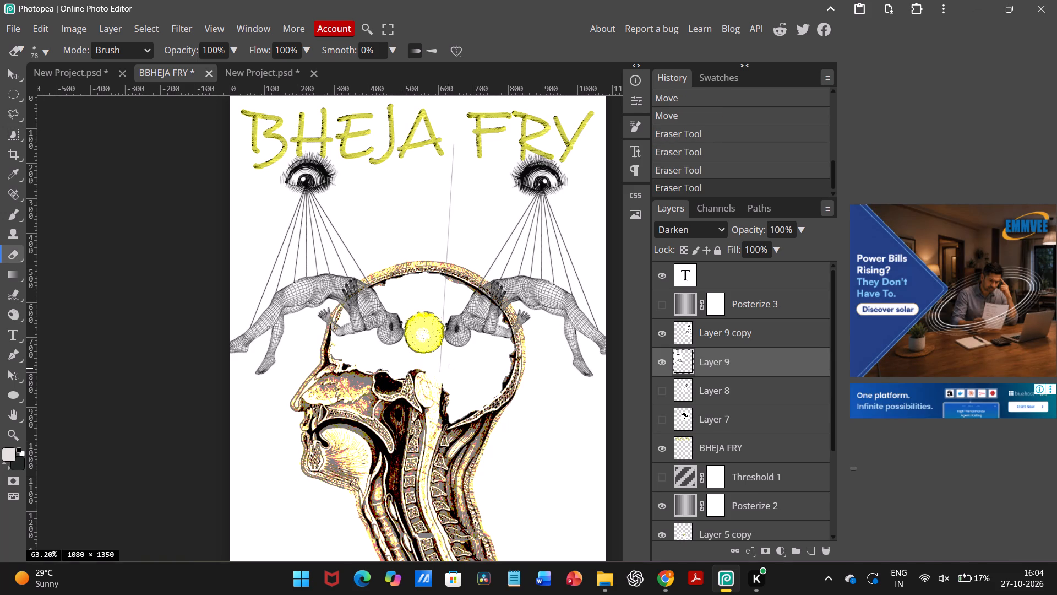
pyautogui.moveTo(443, 376); pyautogui.dragTo(439, 364)
# Erase the matching stray vertical line on the Layer 9 copy, from the skull up to the gap between BHEJA and FRY.
pyautogui.click(678, 391)
pyautogui.click(685, 369)
pyautogui.click(680, 336)
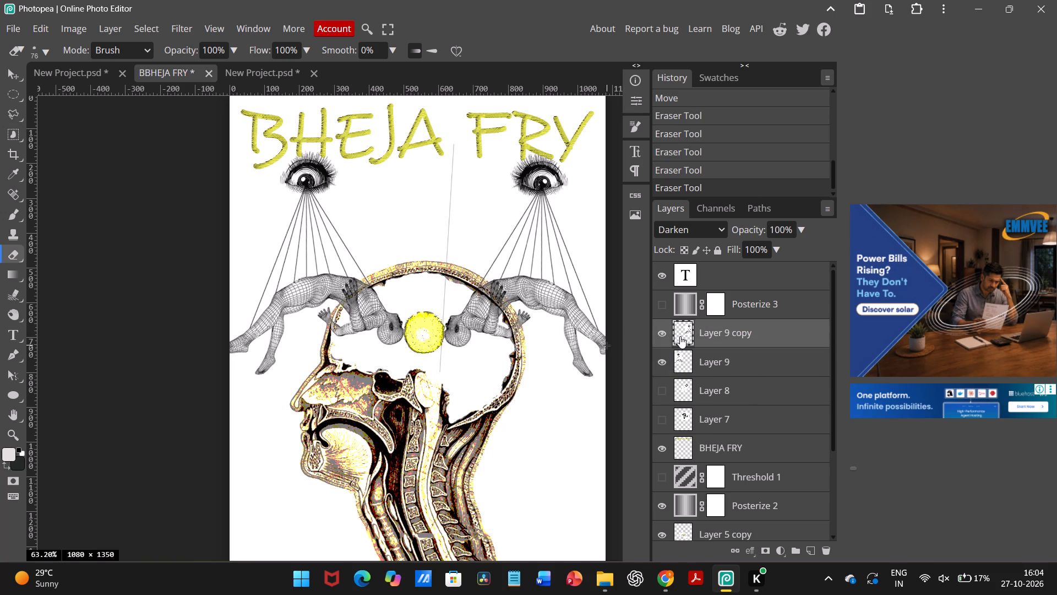
pyautogui.moveTo(437, 371); pyautogui.dragTo(437, 341)
pyautogui.moveTo(437, 341); pyautogui.dragTo(440, 290)
pyautogui.moveTo(442, 291); pyautogui.dragTo(443, 285)
pyautogui.moveTo(443, 285); pyautogui.dragTo(452, 141)
pyautogui.click(452, 141)
# Rotate the Layer 9 copy by 2.9° and apply the transform.
pyautogui.scroll(1, 452, 141)
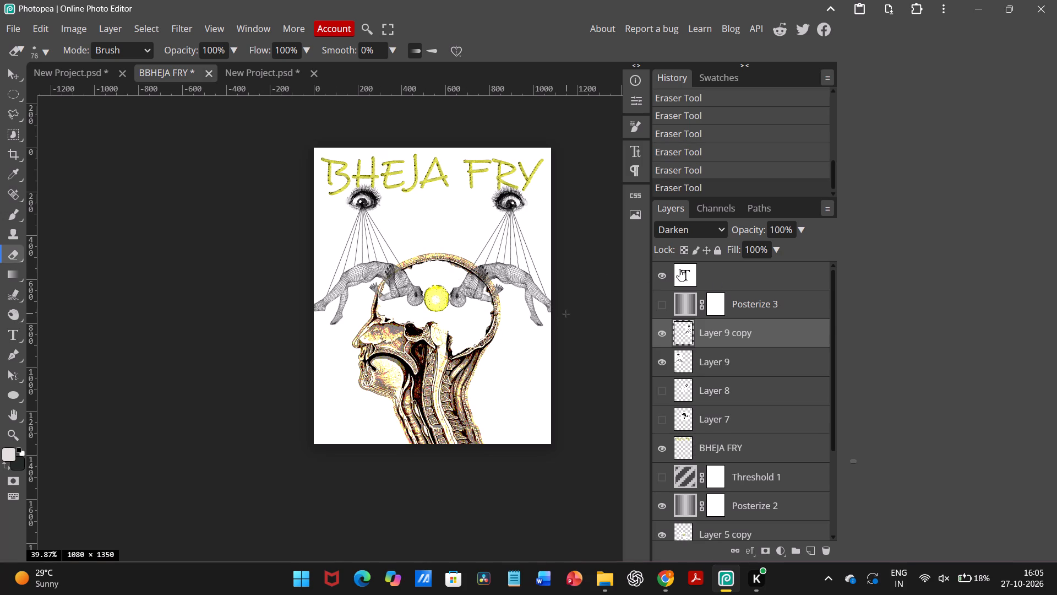
pyautogui.scroll(1, 467, 279)
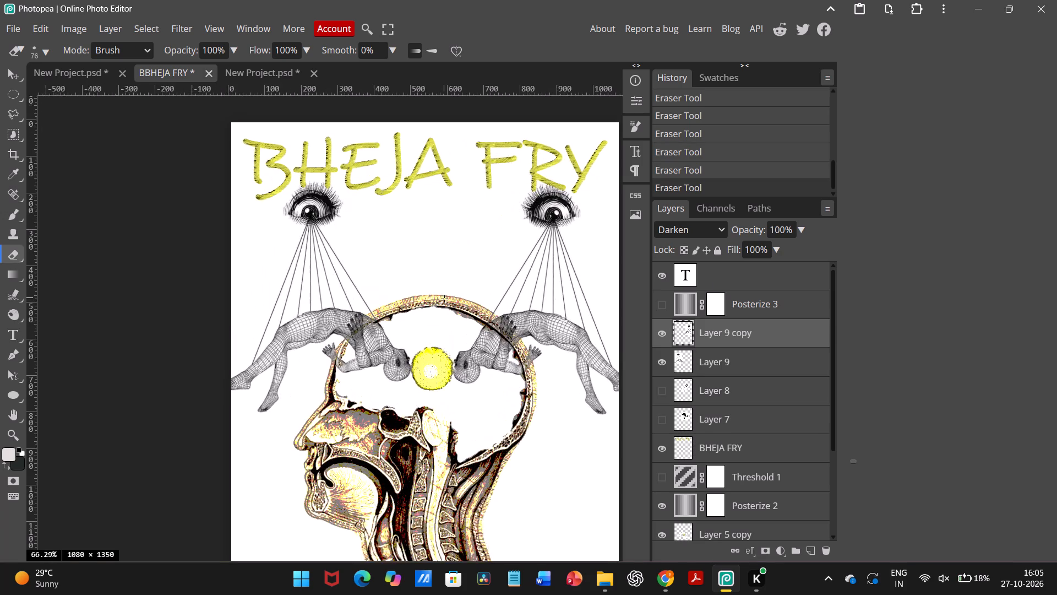
pyautogui.scroll(1, 444, 298)
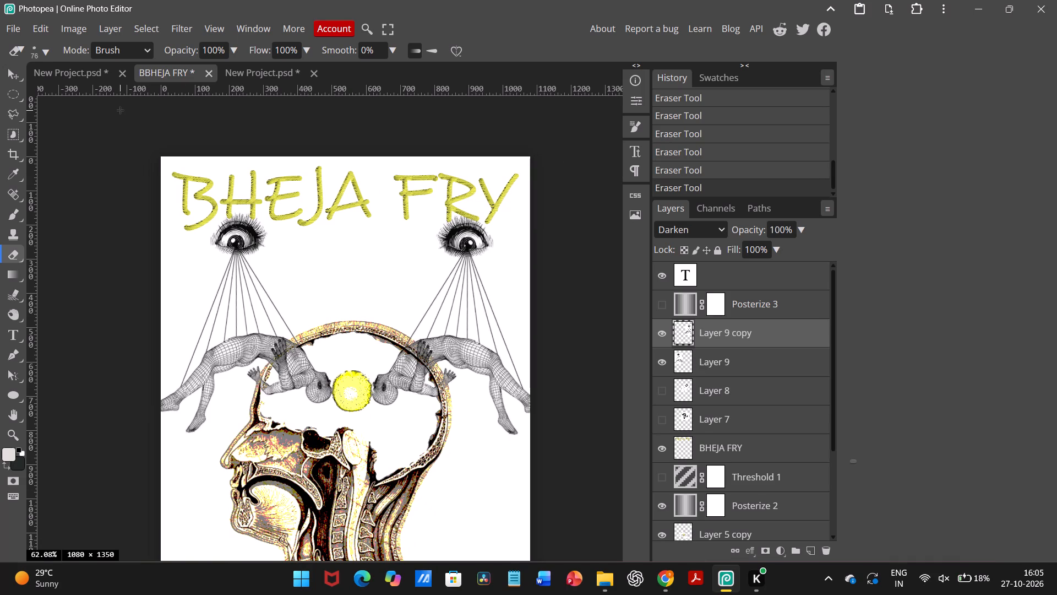
pyautogui.click(24, 75)
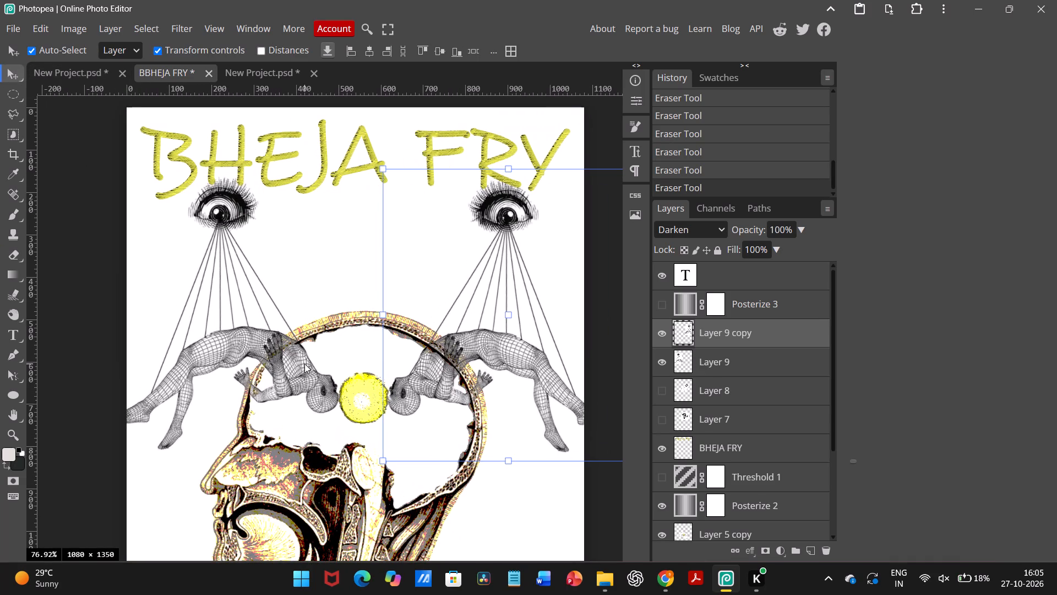
pyautogui.hscroll(-1, 304, 364)
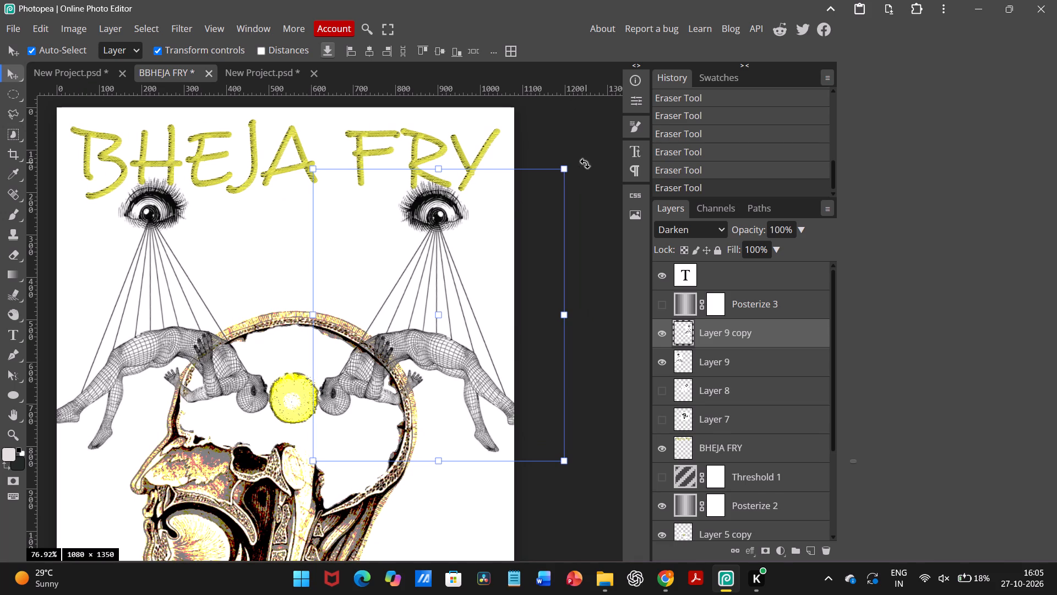
pyautogui.moveTo(577, 161); pyautogui.dragTo(600, 185)
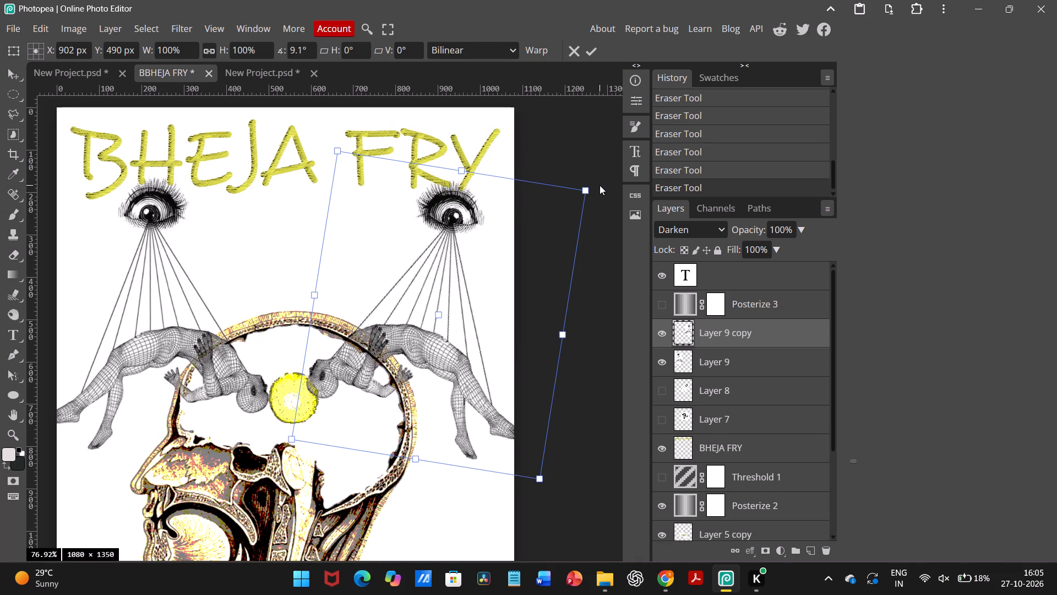
pyautogui.moveTo(600, 185); pyautogui.dragTo(505, 147)
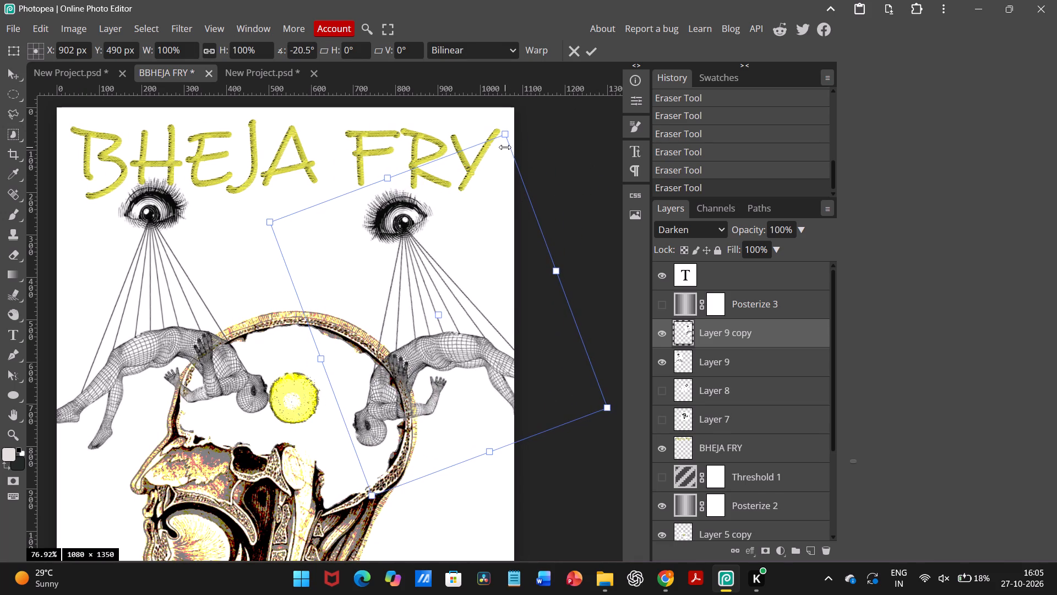
pyautogui.moveTo(517, 126); pyautogui.dragTo(532, 148)
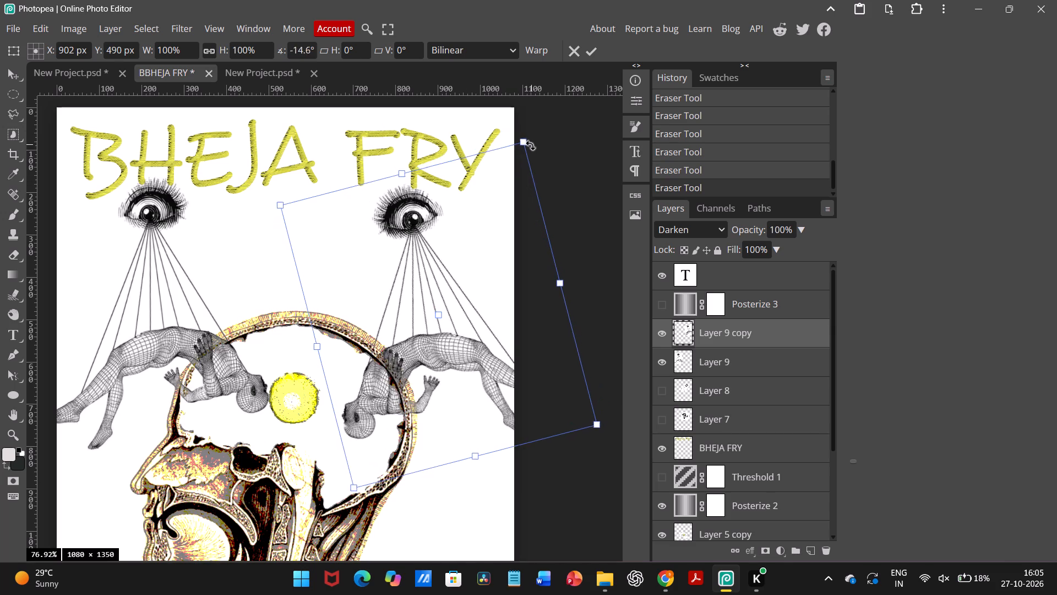
pyautogui.moveTo(532, 148); pyautogui.dragTo(549, 195)
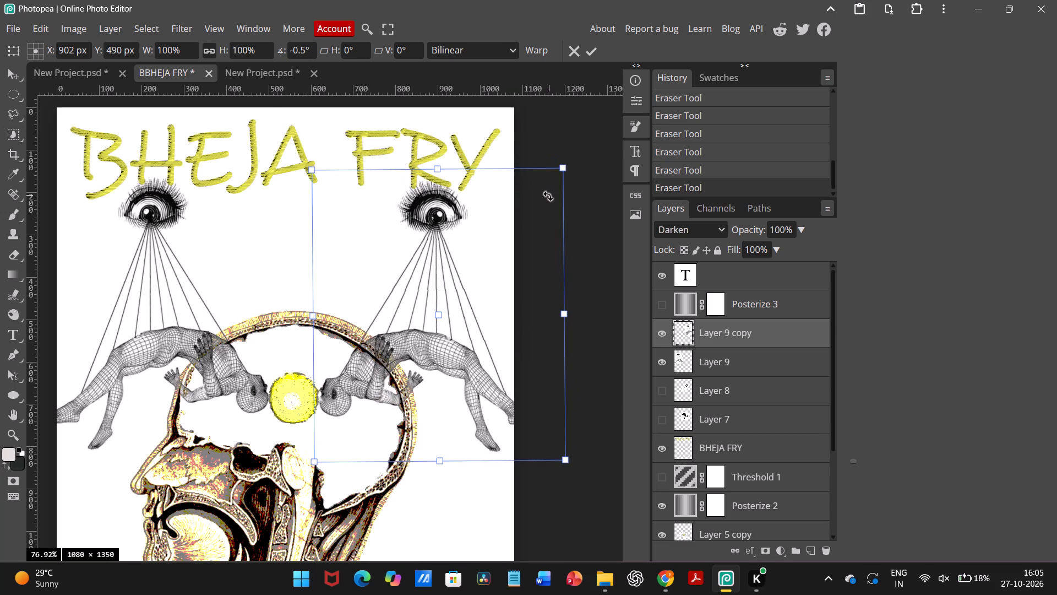
pyautogui.moveTo(549, 195); pyautogui.dragTo(551, 197)
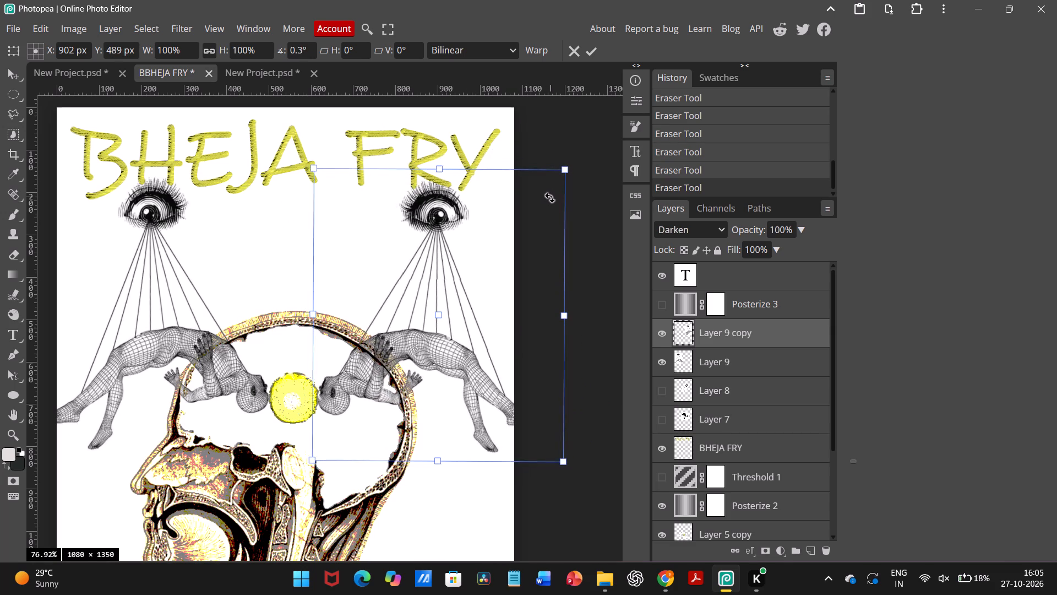
pyautogui.moveTo(551, 197); pyautogui.dragTo(555, 202)
pyautogui.click(468, 208)
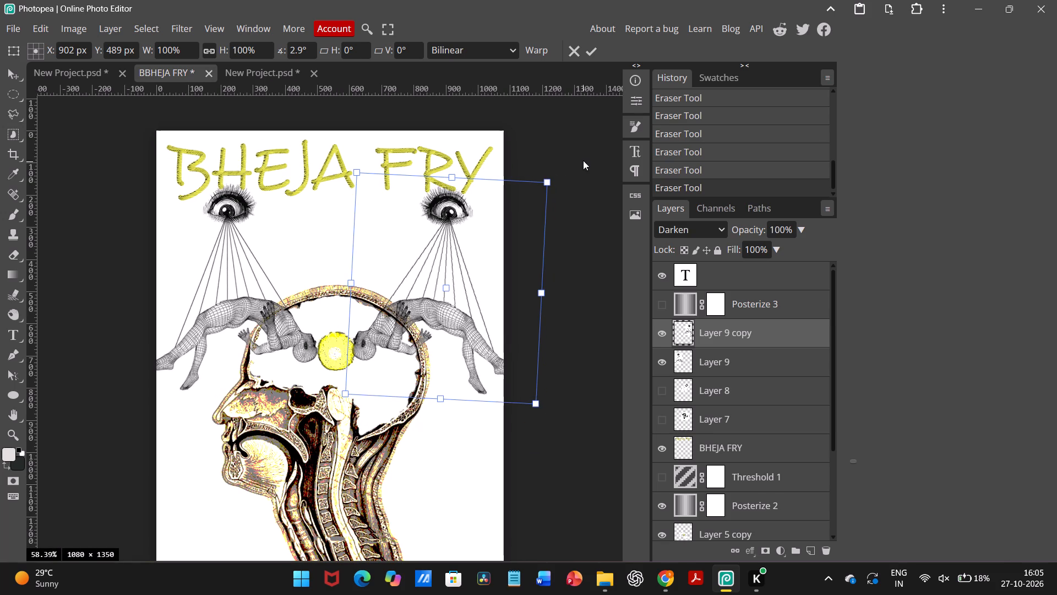
pyautogui.click(582, 158)
pyautogui.click(592, 56)
pyautogui.click(591, 153)
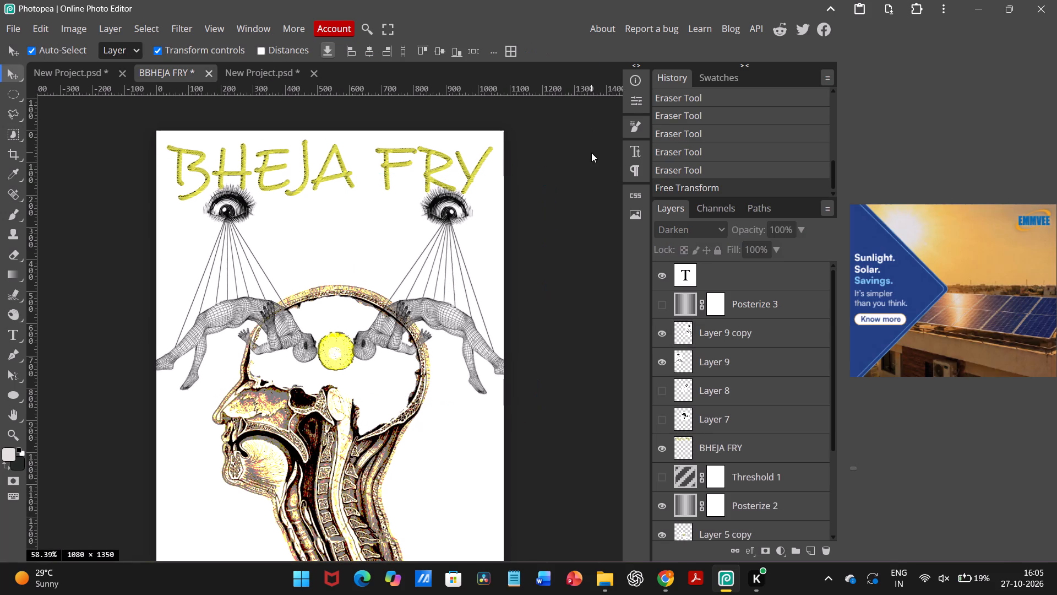
# Select the BHEJA FRY title artwork on the poster and hide its layer.
pyautogui.scroll(-1, 497, 236)
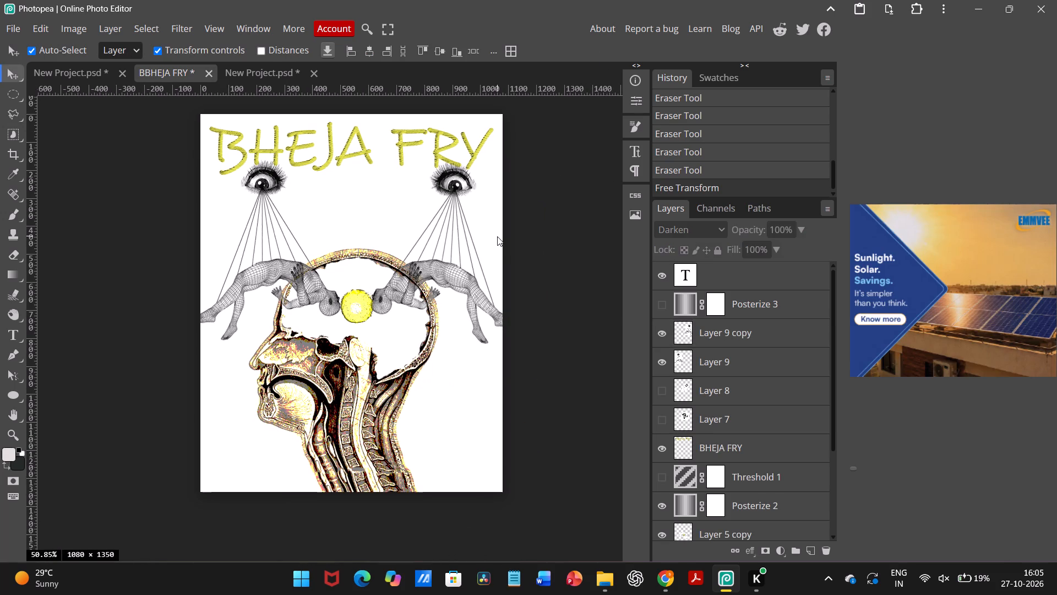
pyautogui.scroll(-1, 497, 236)
pyautogui.scroll(1, 423, 242)
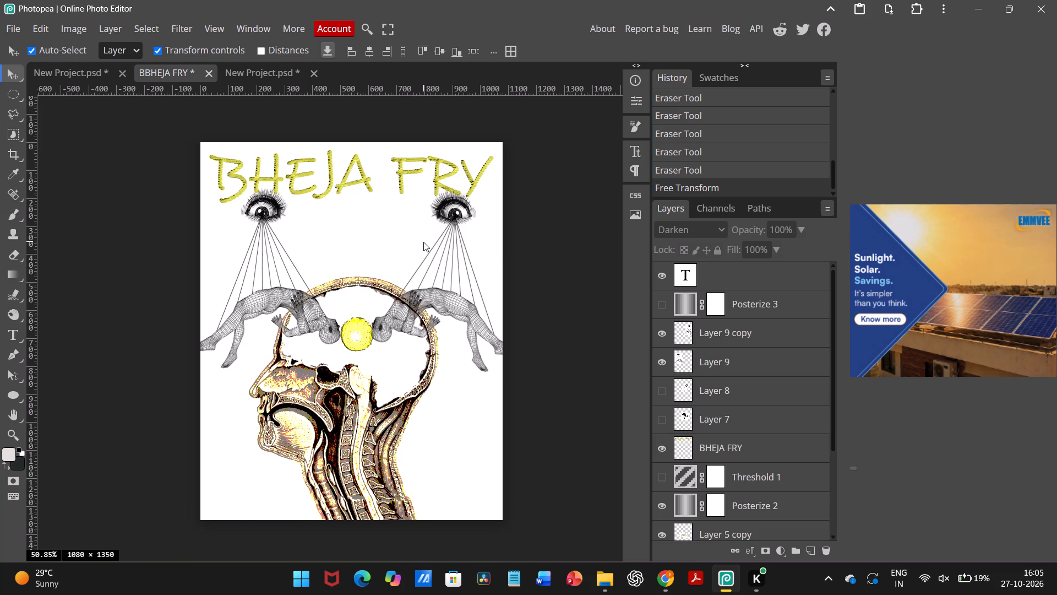
pyautogui.click(370, 172)
pyautogui.tripleClick(355, 172)
pyautogui.tripleClick(355, 172)
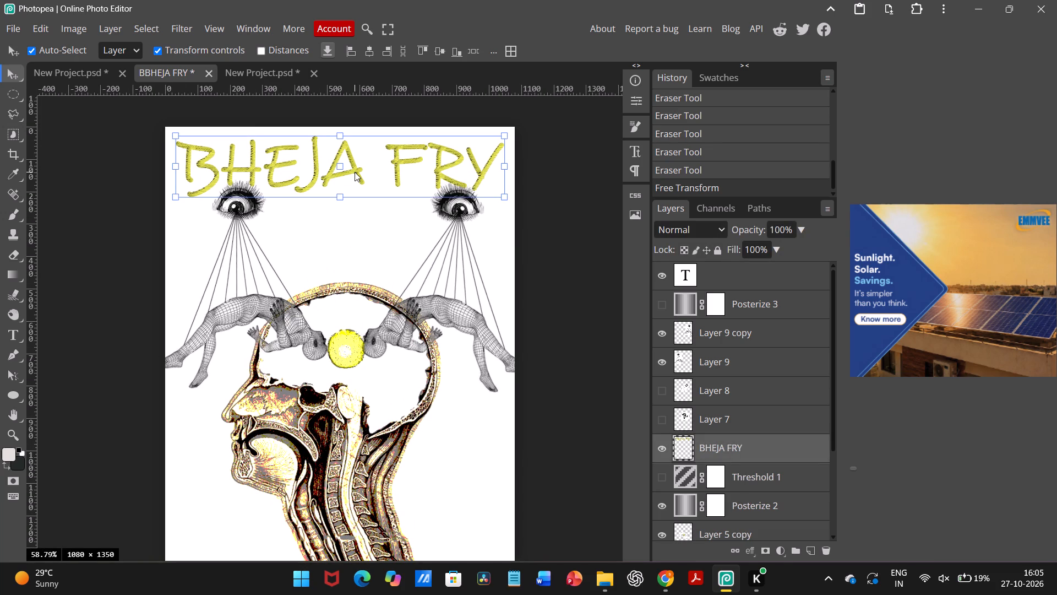
pyautogui.tripleClick(355, 172)
pyautogui.tripleClick(355, 172)
pyautogui.doubleClick(355, 172)
pyautogui.click(667, 448)
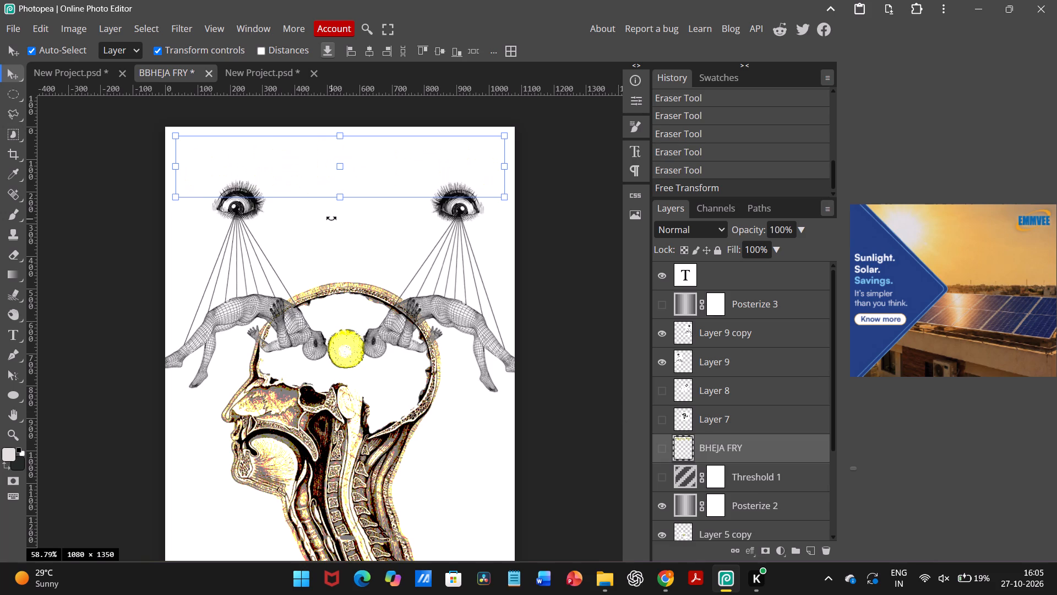
# Start a new text layer above the left eye and set its font to Almendra from the favourite fonts.
pyautogui.click(13, 333)
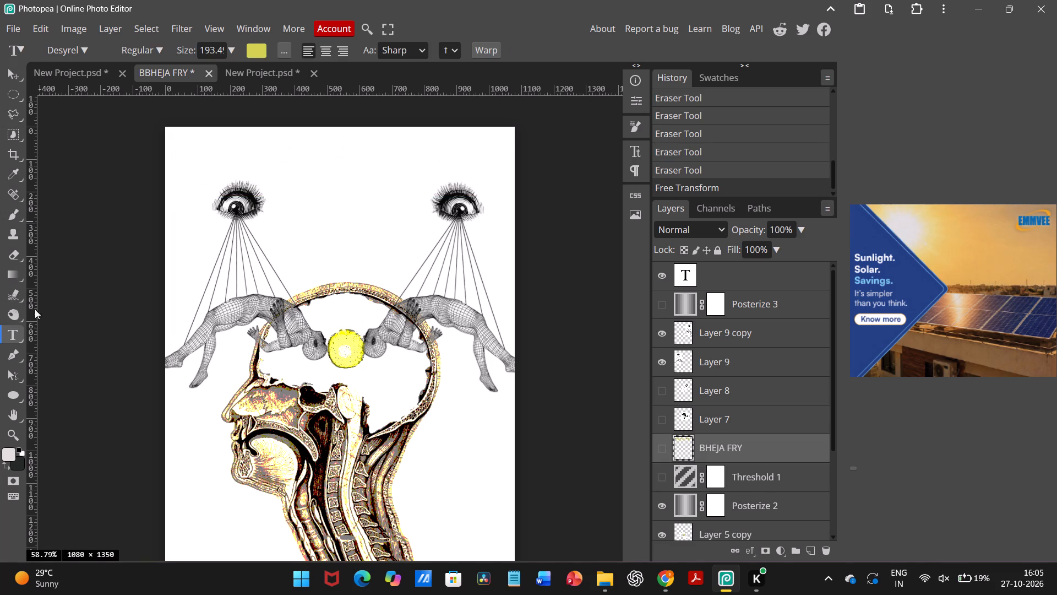
pyautogui.click(220, 161)
pyautogui.moveTo(220, 161); pyautogui.dragTo(205, 176)
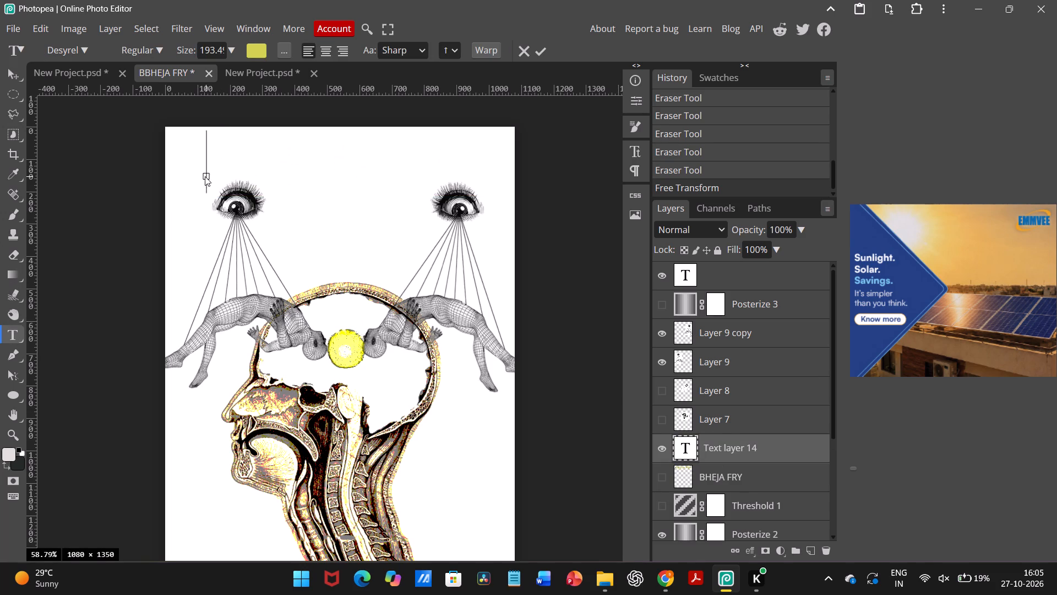
pyautogui.moveTo(205, 176); pyautogui.dragTo(195, 180)
pyautogui.write('BH')
pyautogui.press('BackSpace')
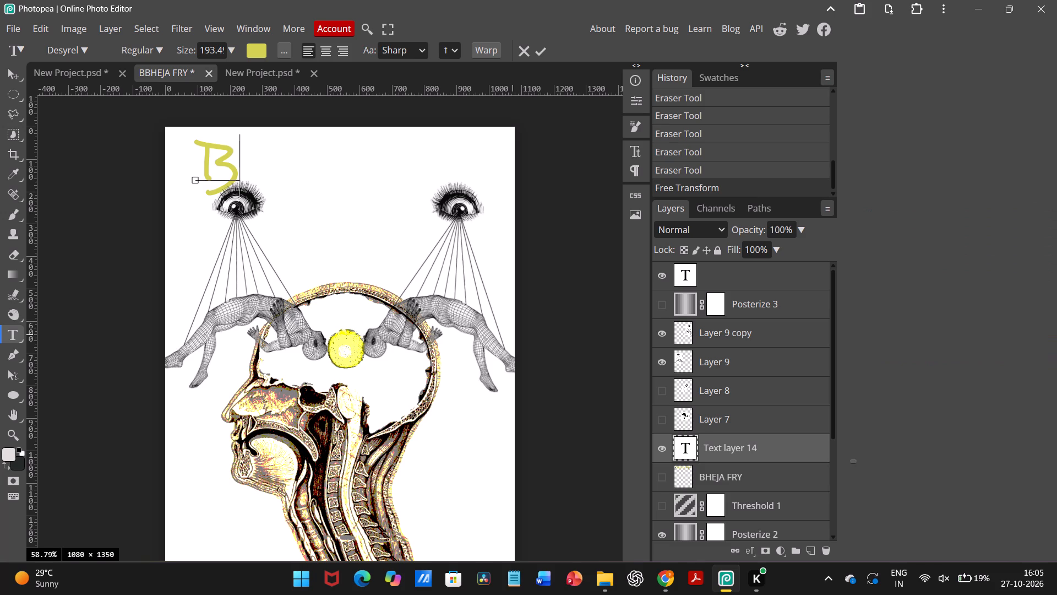
pyautogui.press('BackSpace')
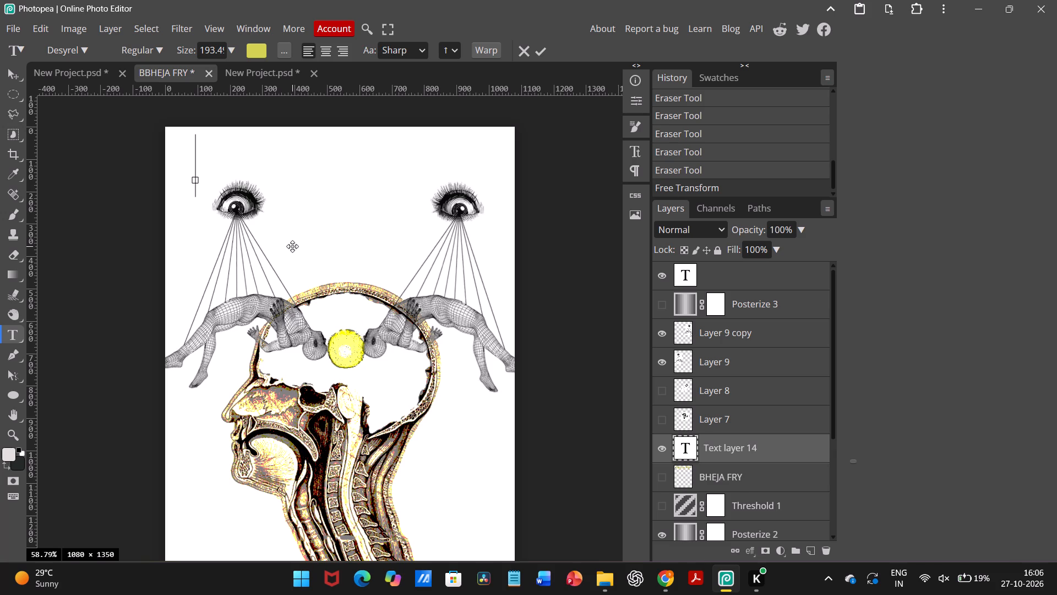
pyautogui.click(88, 58)
pyautogui.click(79, 48)
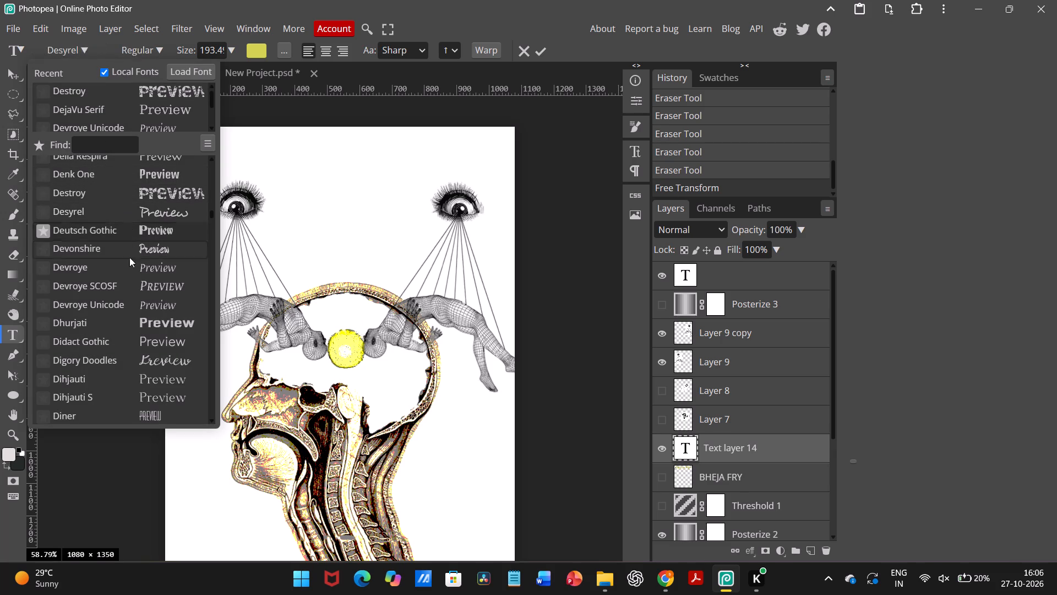
pyautogui.click(137, 217)
pyautogui.click(181, 210)
pyautogui.doubleClick(134, 213)
pyautogui.click(38, 147)
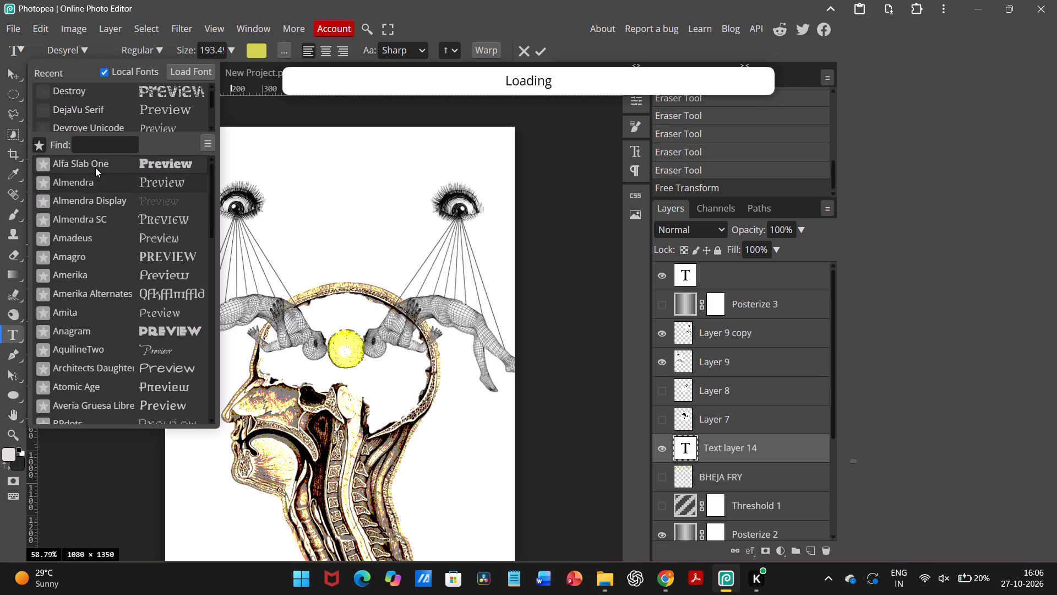
pyautogui.click(99, 177)
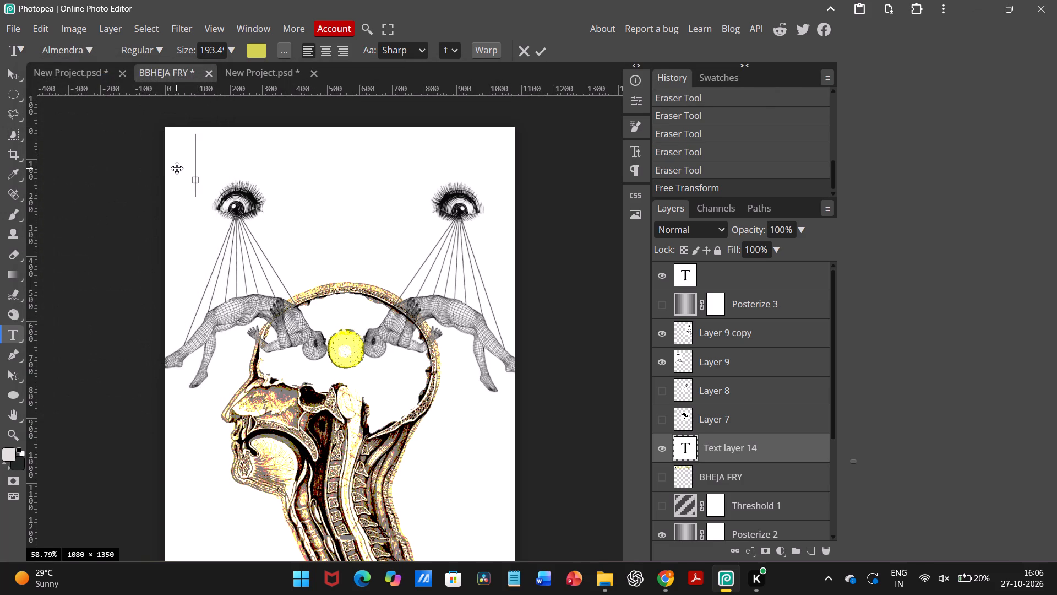
# Enter the title BHEJA FRY with a double space between the words, positioned across the poster just above both eyes.
pyautogui.write('BH')
pyautogui.write('EJA')
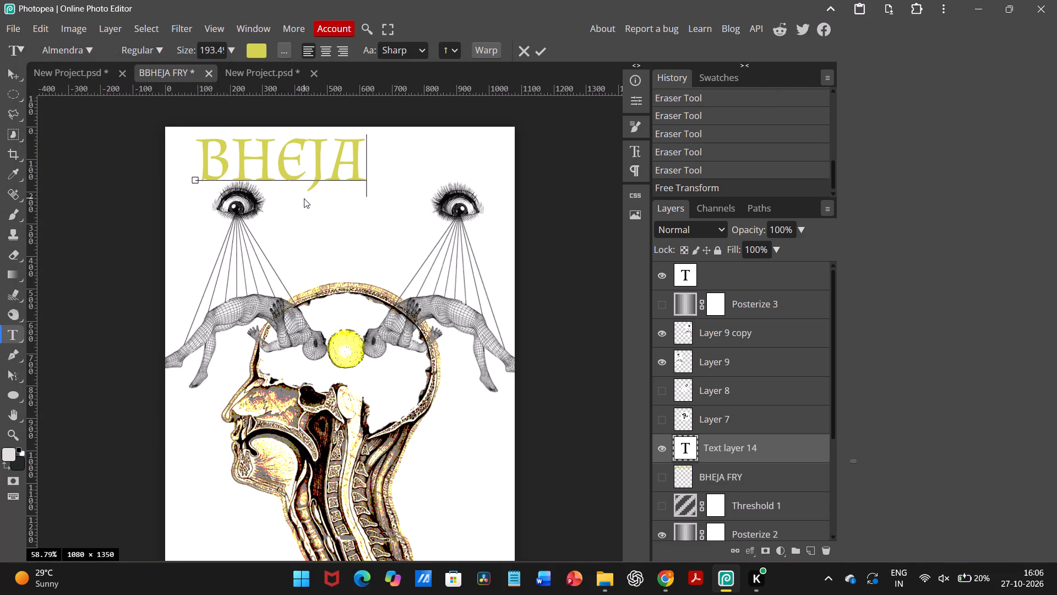
pyautogui.click(366, 194)
pyautogui.moveTo(358, 217); pyautogui.dragTo(352, 228)
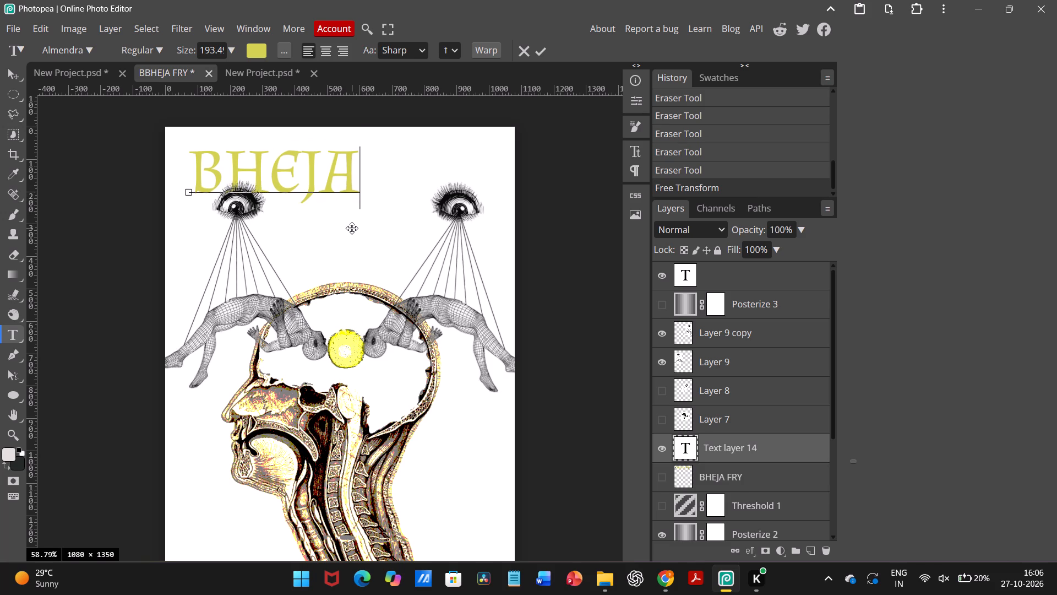
pyautogui.moveTo(352, 228); pyautogui.dragTo(348, 226)
pyautogui.press('space')
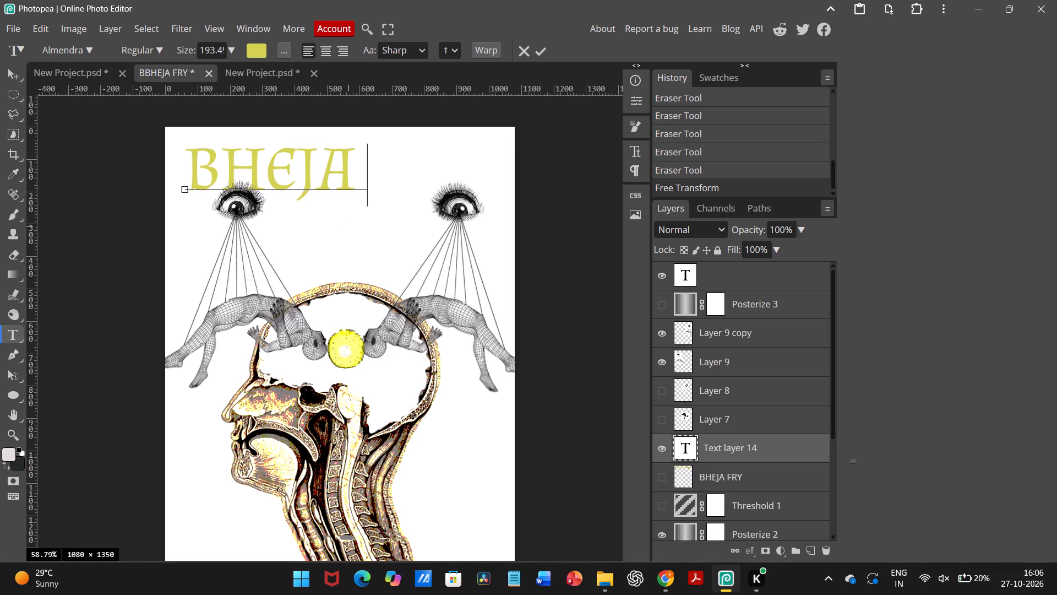
pyautogui.press('space')
pyautogui.write('FRY')
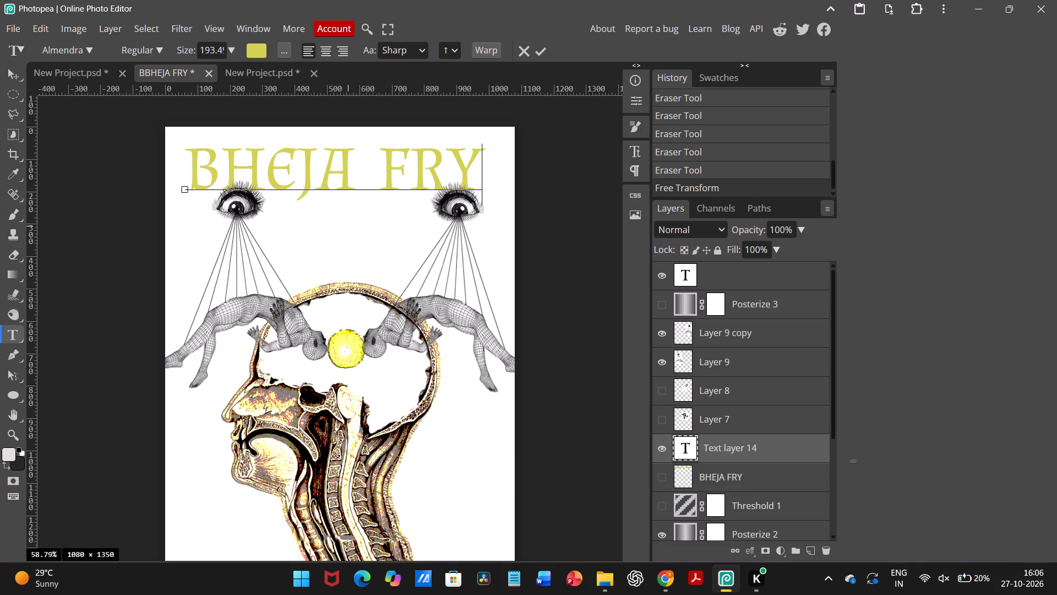
pyautogui.moveTo(393, 240); pyautogui.dragTo(399, 244)
pyautogui.click(399, 244)
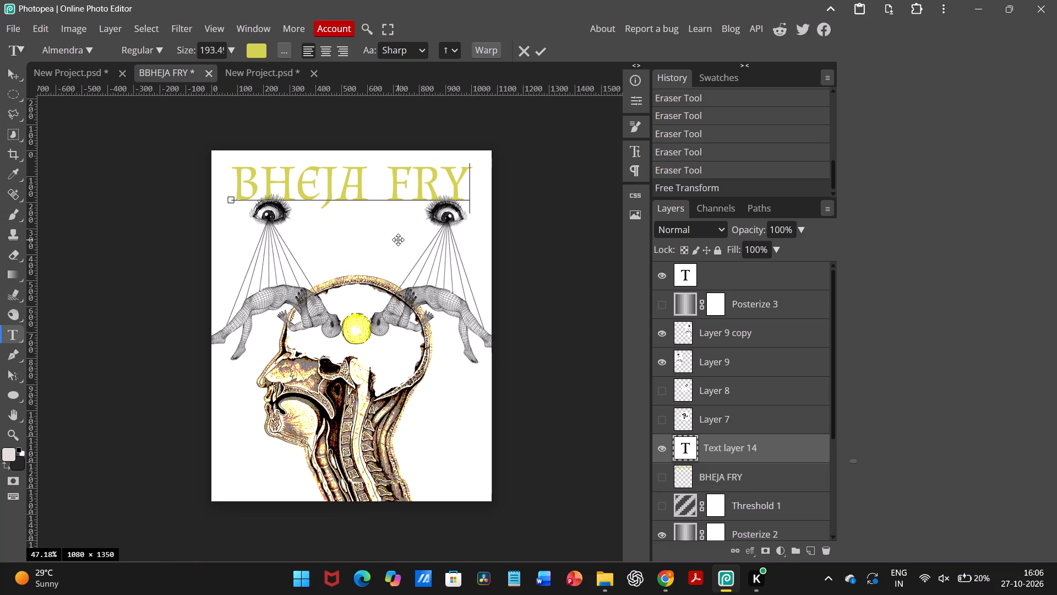
pyautogui.click(548, 53)
pyautogui.click(546, 53)
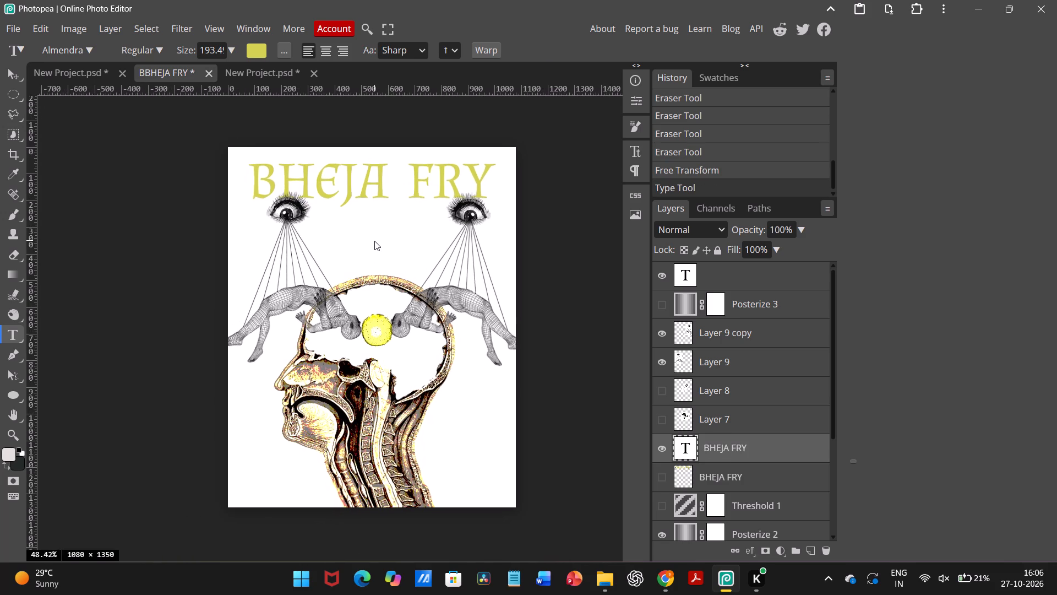
# Rasterize the new BHEJA FRY text layer so that gallery filters can be applied.
pyautogui.scroll(1, 374, 241)
pyautogui.click(353, 218)
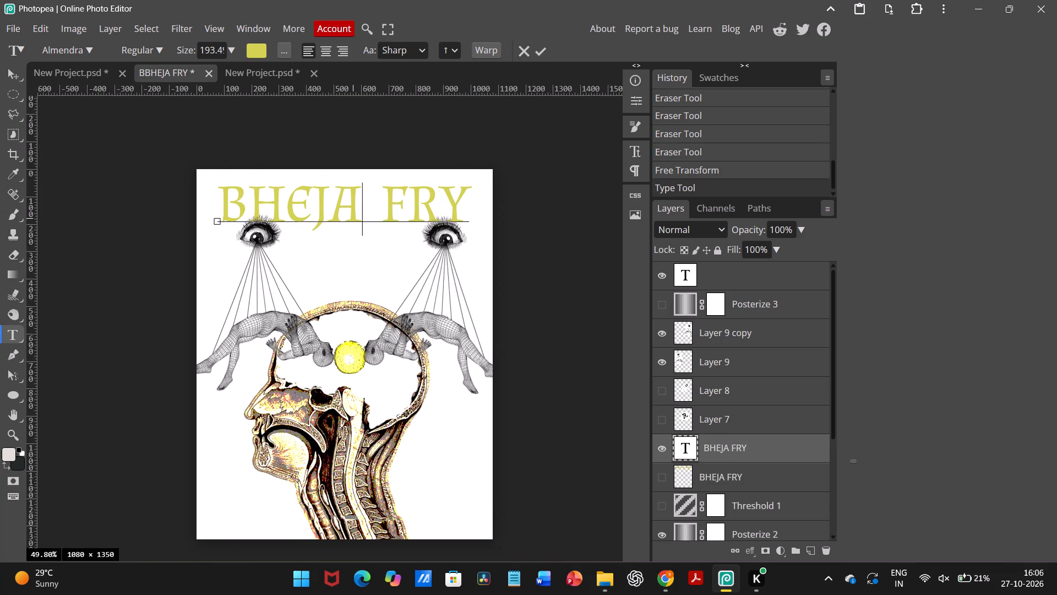
pyautogui.click(20, 68)
pyautogui.click(176, 21)
pyautogui.click(200, 75)
pyautogui.click(308, 118)
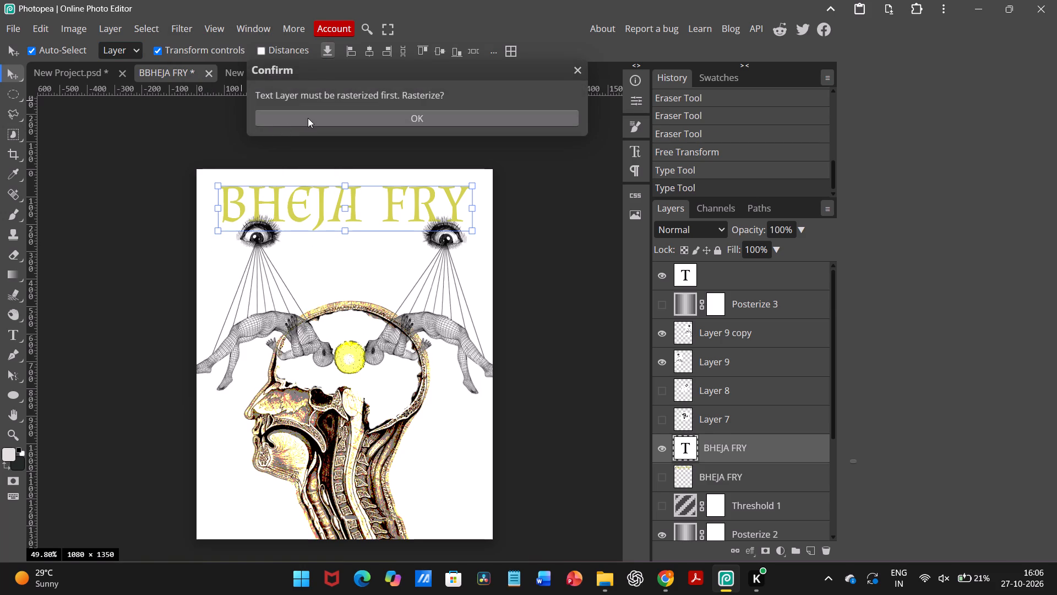
# Try Plastic Wrap on the rasterized title, then apply the Chrome filter with Detail 4 and Smoothness 4, and deselect the layer.
pyautogui.click(178, 34)
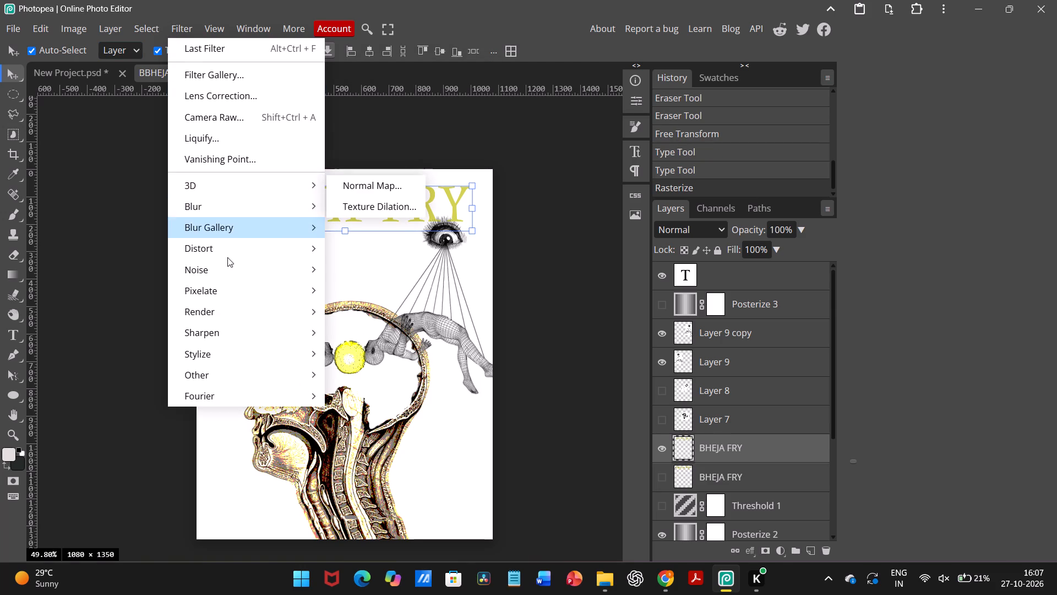
pyautogui.click(243, 81)
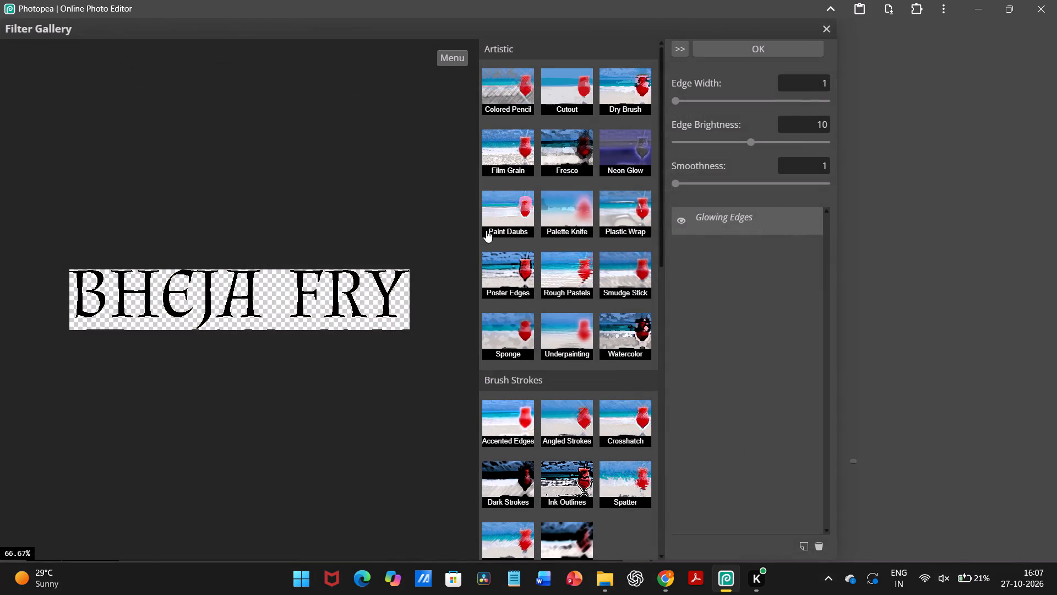
pyautogui.click(609, 213)
pyautogui.scroll(-1, 563, 307)
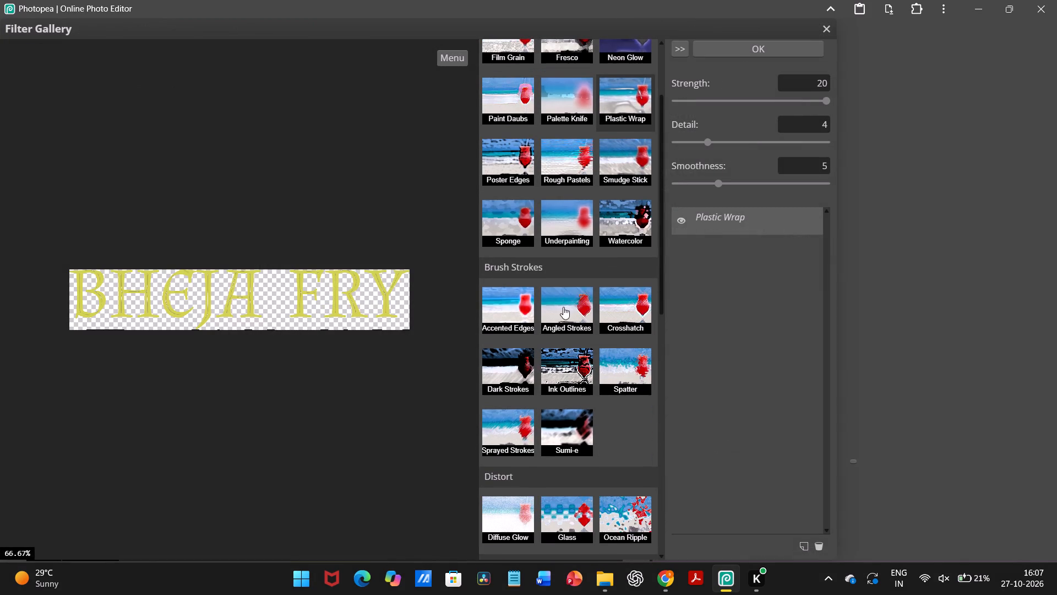
pyautogui.scroll(-2, 563, 307)
pyautogui.scroll(-1, 499, 479)
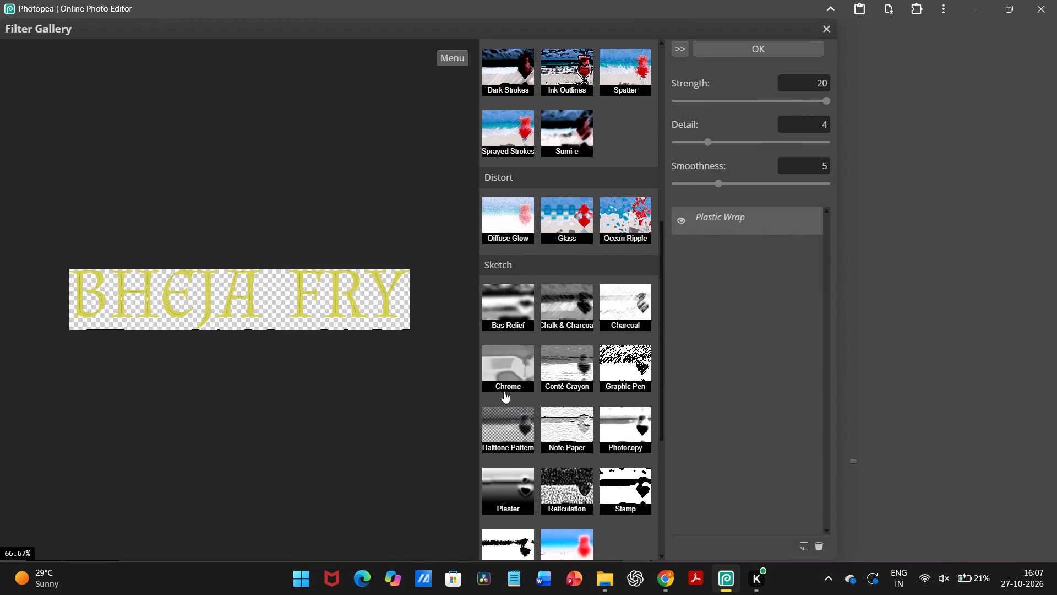
pyautogui.click(504, 390)
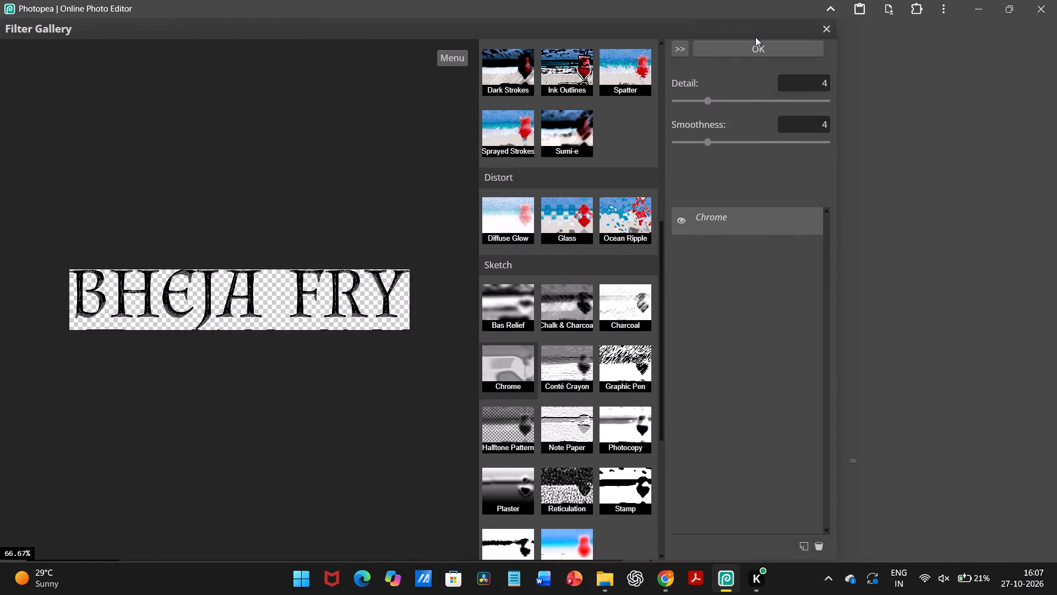
pyautogui.click(753, 44)
pyautogui.click(605, 212)
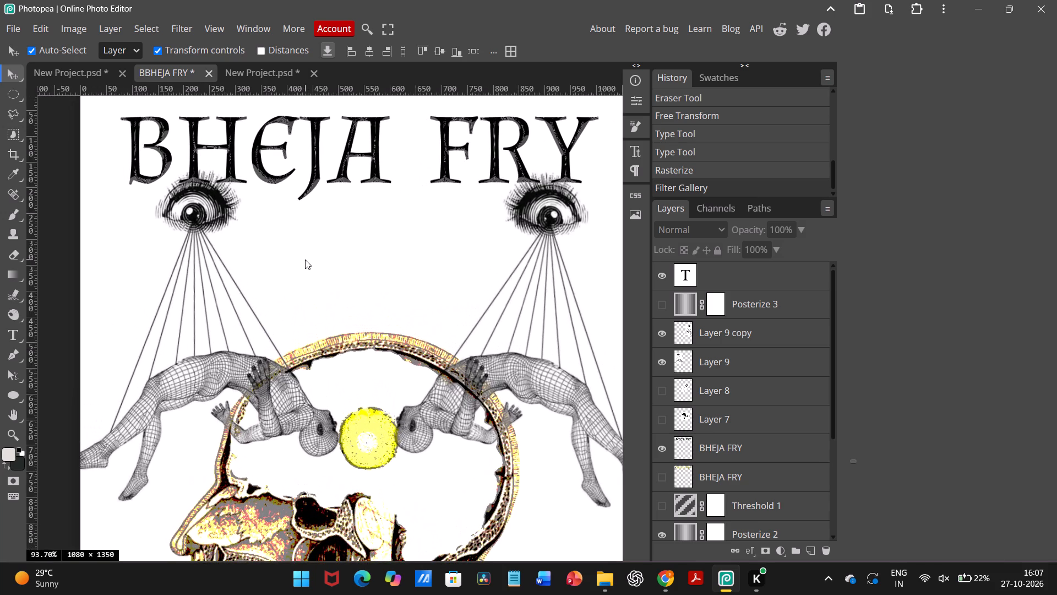
# Outline the left eye with the polygonal lasso and copy it from Layer 9 onto a layer of its own.
pyautogui.scroll(-1, 305, 259)
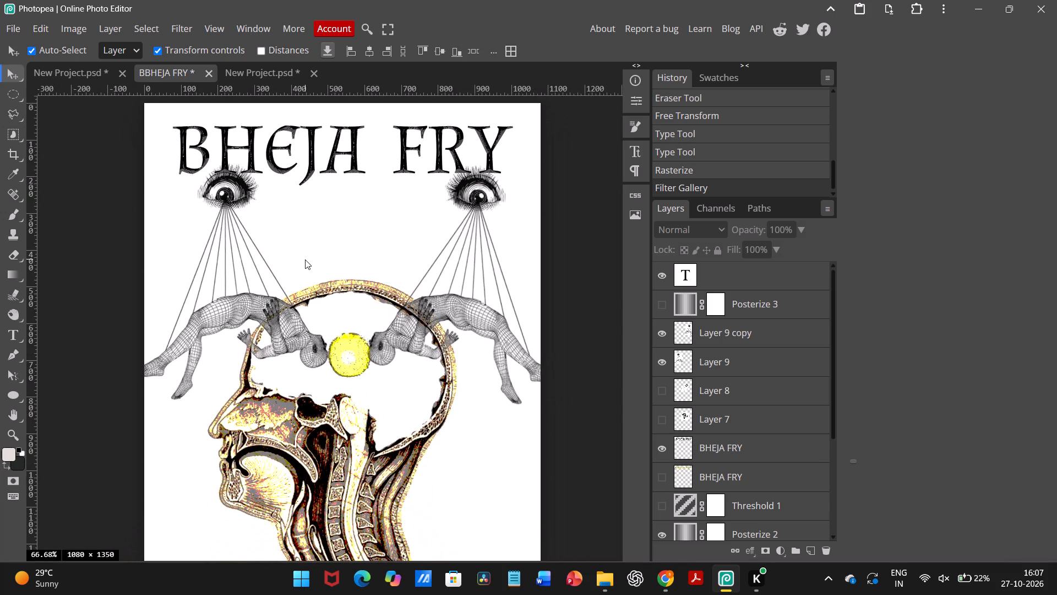
pyautogui.scroll(-1, 305, 259)
pyautogui.scroll(1, 245, 231)
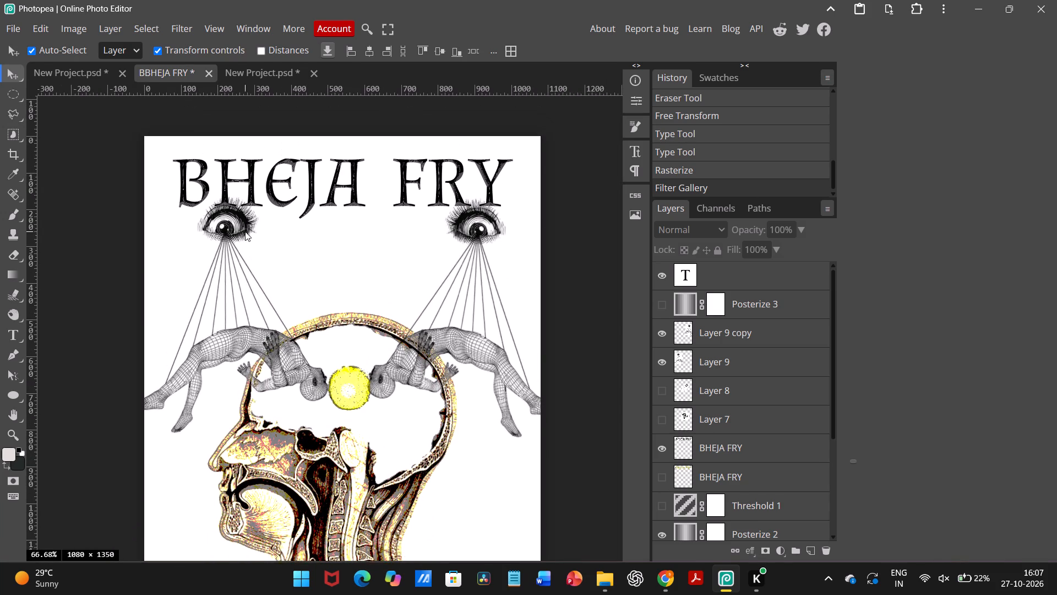
pyautogui.scroll(1, 245, 231)
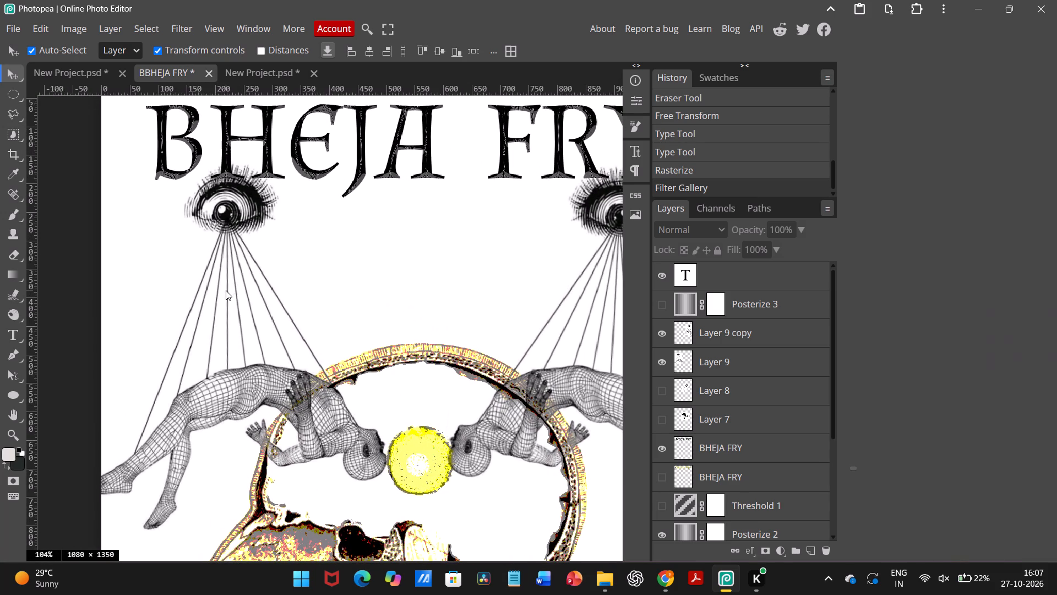
pyautogui.scroll(1, 223, 218)
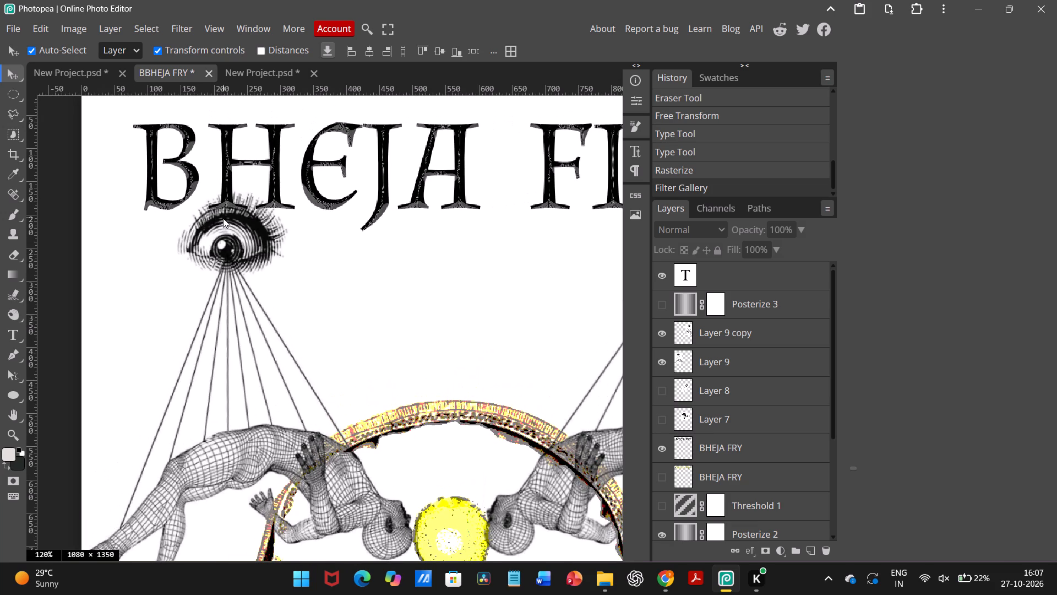
pyautogui.click(10, 115)
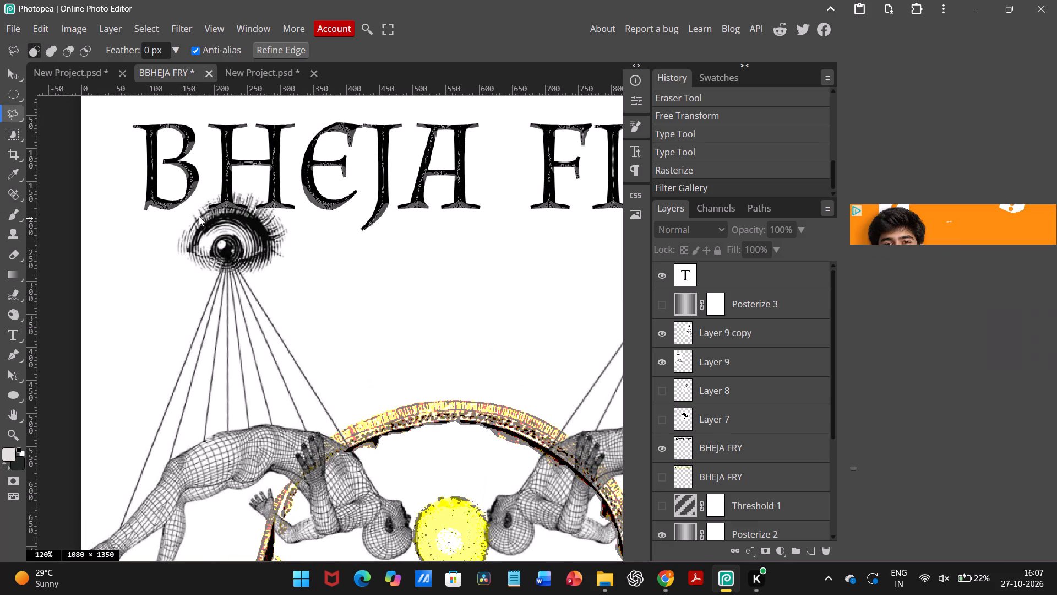
pyautogui.click(203, 195)
pyautogui.click(167, 252)
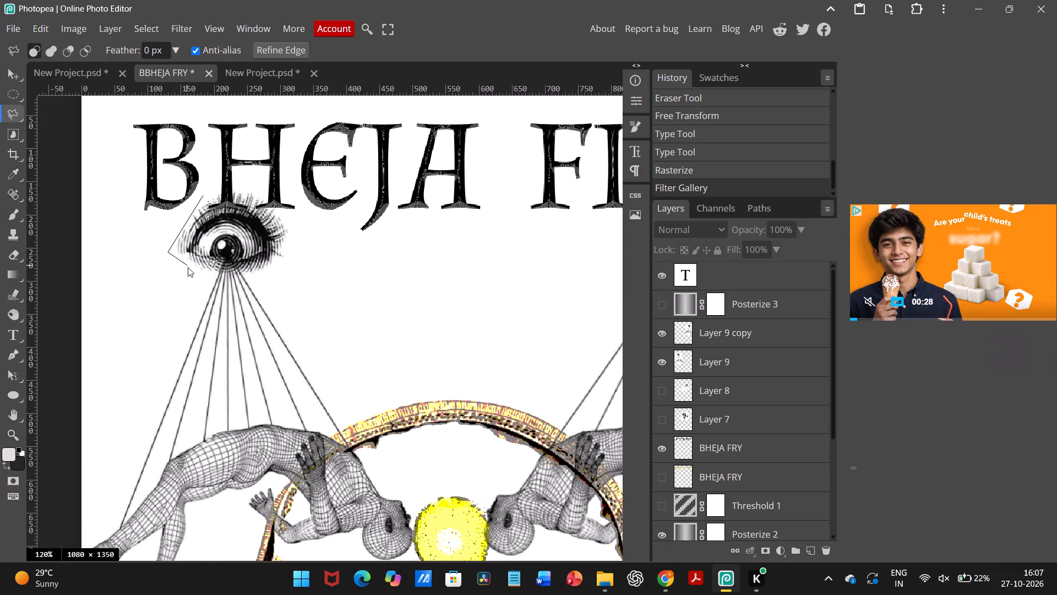
pyautogui.click(188, 267)
pyautogui.click(217, 274)
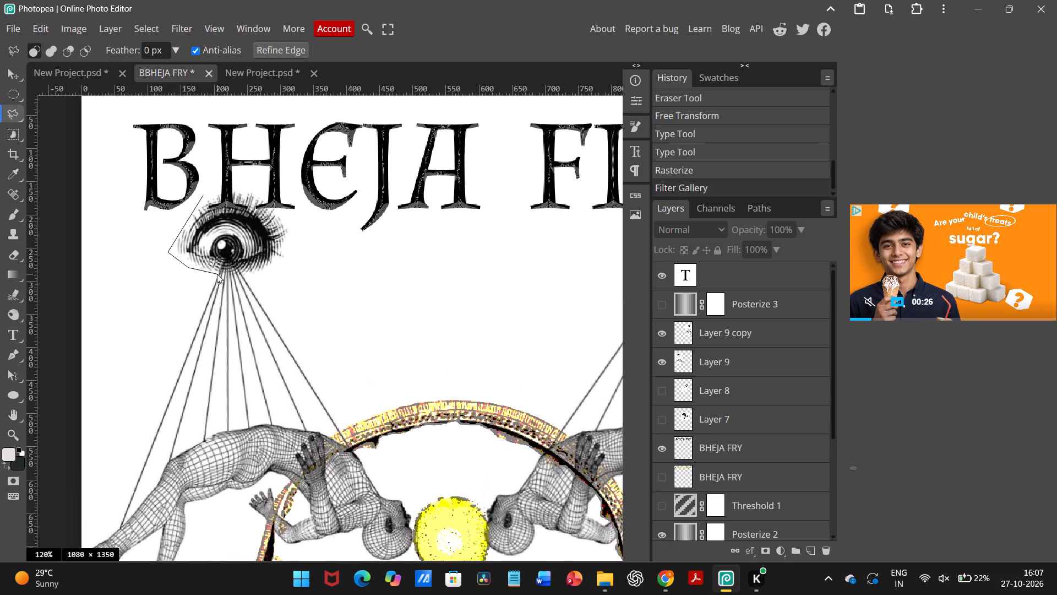
pyautogui.click(238, 273)
pyautogui.click(261, 273)
pyautogui.click(277, 258)
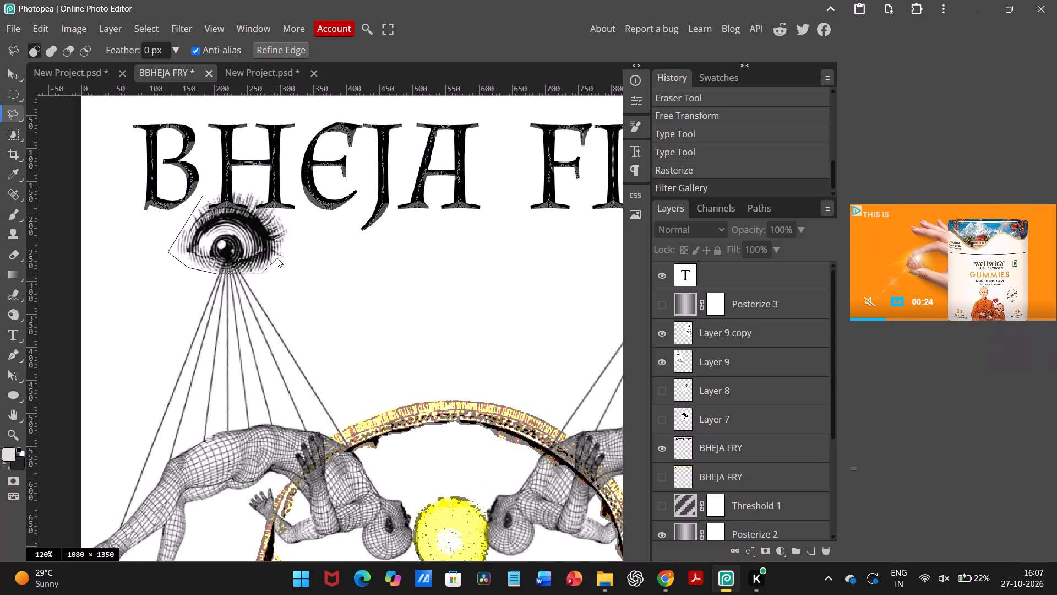
pyautogui.click(290, 260)
pyautogui.click(299, 251)
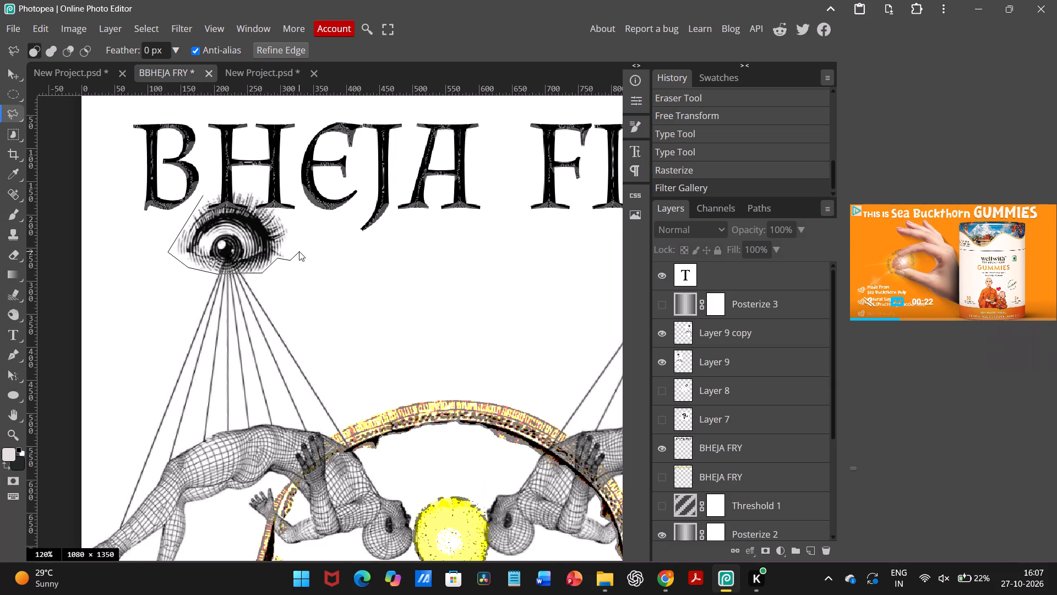
pyautogui.click(293, 224)
pyautogui.click(261, 182)
pyautogui.click(238, 185)
pyautogui.click(206, 192)
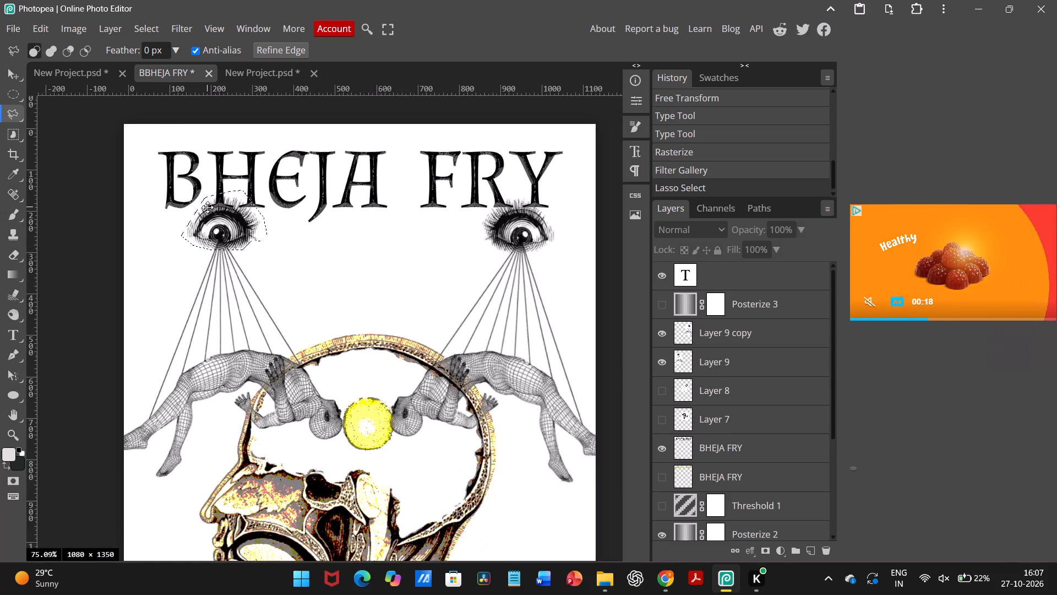
pyautogui.hotkey('ctrl', 'j')
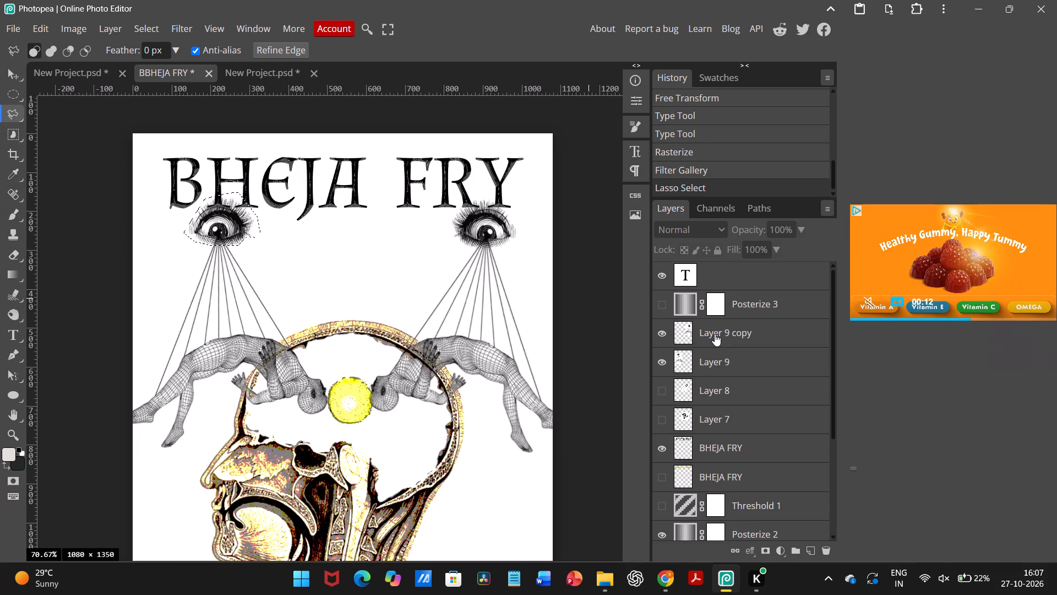
pyautogui.click(700, 368)
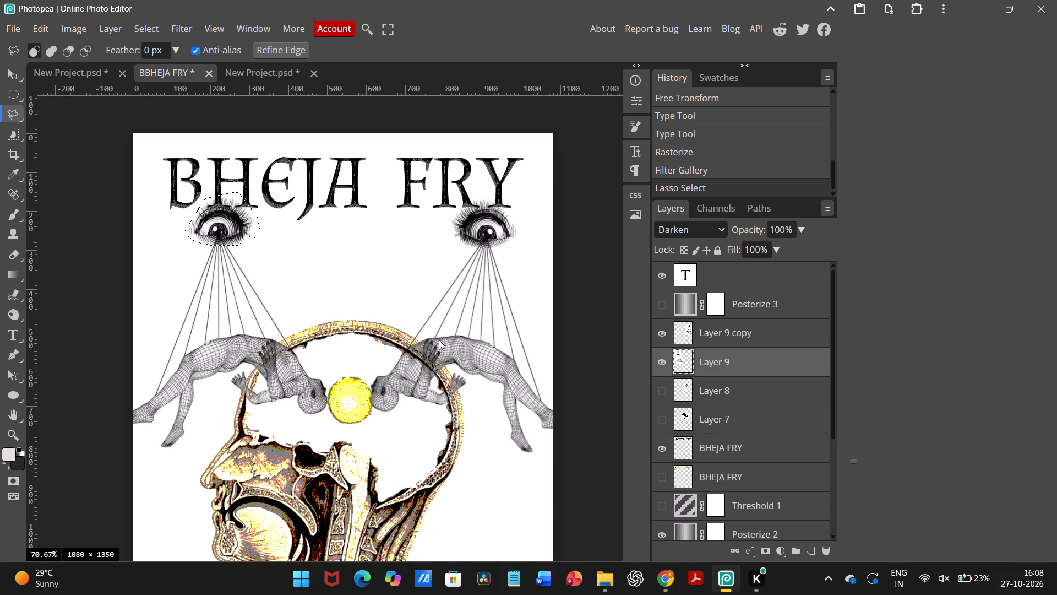
pyautogui.hotkey('ctrl', 'j')
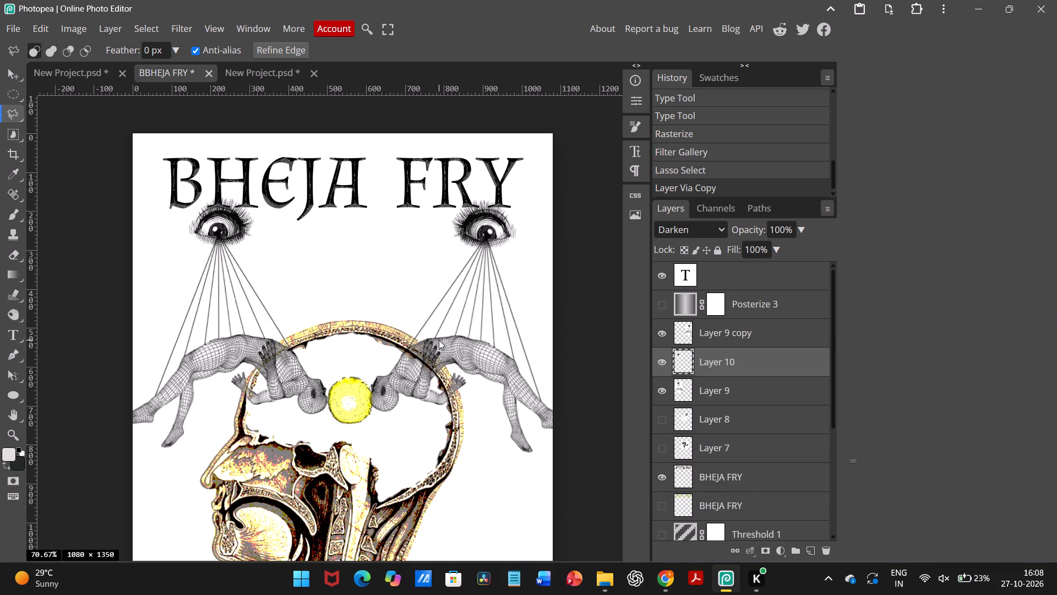
# Enlarge the copied eye to about 151% and place it over the original left eye, just below the title.
pyautogui.click(683, 352)
pyautogui.click(15, 75)
pyautogui.moveTo(258, 247); pyautogui.dragTo(308, 274)
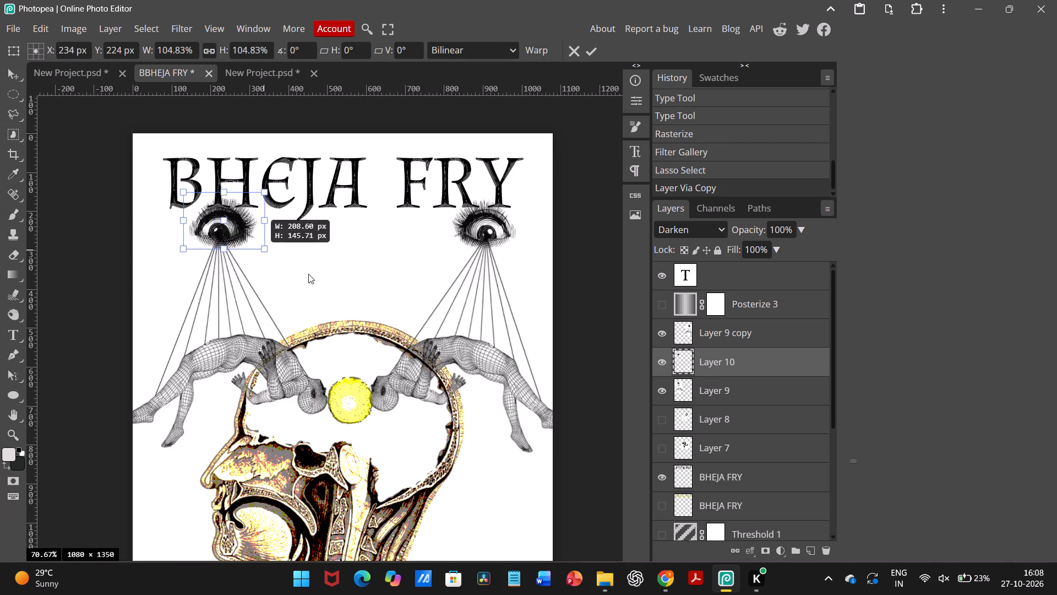
pyautogui.moveTo(308, 274); pyautogui.dragTo(326, 282)
pyautogui.moveTo(276, 253); pyautogui.dragTo(271, 240)
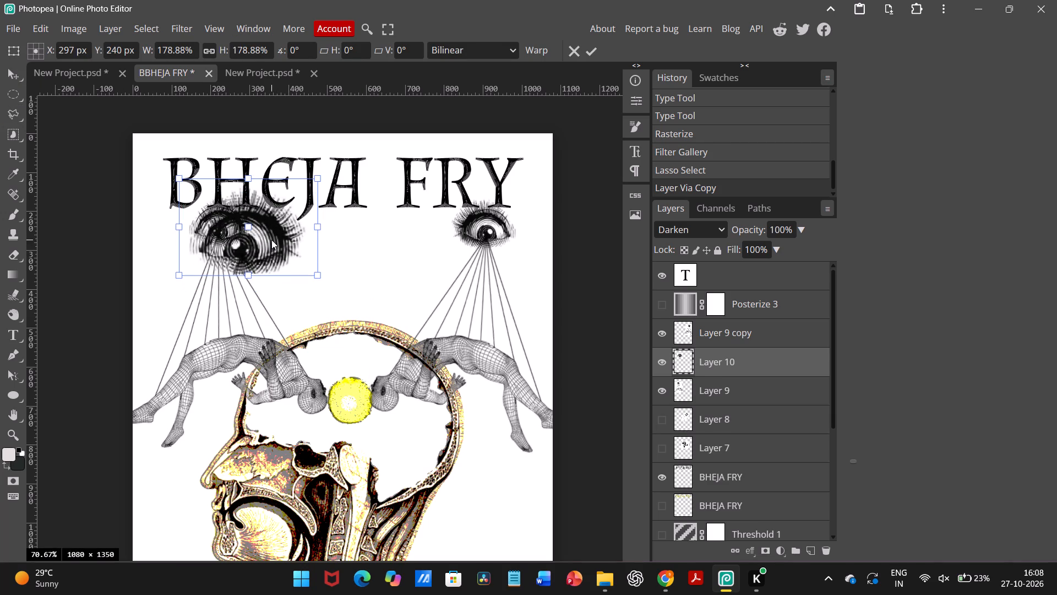
pyautogui.moveTo(271, 240); pyautogui.dragTo(266, 231)
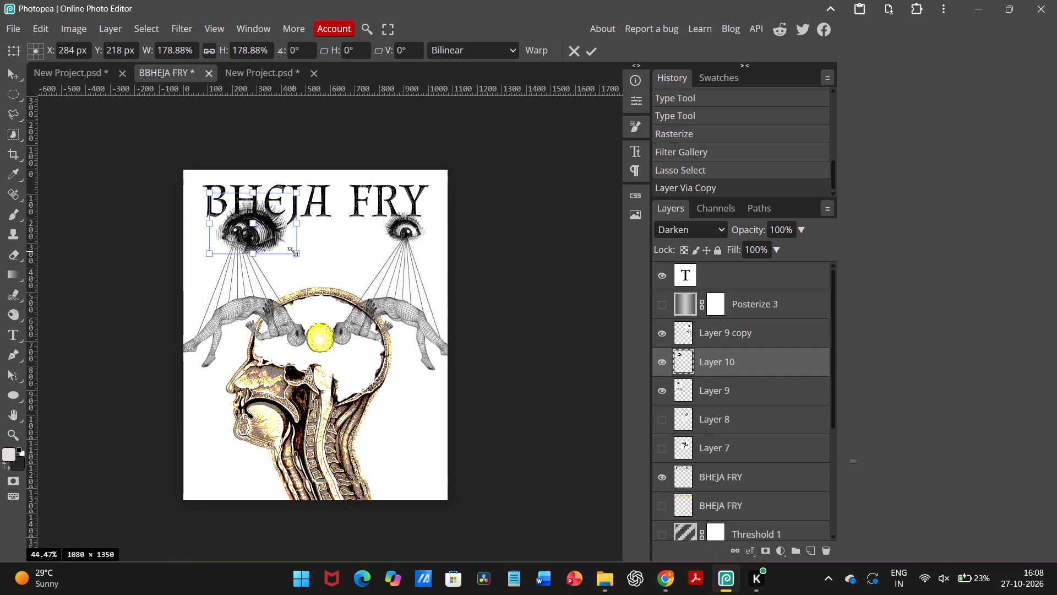
pyautogui.moveTo(293, 251); pyautogui.dragTo(280, 248)
pyautogui.click(254, 231)
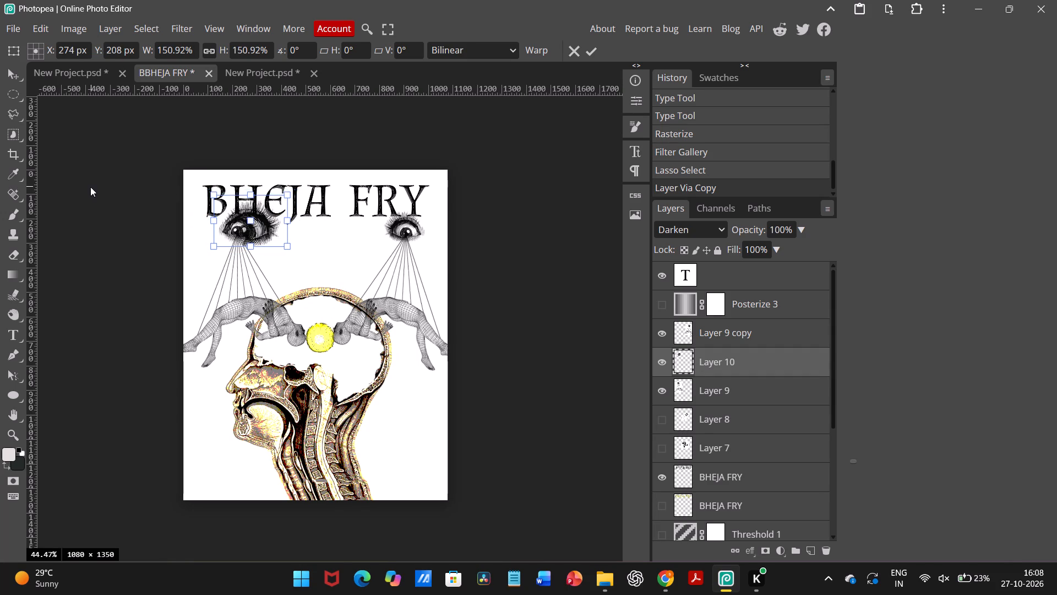
pyautogui.click(9, 79)
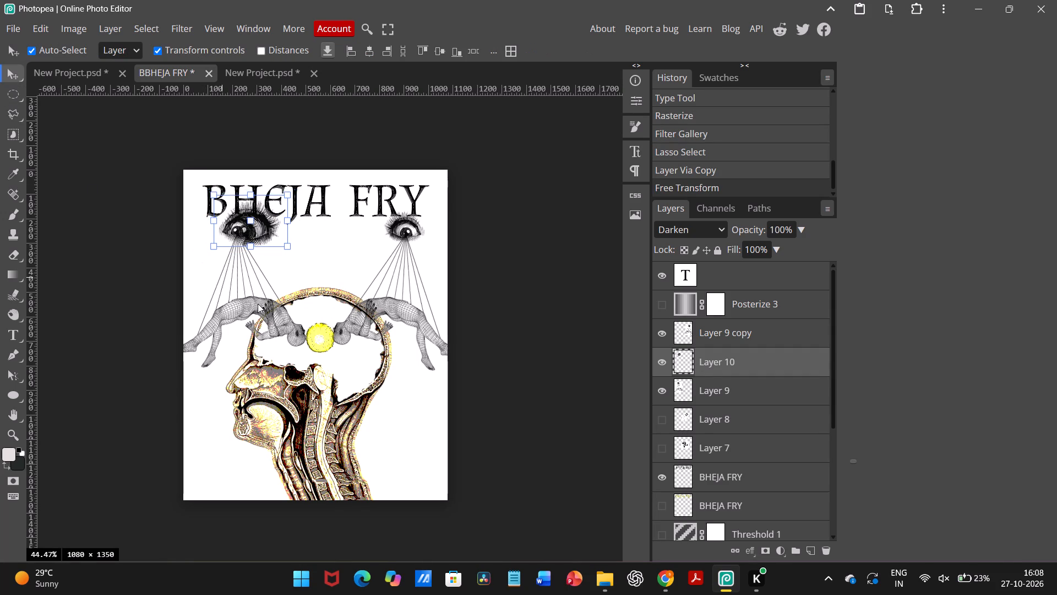
# Shift the left eye-and-body artwork on Layer 9 beneath the enlarged eye and erase its original small eye.
pyautogui.click(263, 309)
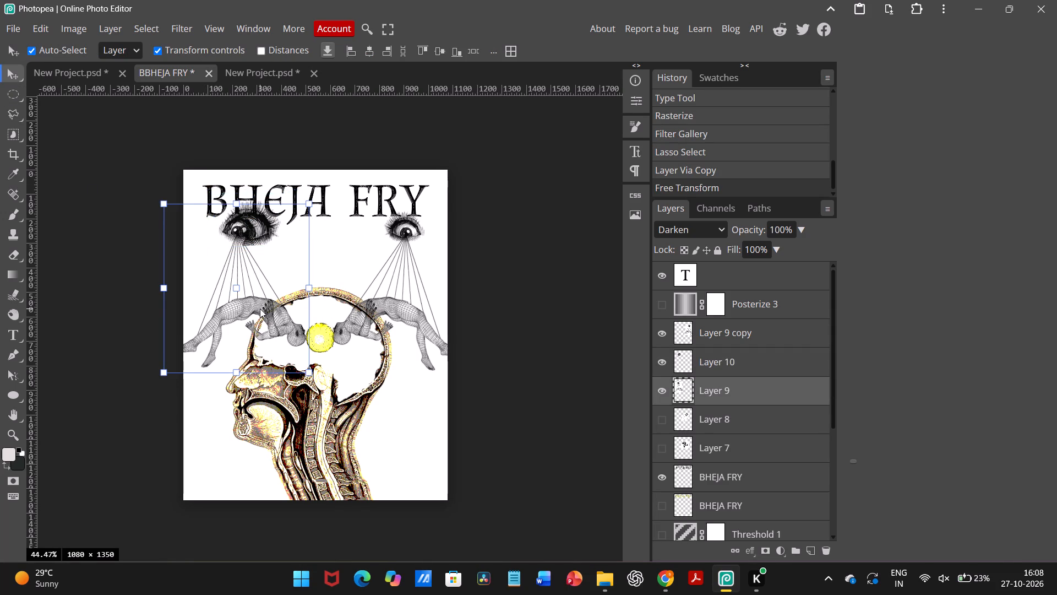
pyautogui.moveTo(260, 310); pyautogui.dragTo(298, 321)
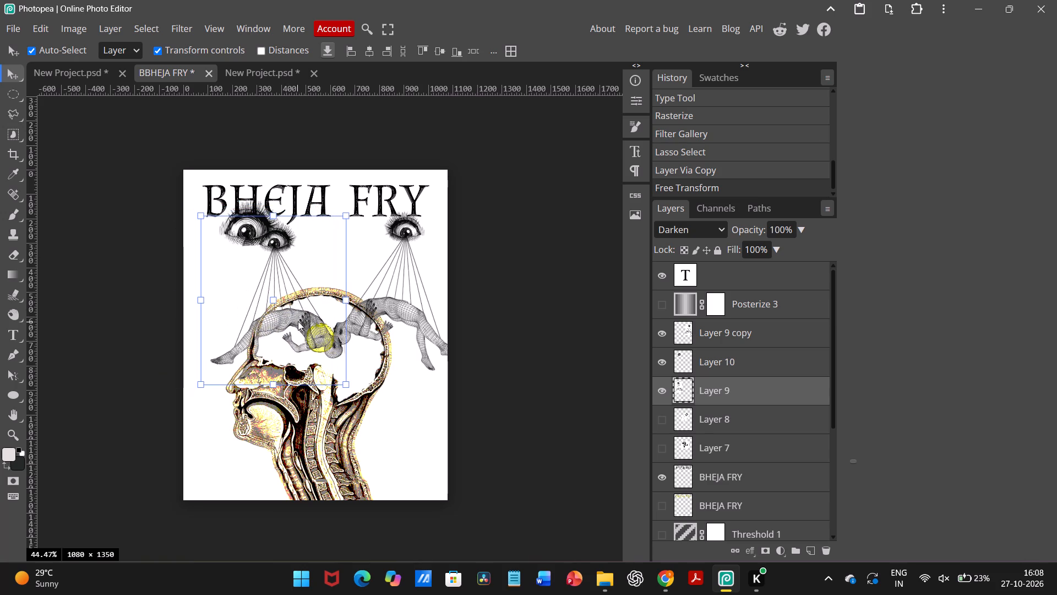
pyautogui.moveTo(298, 321); pyautogui.dragTo(283, 319)
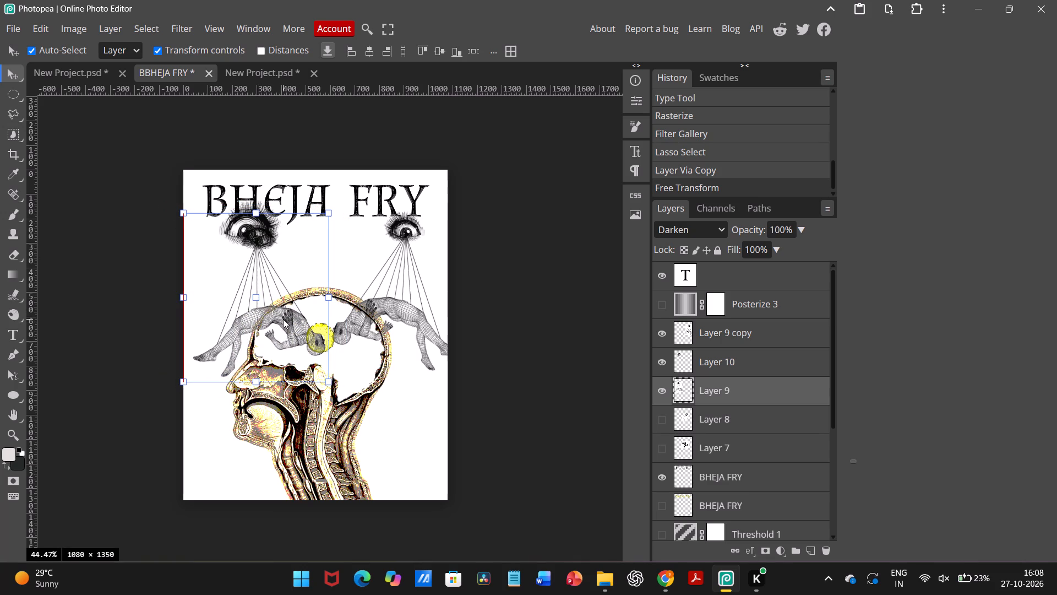
pyautogui.moveTo(283, 319); pyautogui.dragTo(280, 317)
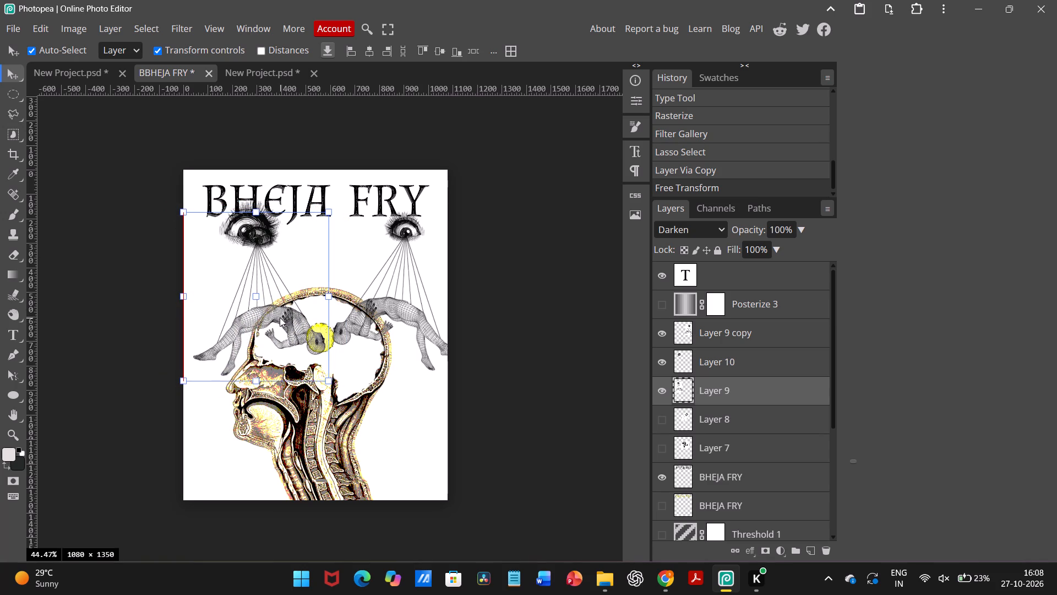
pyautogui.moveTo(280, 317); pyautogui.dragTo(275, 314)
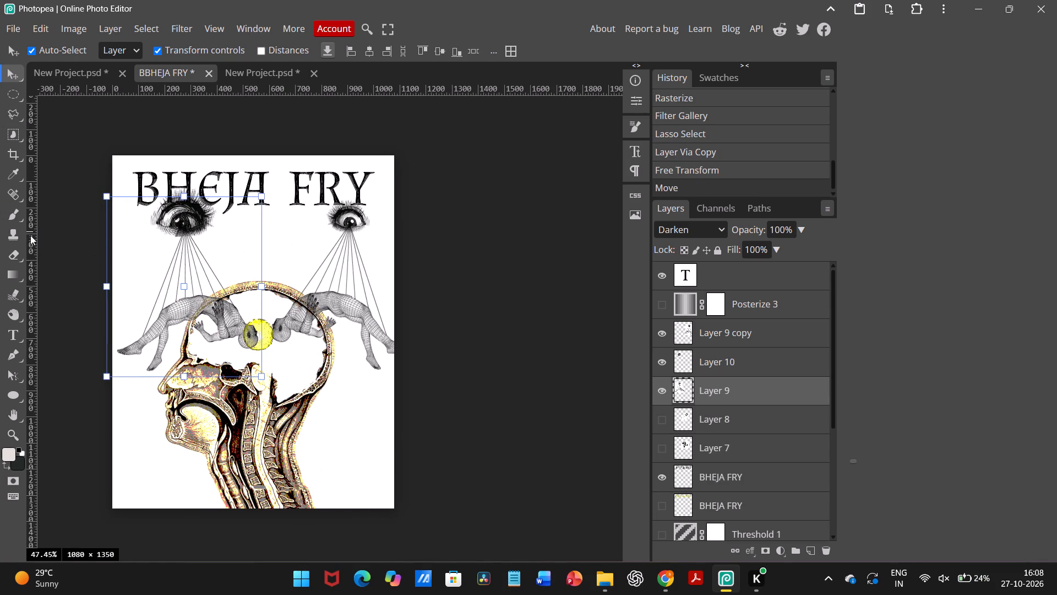
pyautogui.click(17, 256)
pyautogui.click(172, 228)
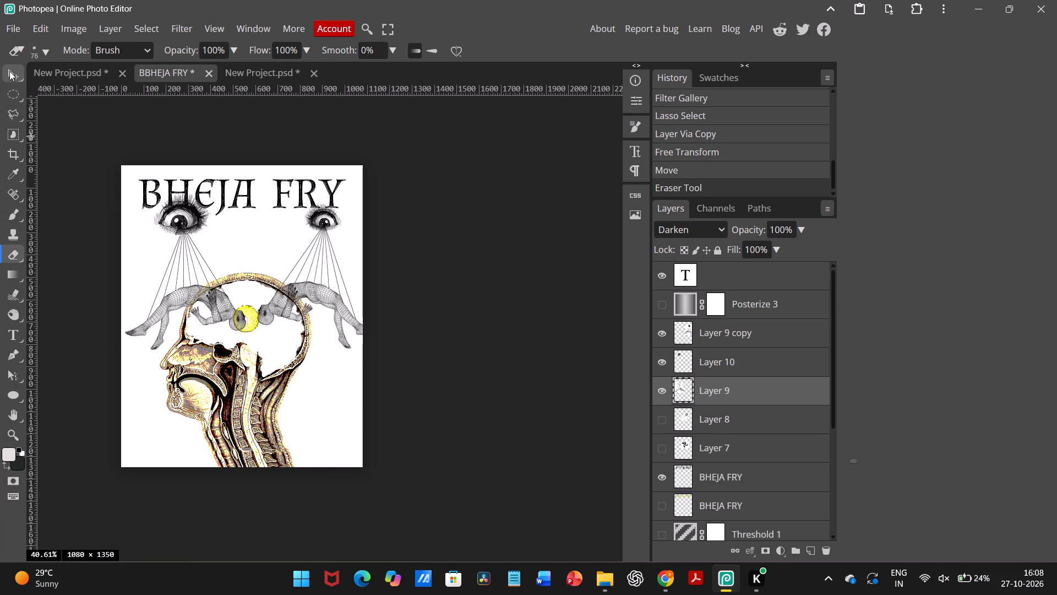
# Scale the left strings-and-body artwork to about 57% and place it beneath the enlarged eye, at about X 305 px, Y 438 px.
pyautogui.click(9, 71)
pyautogui.moveTo(188, 267); pyautogui.dragTo(205, 270)
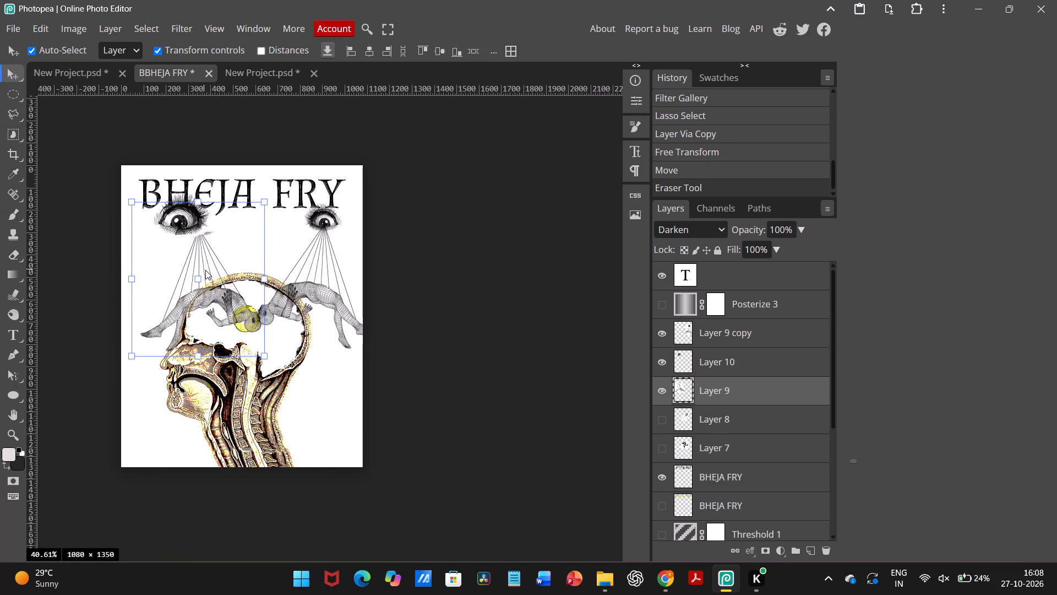
pyautogui.moveTo(205, 270); pyautogui.dragTo(206, 271)
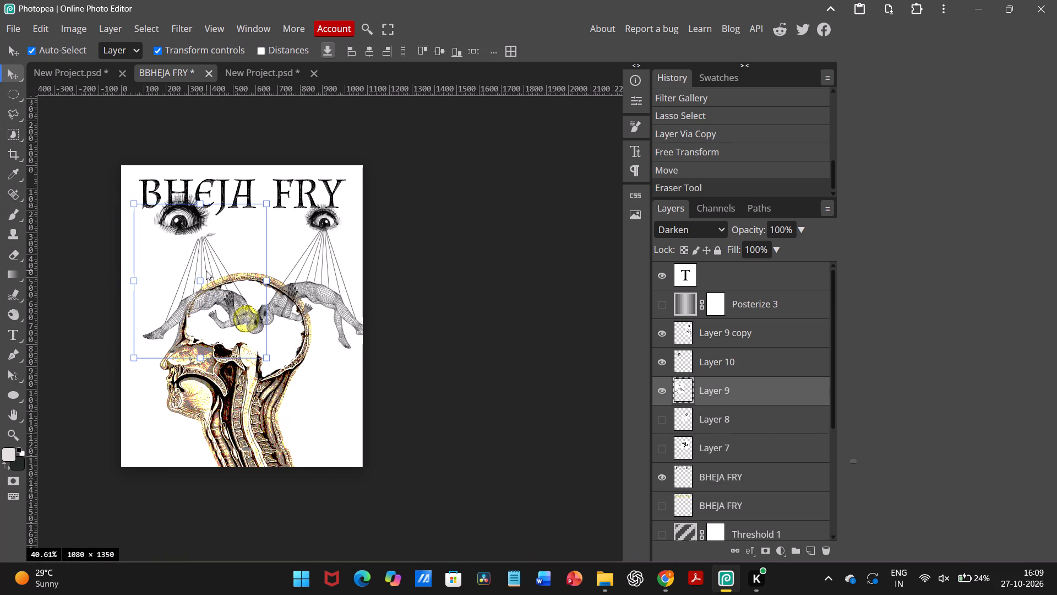
pyautogui.moveTo(206, 271); pyautogui.dragTo(197, 272)
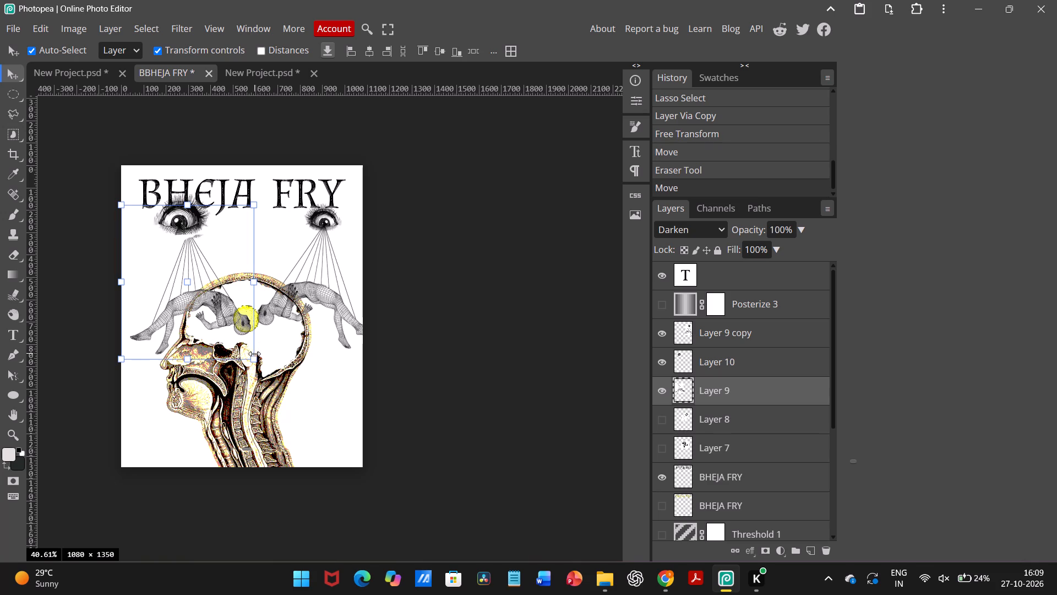
pyautogui.moveTo(250, 354); pyautogui.dragTo(197, 315)
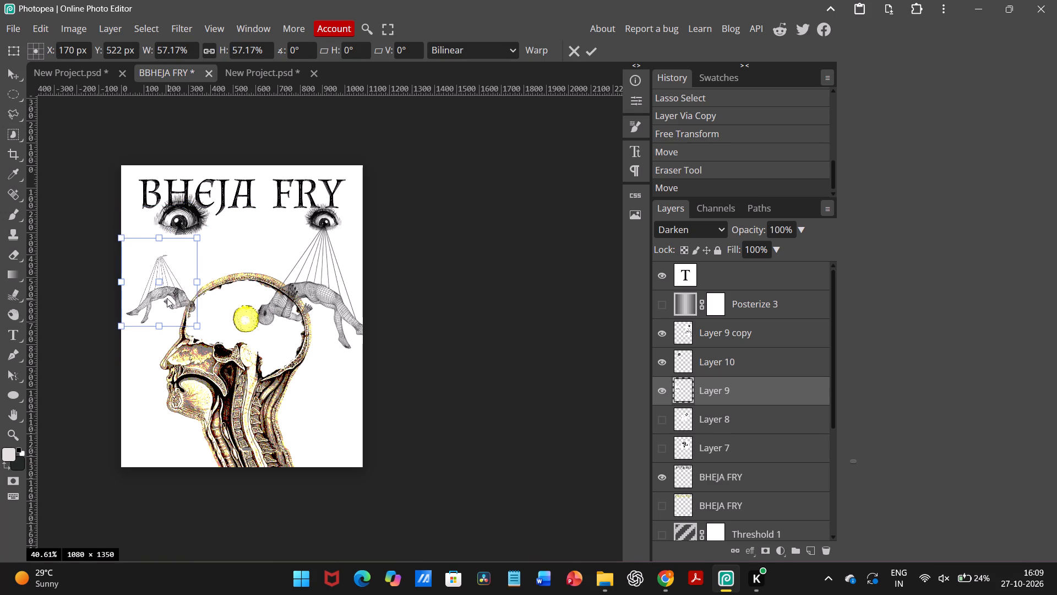
pyautogui.moveTo(167, 297); pyautogui.dragTo(208, 288)
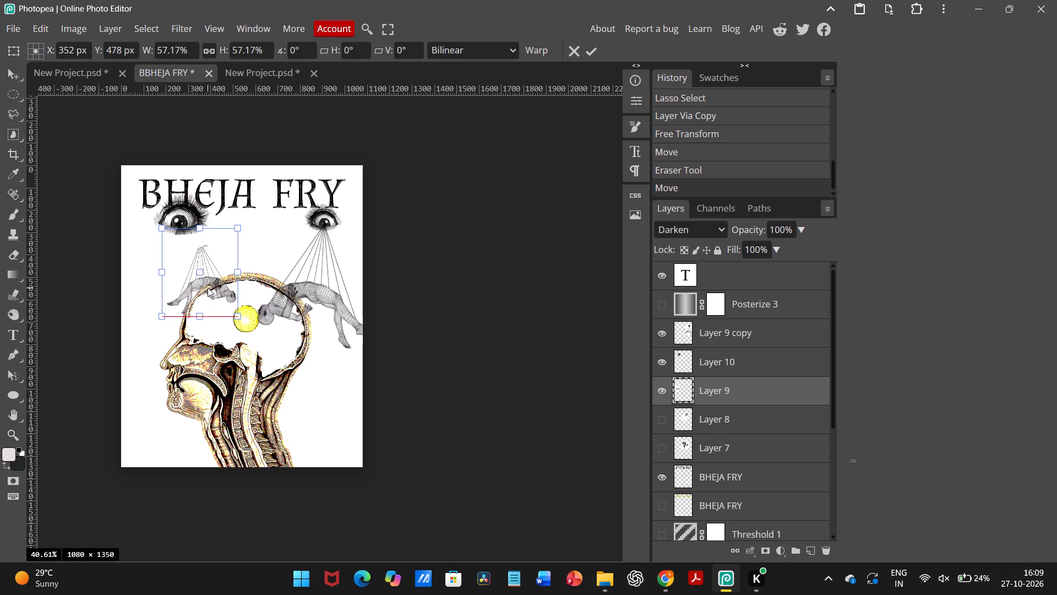
pyautogui.moveTo(208, 288); pyautogui.dragTo(205, 288)
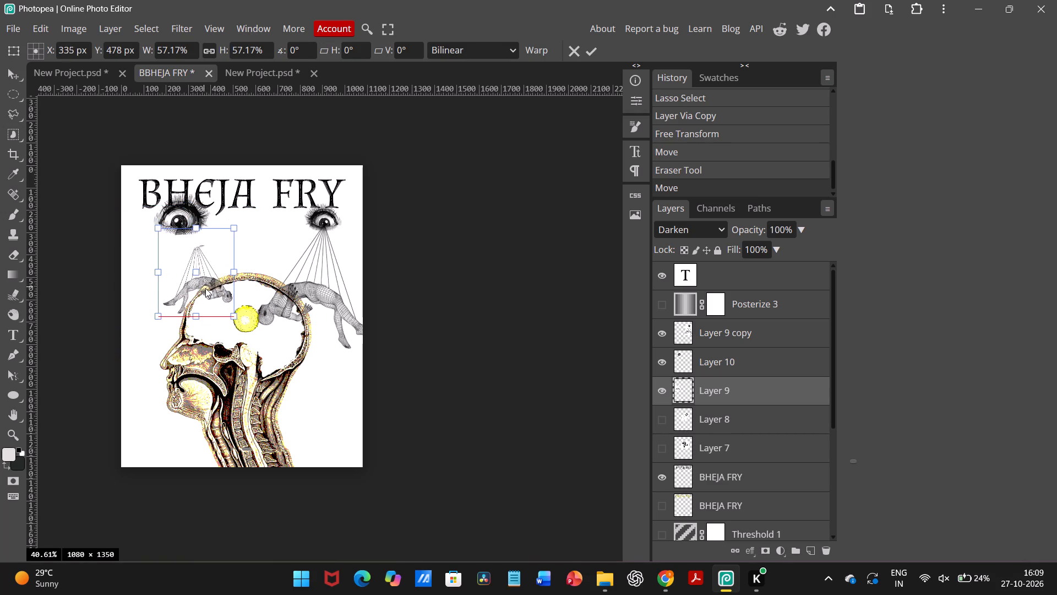
pyautogui.moveTo(205, 288); pyautogui.dragTo(197, 279)
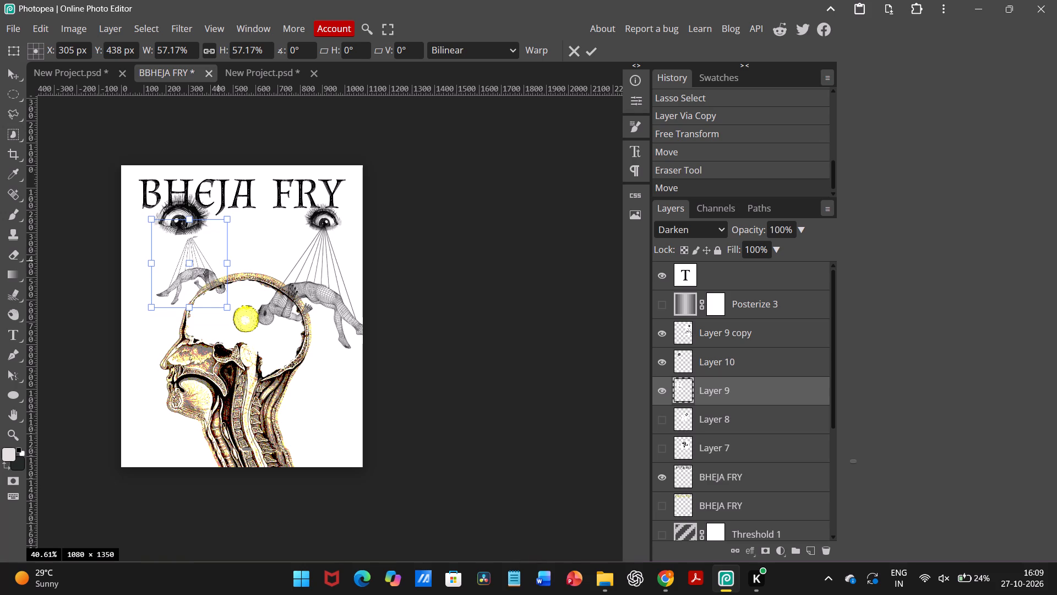
pyautogui.click(259, 236)
pyautogui.click(585, 50)
pyautogui.click(548, 187)
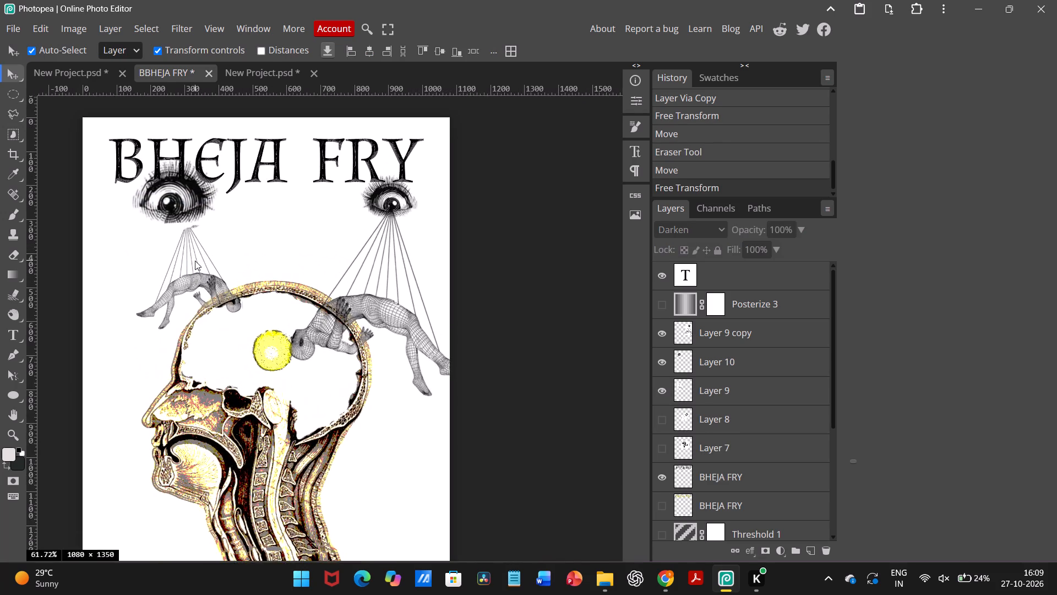
# Nudge the enlarged eye onto the top of the strings above the shrunken body and deselect it.
pyautogui.moveTo(151, 176); pyautogui.dragTo(166, 187)
pyautogui.click(307, 212)
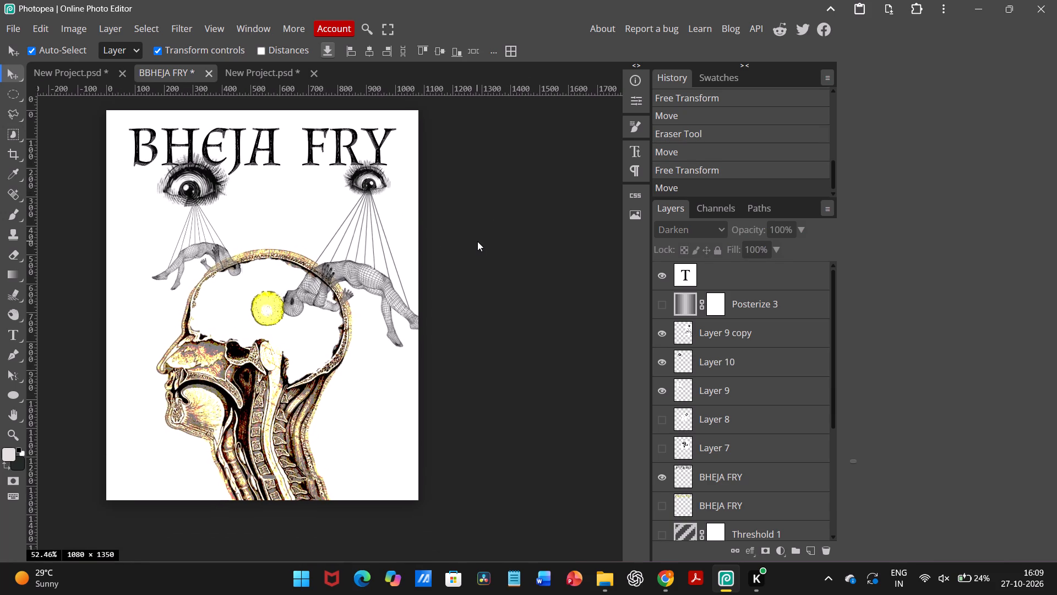
# Hide Layer 9 copy, the mirrored eye-and-body artwork on the other side of the yellow circle.
pyautogui.click(658, 333)
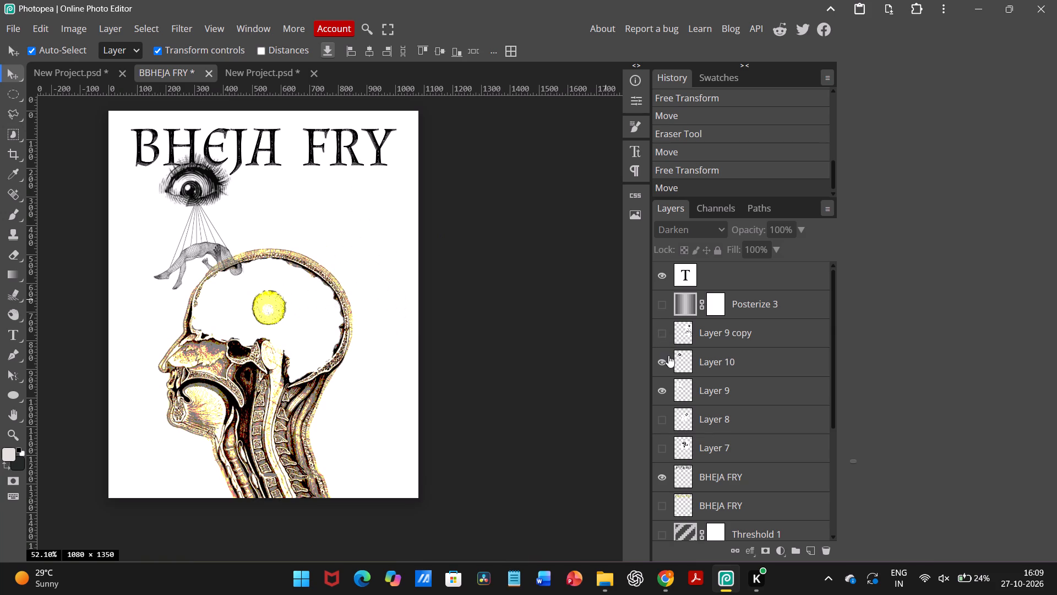
# Merge Layer 10 and Layer 9, the enlarged eye and its strings-and-body artwork, into a single layer.
pyautogui.click(674, 362)
pyautogui.click(666, 362)
pyautogui.click(666, 362)
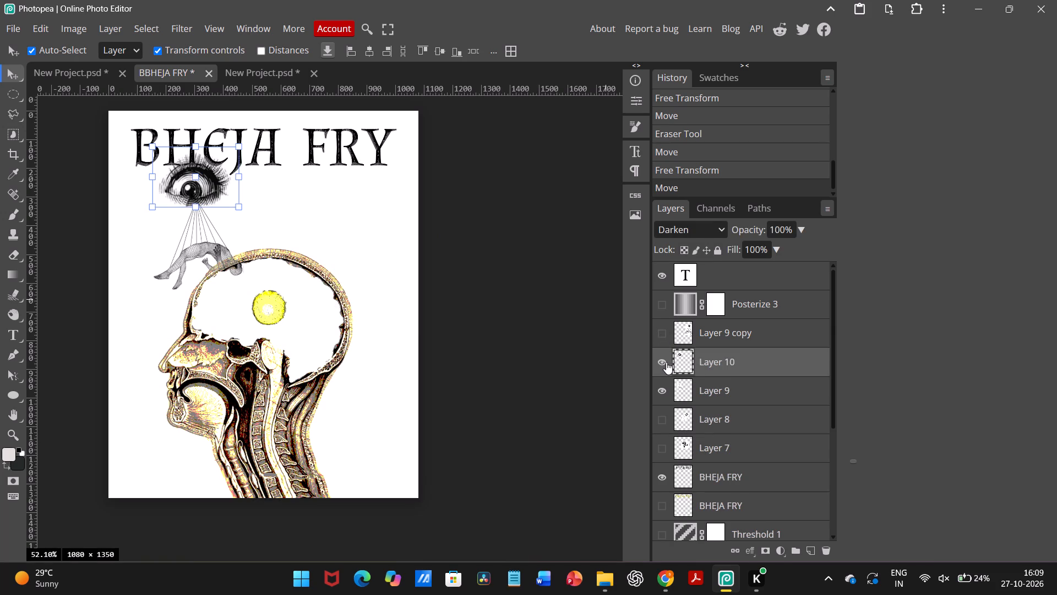
pyautogui.doubleClick(666, 387)
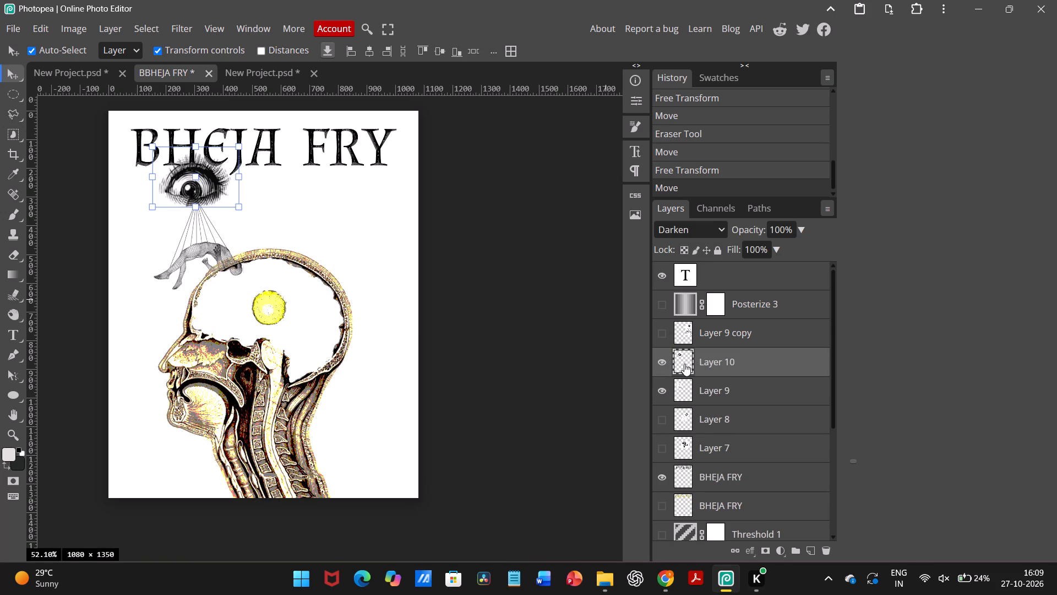
pyautogui.keyDown('shift'); pyautogui.click(684, 364); pyautogui.keyUp('shift')
pyautogui.keyDown('shift'); pyautogui.click(684, 390); pyautogui.keyUp('shift')
pyautogui.rightClick(684, 390)
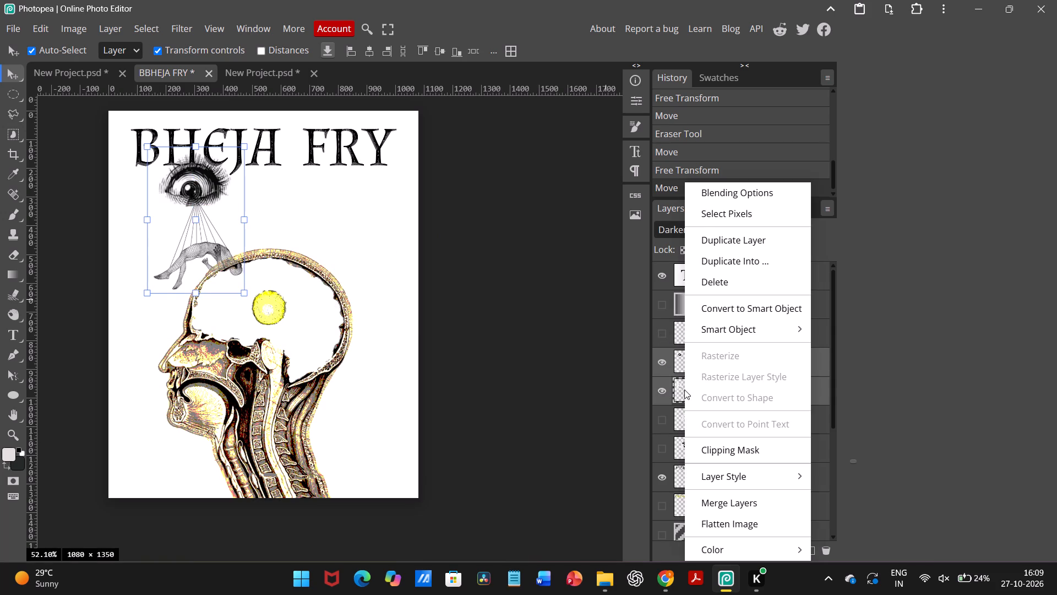
pyautogui.click(728, 503)
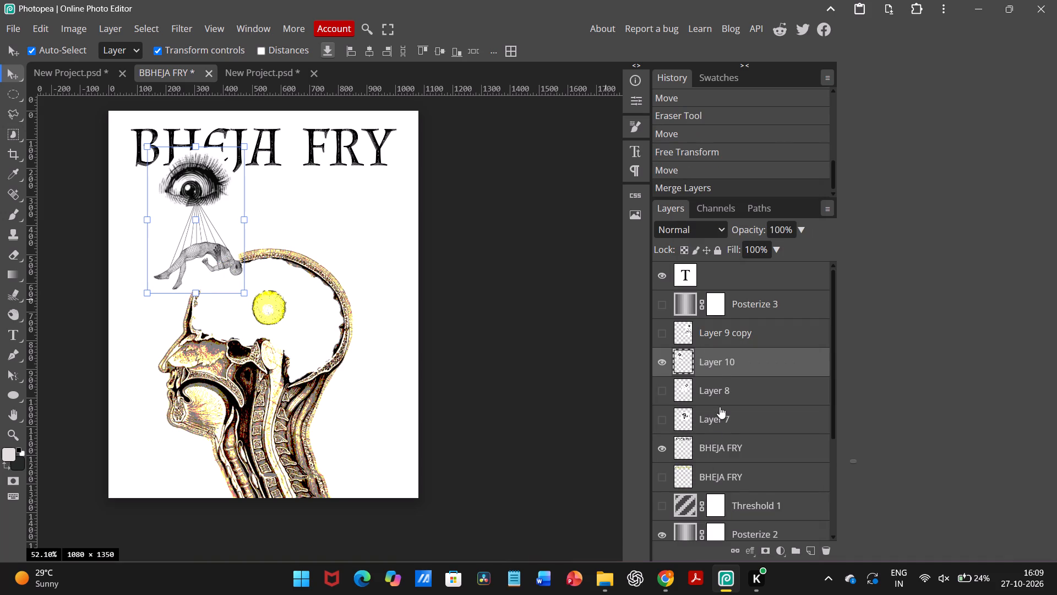
# Duplicate the merged eye-and-body layer and place the copy level with the original, beneath the word FRY.
pyautogui.click(710, 367)
pyautogui.hotkey('ctrl', 'j')
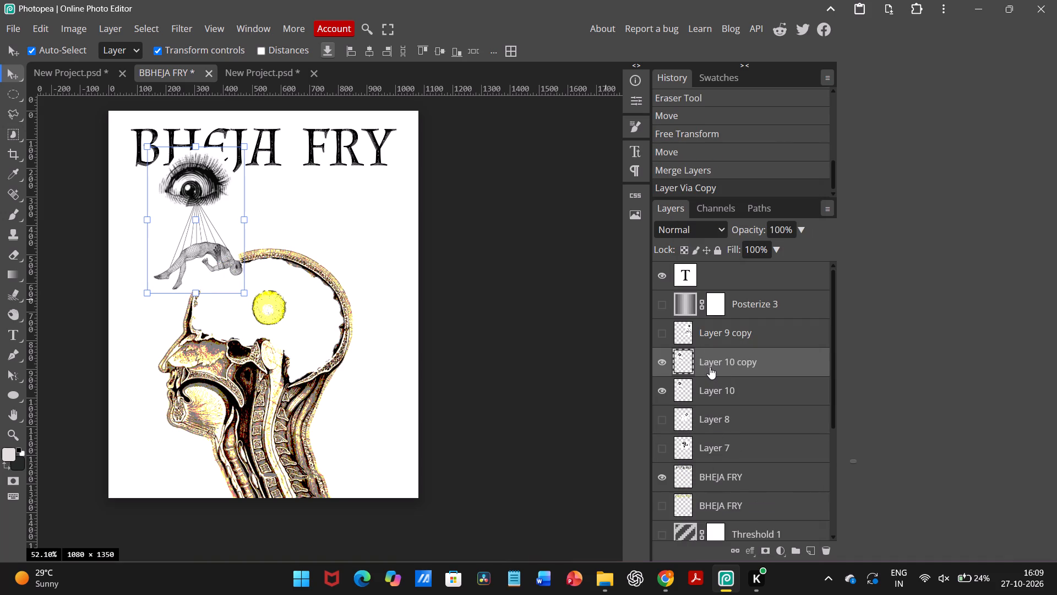
pyautogui.moveTo(210, 190); pyautogui.dragTo(227, 192)
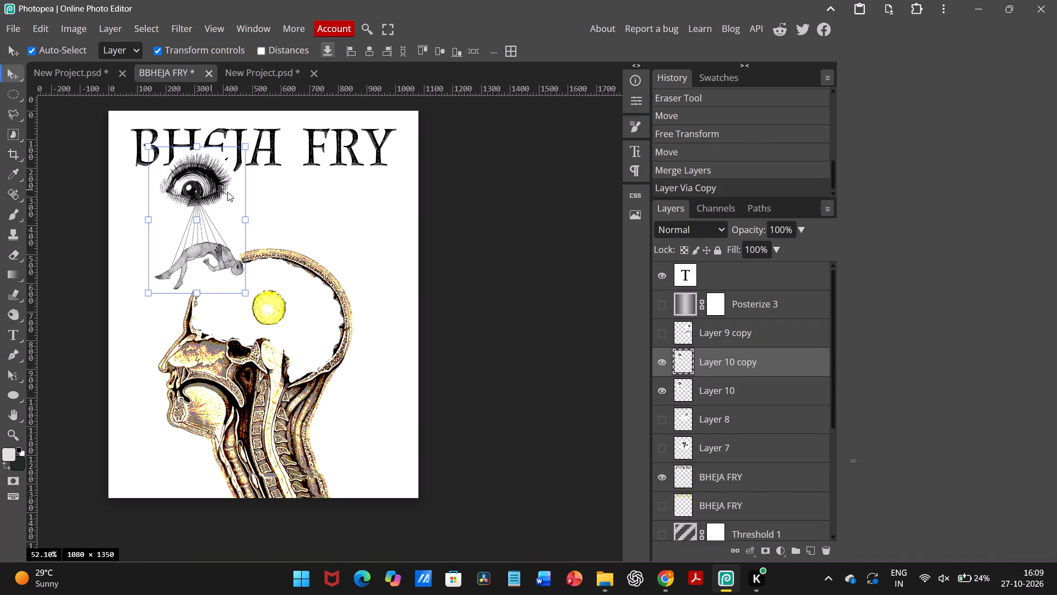
pyautogui.moveTo(227, 192); pyautogui.dragTo(357, 195)
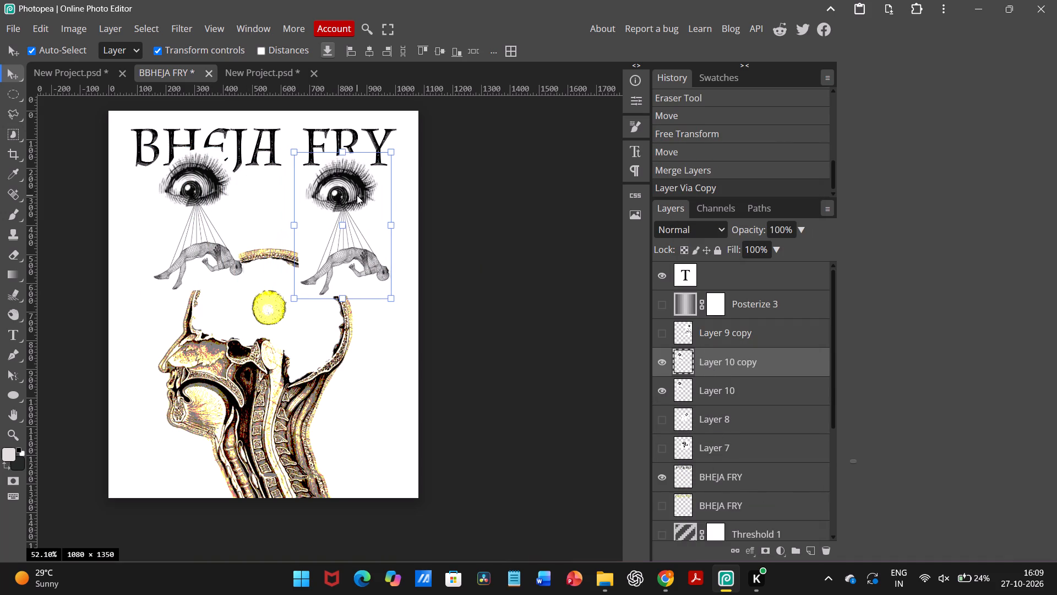
pyautogui.moveTo(357, 195); pyautogui.dragTo(356, 194)
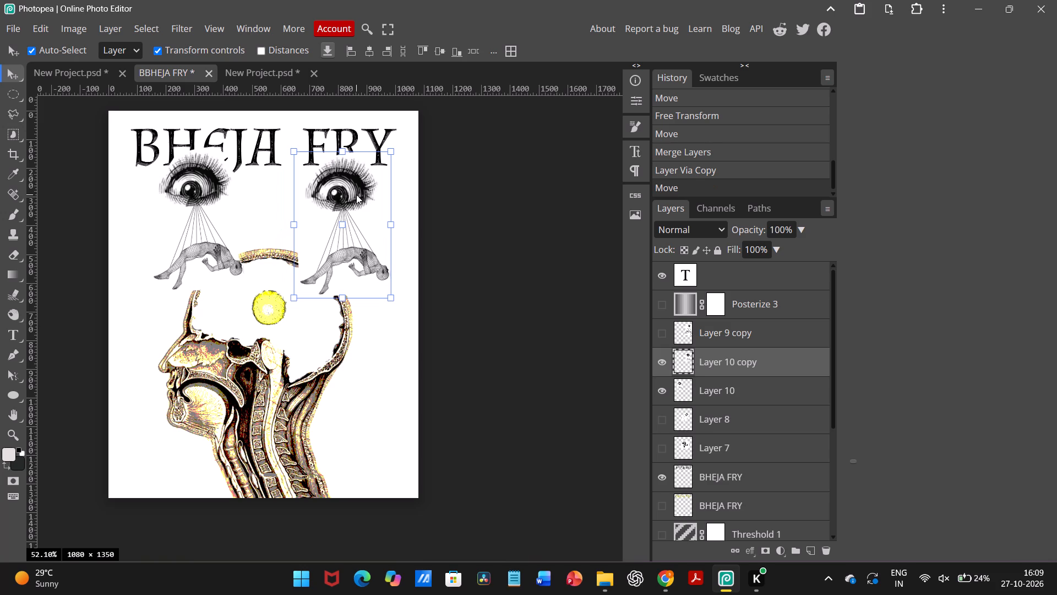
# Set the blend mode of both eye-and-body layers, Layer 10 copy and Layer 10, to Darken.
pyautogui.click(680, 234)
pyautogui.click(682, 295)
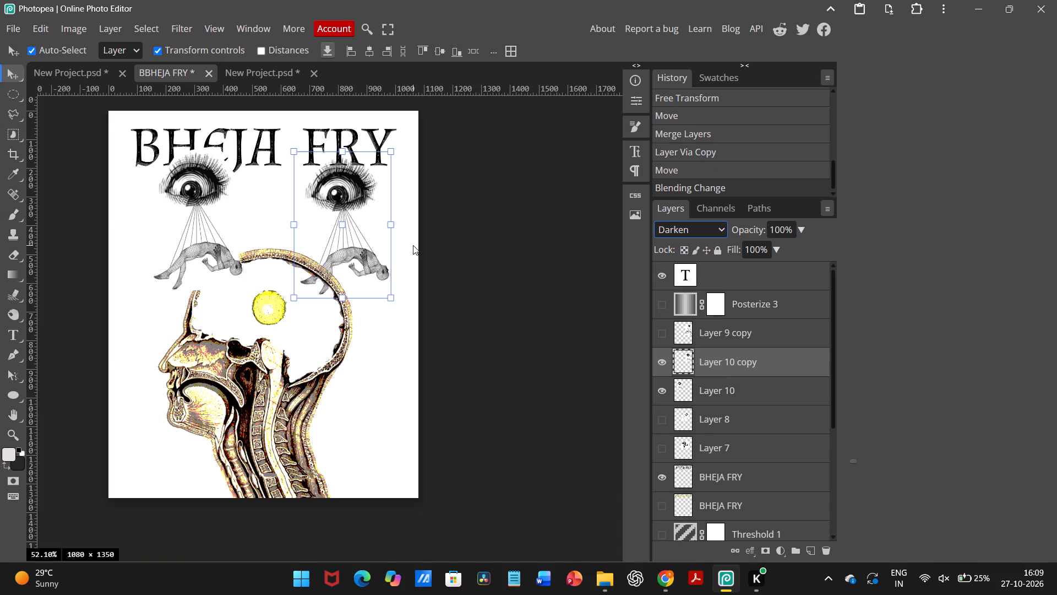
pyautogui.click(199, 205)
pyautogui.click(659, 226)
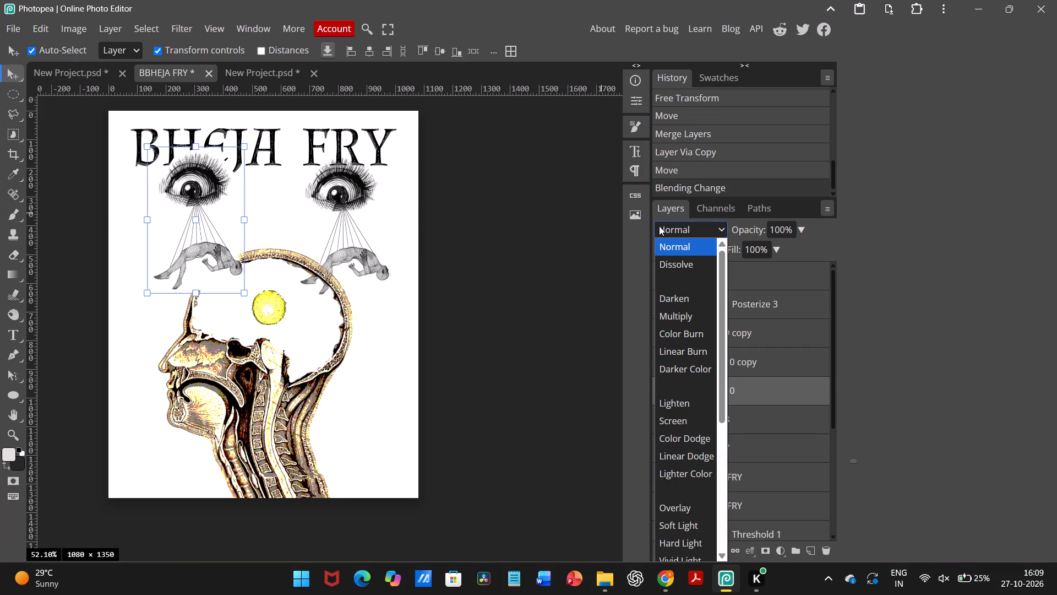
pyautogui.click(673, 304)
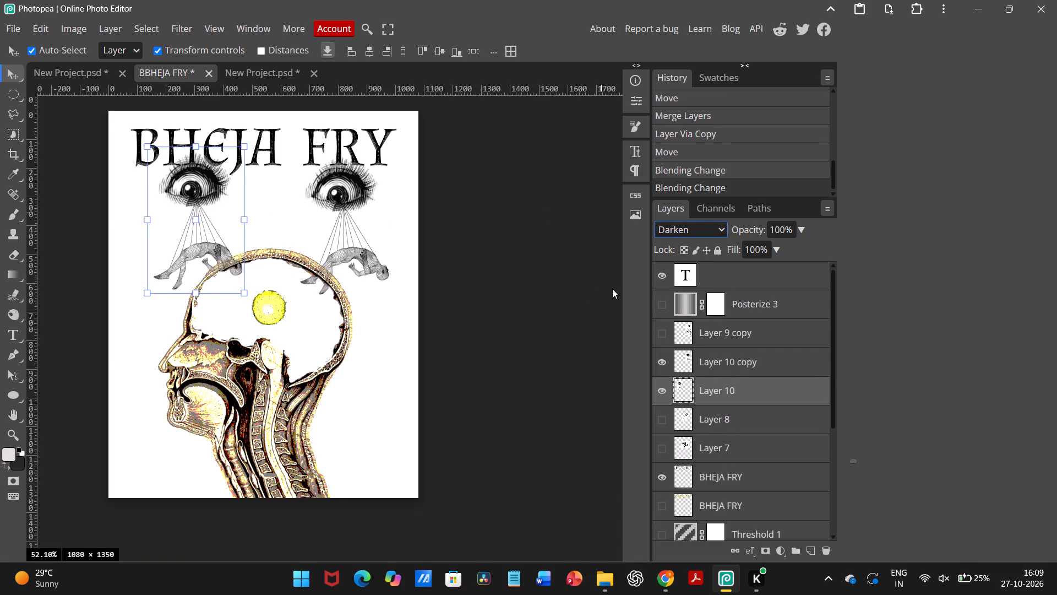
pyautogui.click(553, 285)
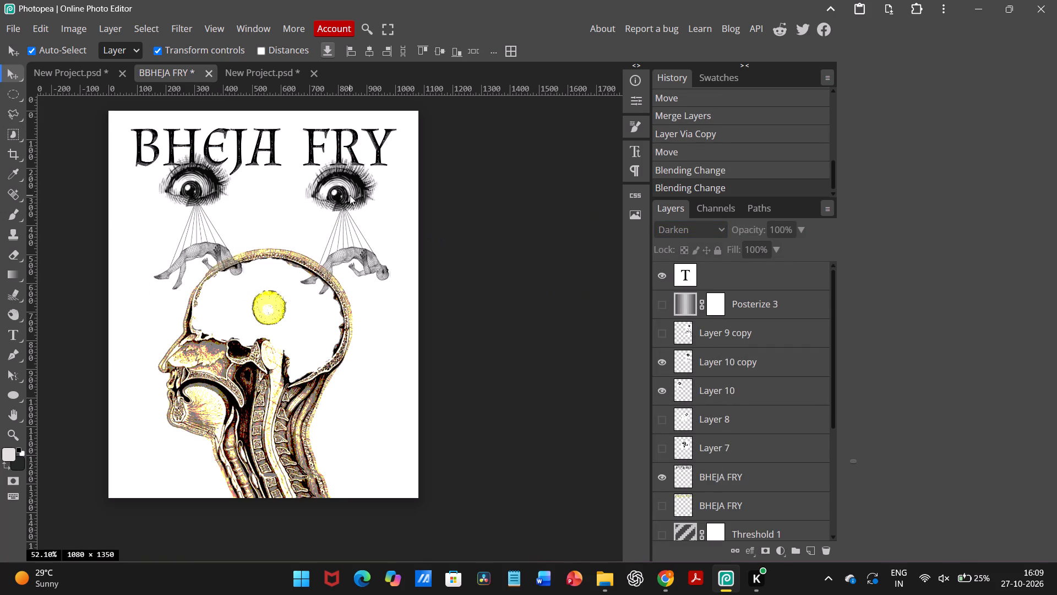
# Move the duplicated eye-and-body artwork inward to about X 758 px, Y 375 px and flip it horizontally to mirror the original.
pyautogui.moveTo(350, 195); pyautogui.dragTo(337, 192)
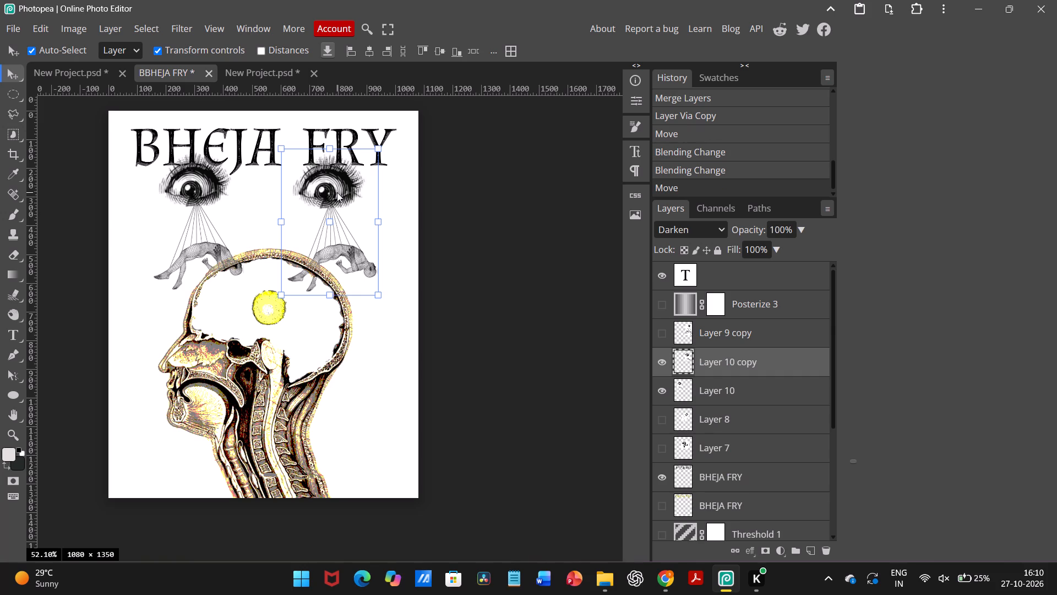
pyautogui.click(337, 192)
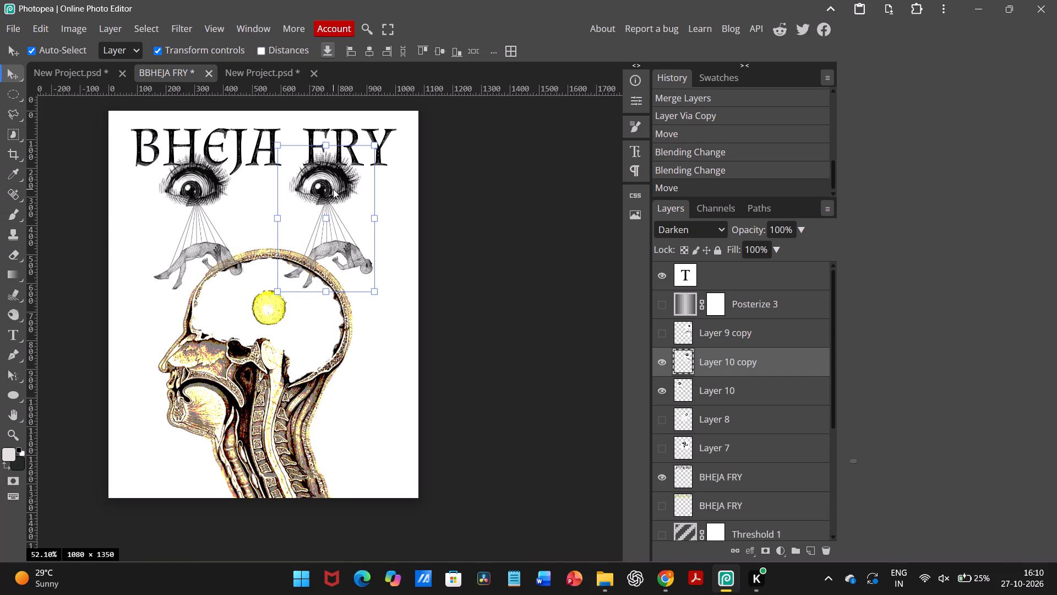
pyautogui.hotkey('ctrl', 't')
pyautogui.rightClick(333, 189)
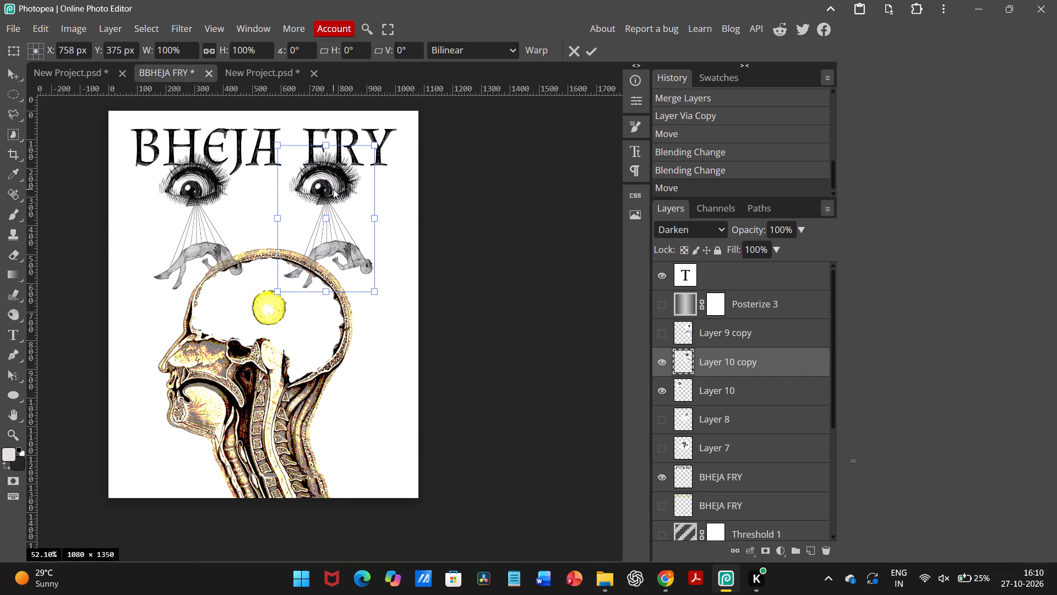
pyautogui.click(390, 427)
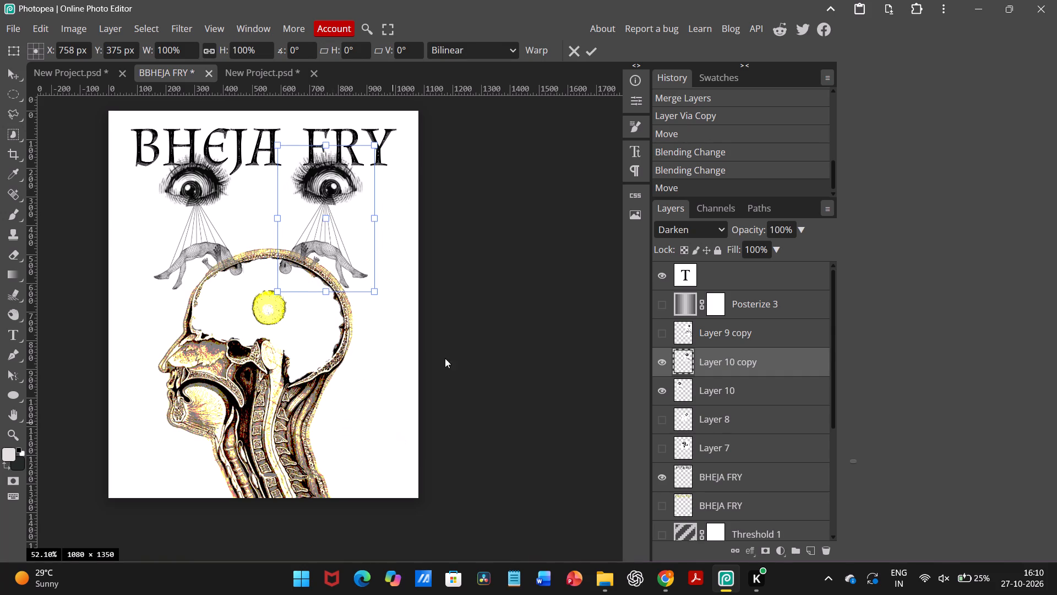
pyautogui.click(481, 323)
pyautogui.click(587, 55)
pyautogui.click(553, 178)
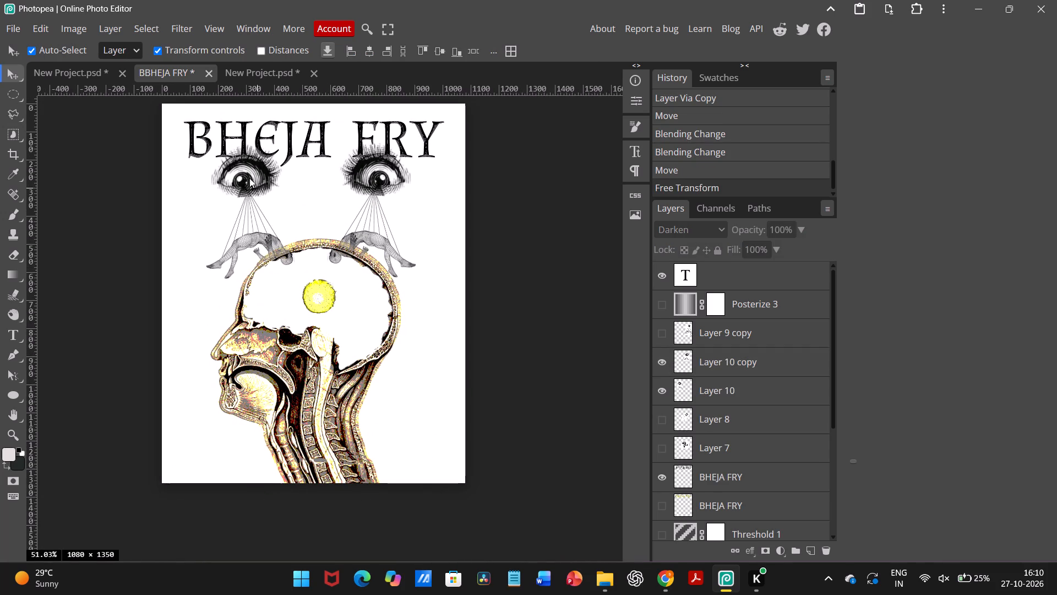
# Shift the original eye-and-body artwork on Layer 10 about 90 px inward, level with its mirrored copy.
pyautogui.moveTo(246, 176); pyautogui.dragTo(270, 182)
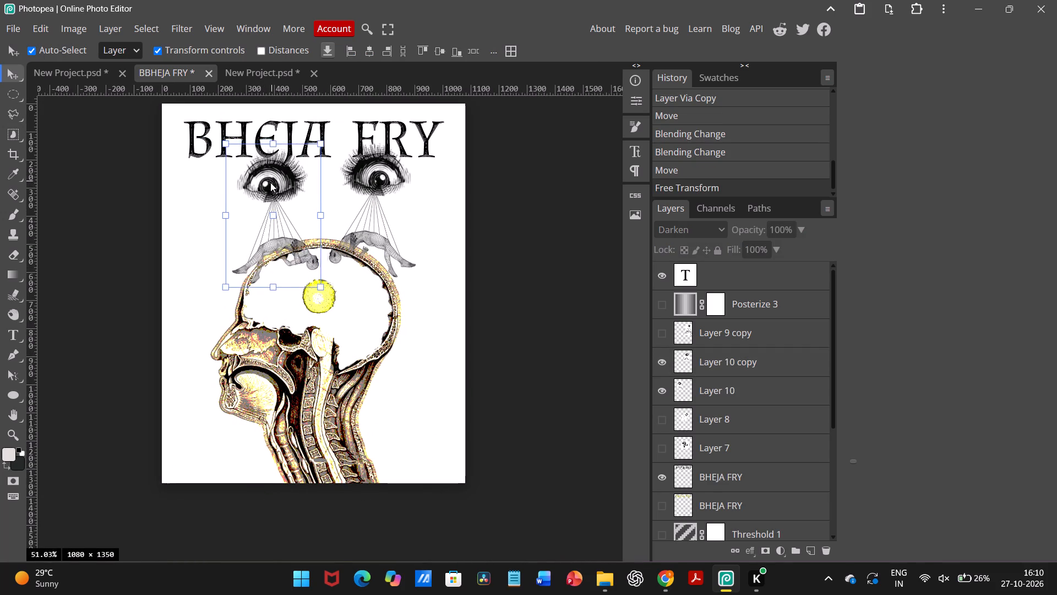
pyautogui.moveTo(270, 182); pyautogui.dragTo(271, 174)
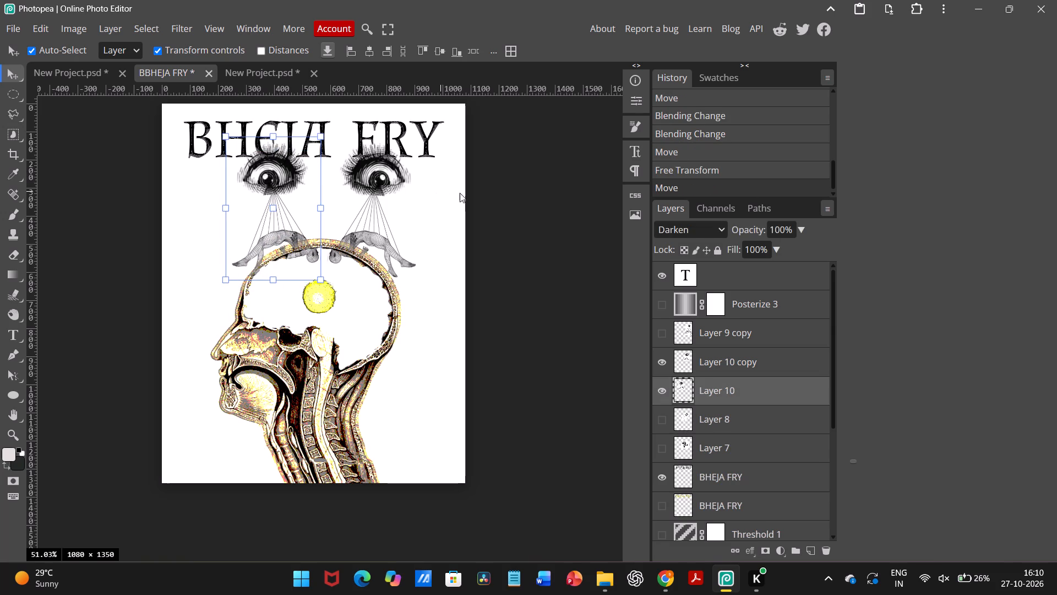
pyautogui.click(471, 194)
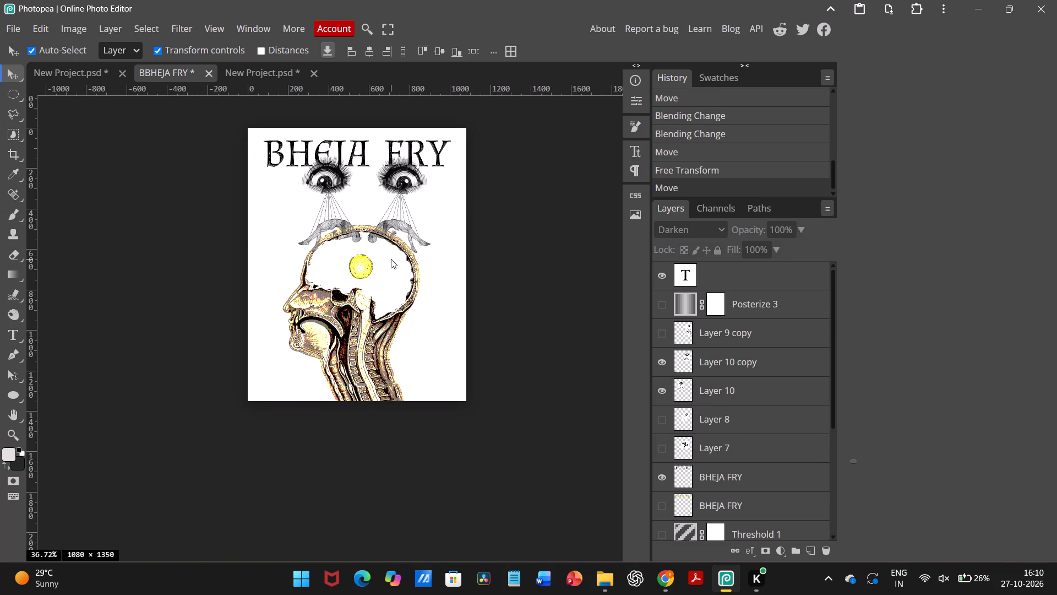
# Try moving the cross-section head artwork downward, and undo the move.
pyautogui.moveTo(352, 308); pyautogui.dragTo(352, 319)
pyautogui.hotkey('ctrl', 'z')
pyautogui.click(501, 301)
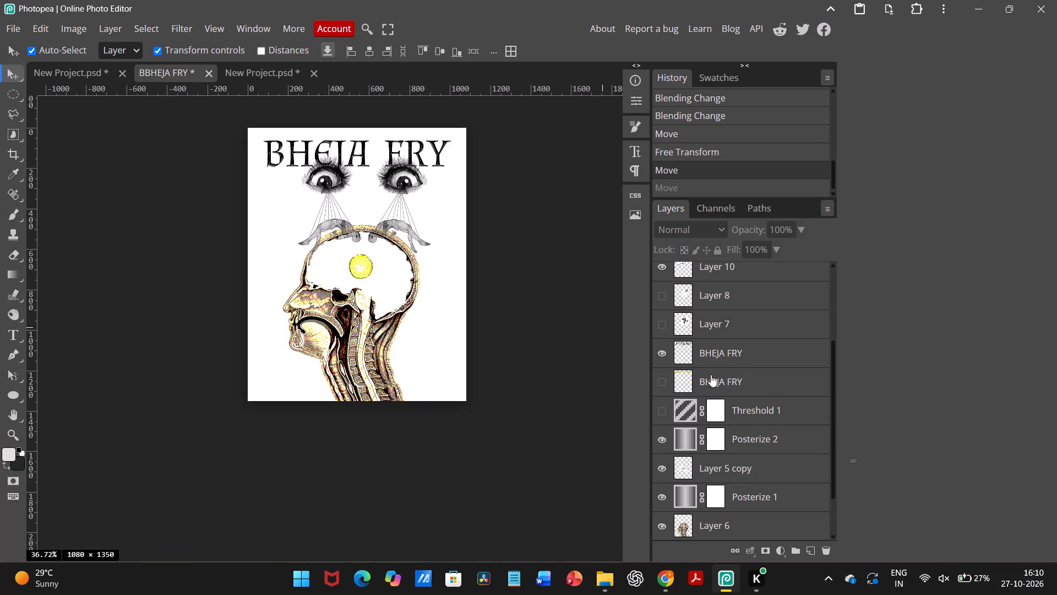
# Merge Posterize 2, Layer 5 copy, Posterize 1, Layer 6 and Layer 4 into a single head artwork layer.
pyautogui.click(667, 354)
pyautogui.click(667, 354)
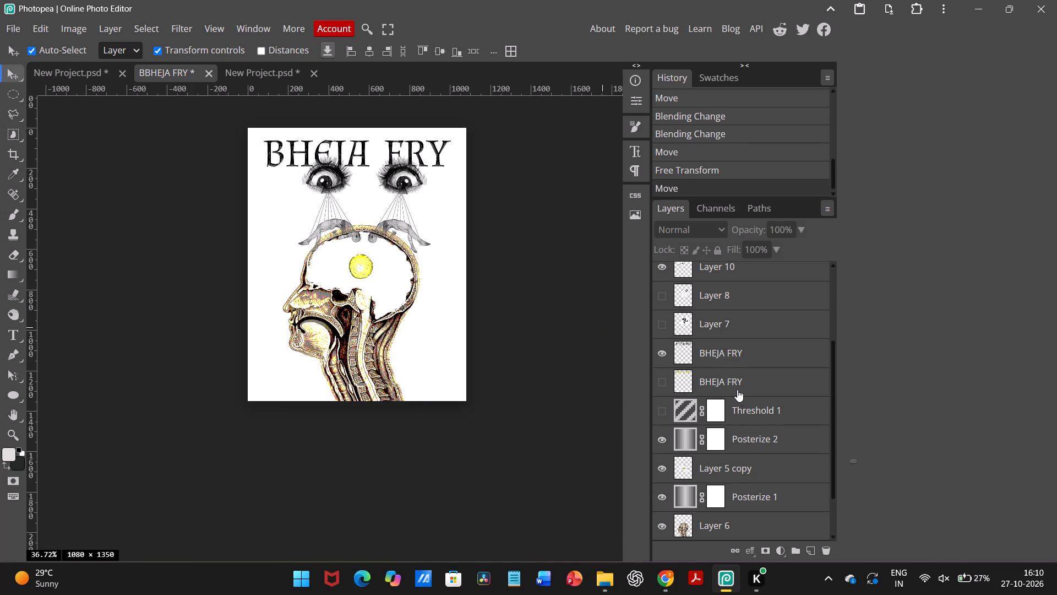
pyautogui.keyDown('shift'); pyautogui.click(753, 426); pyautogui.keyUp('shift')
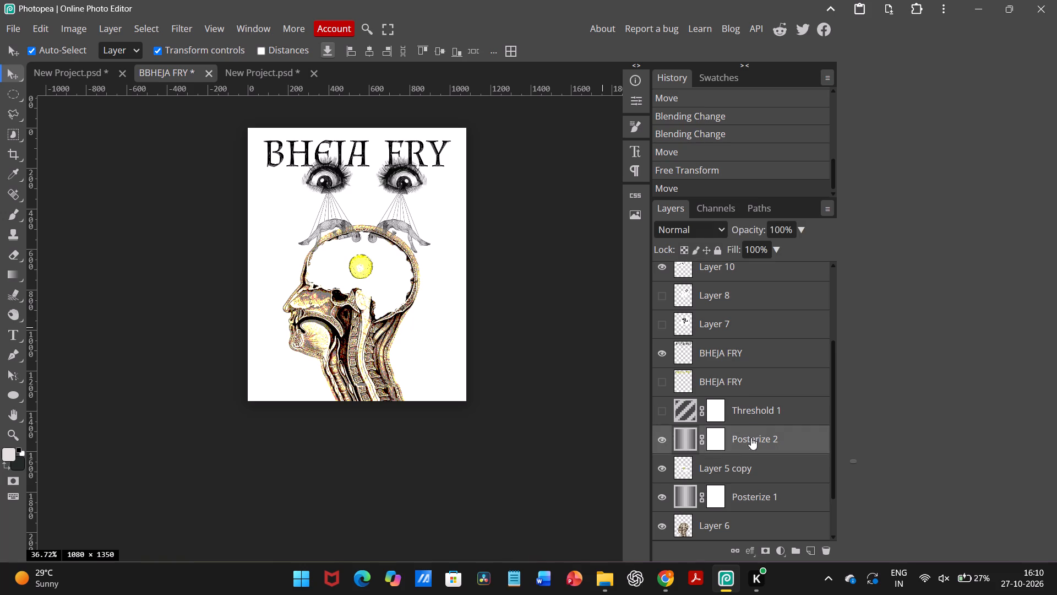
pyautogui.keyDown('shift'); pyautogui.click(740, 467); pyautogui.keyUp('shift')
pyautogui.keyDown('shift'); pyautogui.scroll(-1, 740, 467); pyautogui.keyUp('shift')
pyautogui.keyDown('shift'); pyautogui.click(736, 489); pyautogui.keyUp('shift')
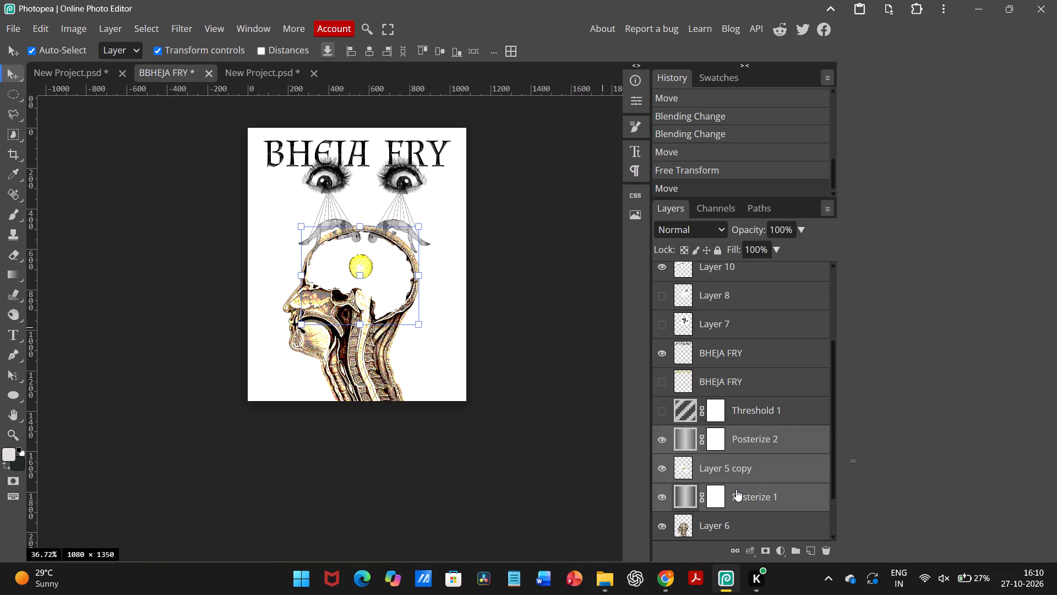
pyautogui.scroll(-1, 736, 489)
pyautogui.keyDown('shift'); pyautogui.click(724, 477); pyautogui.keyUp('shift')
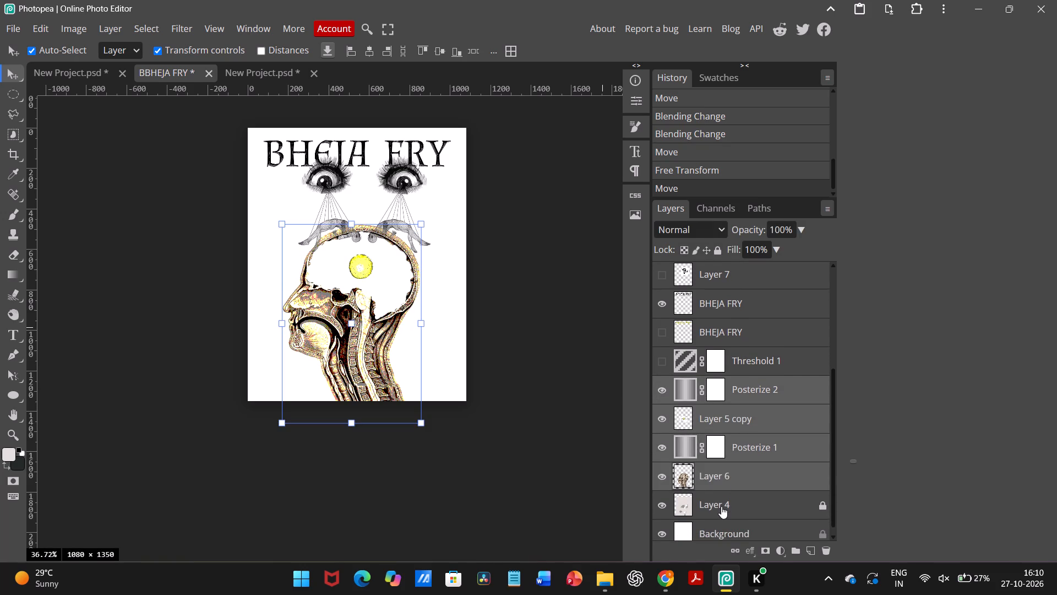
pyautogui.keyDown('shift'); pyautogui.click(721, 506); pyautogui.keyUp('shift')
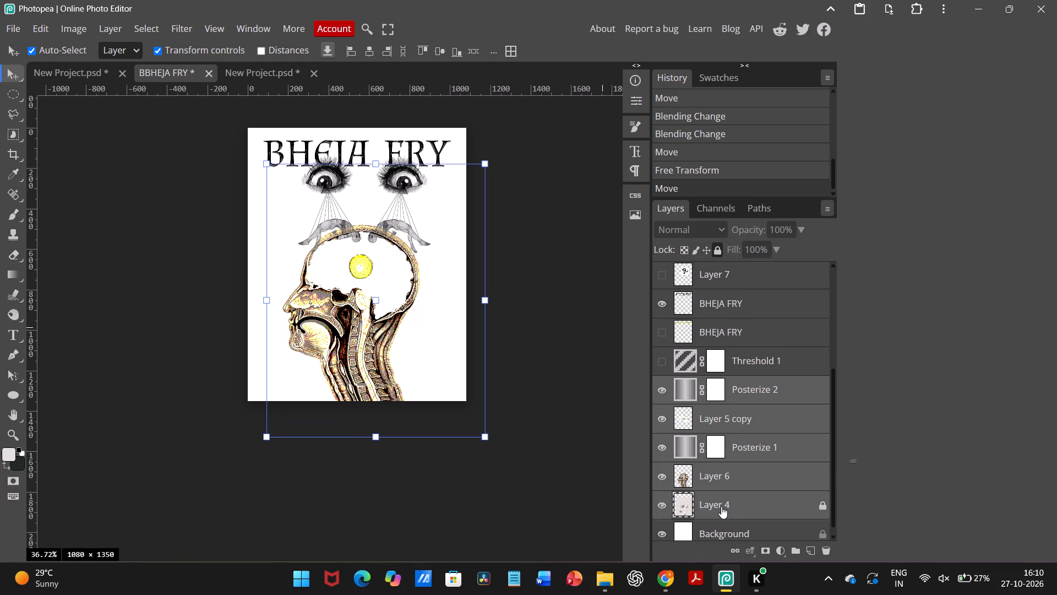
pyautogui.rightClick(721, 506)
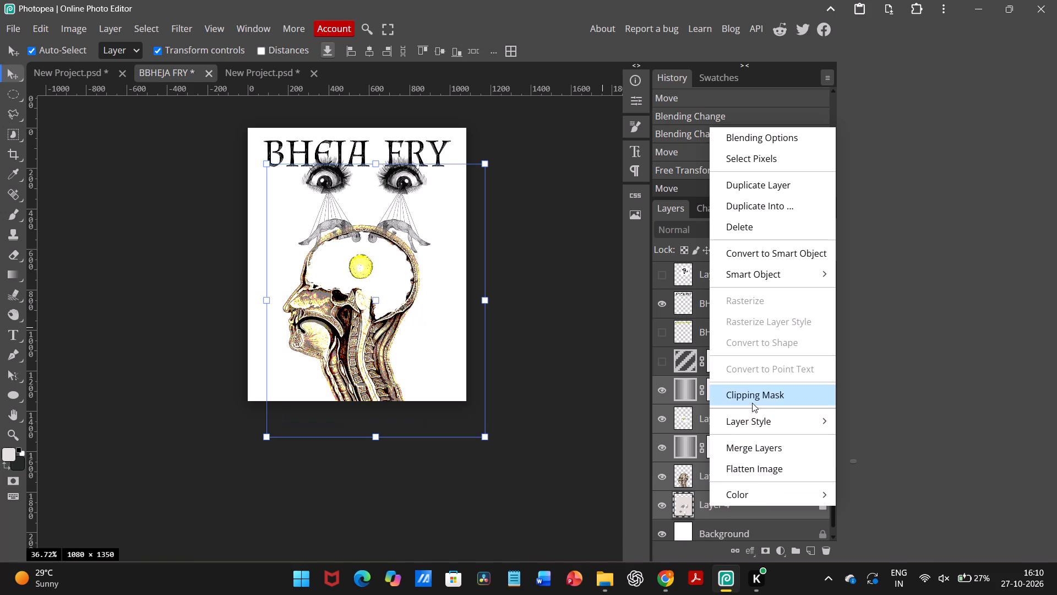
pyautogui.click(751, 440)
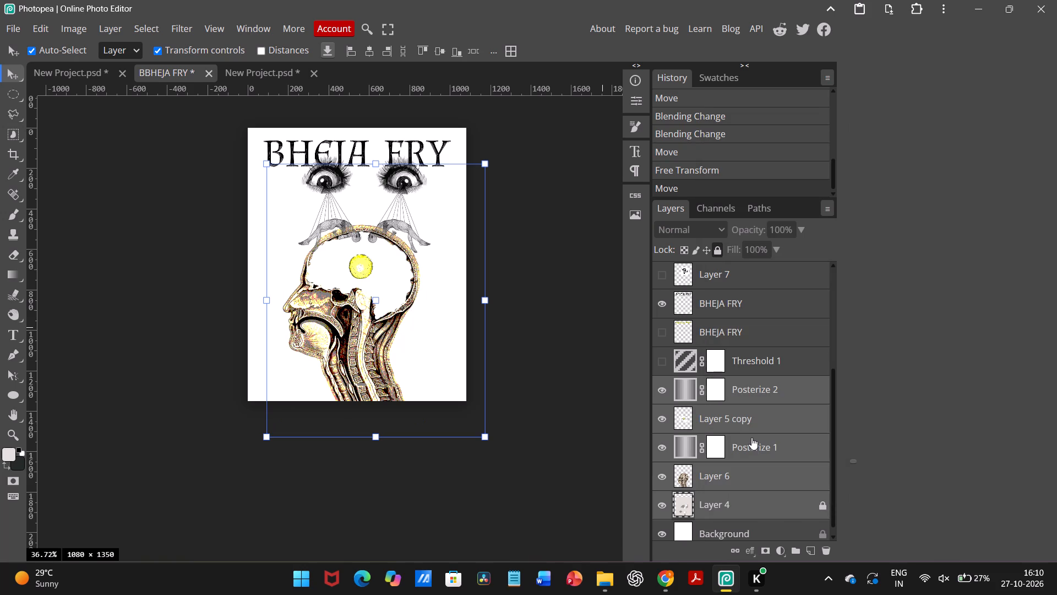
pyautogui.hotkey('ctrl', 'z')
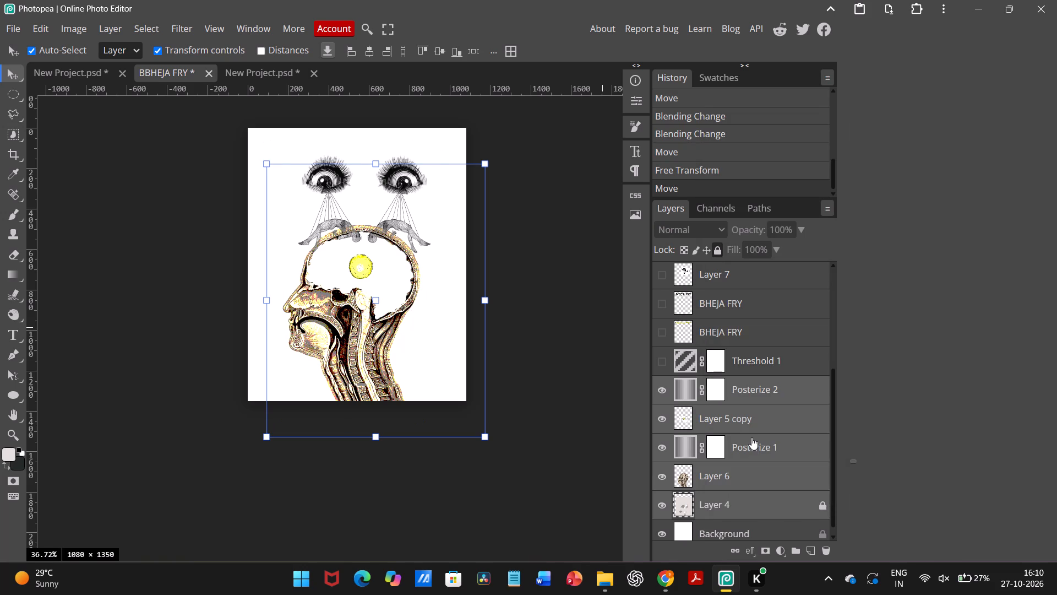
pyautogui.hotkey('ctrl', 'z')
pyautogui.rightClick(751, 437)
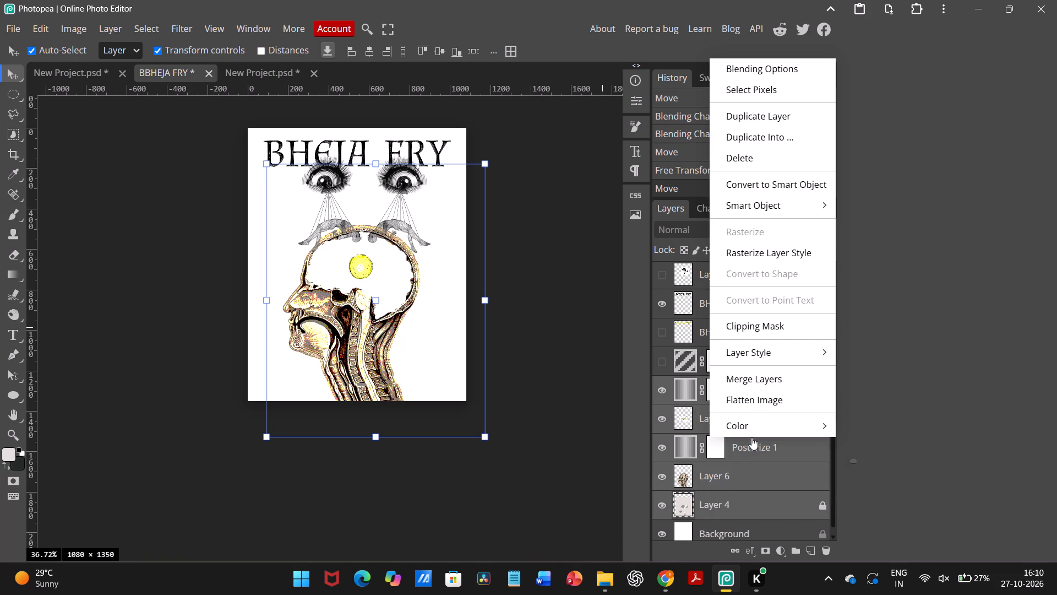
pyautogui.click(755, 374)
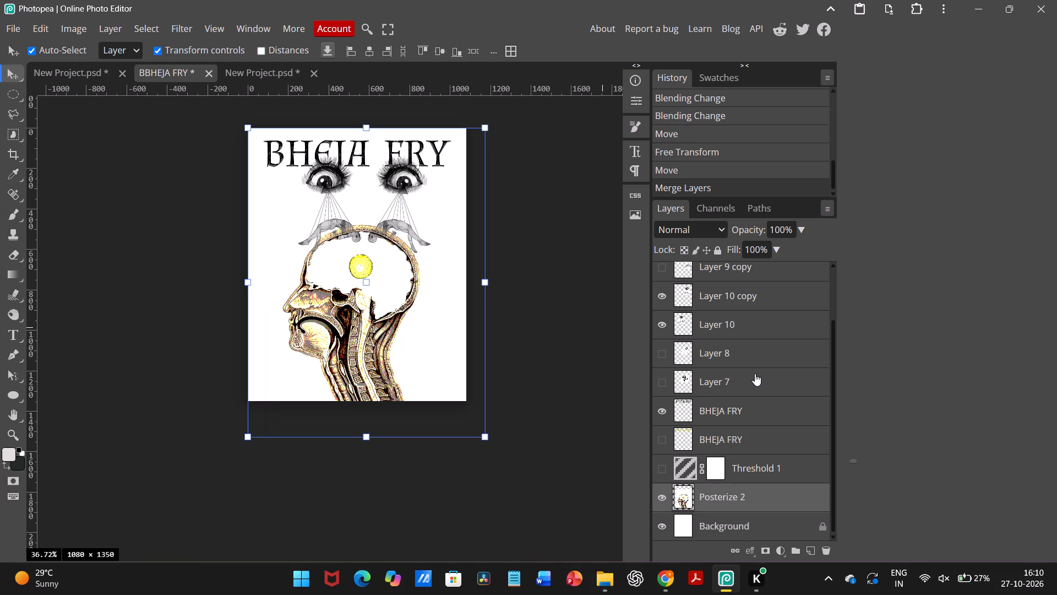
# Move the merged Posterize 2 head artwork about 110 px down and 30 px rightward, clear of the suspended bodies.
pyautogui.moveTo(355, 318); pyautogui.dragTo(356, 324)
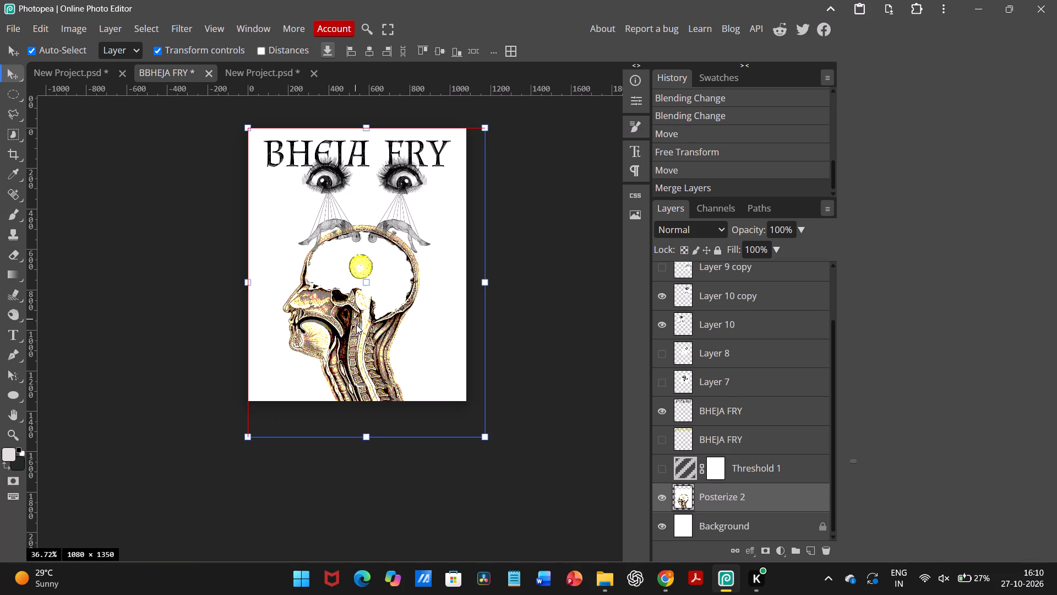
pyautogui.moveTo(356, 324); pyautogui.dragTo(364, 338)
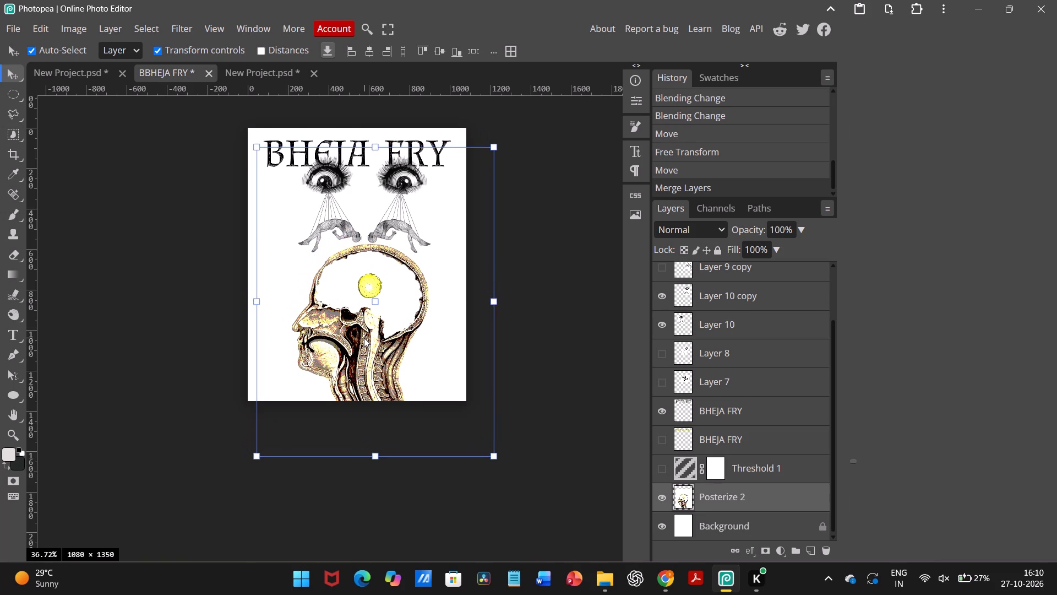
pyautogui.moveTo(364, 338); pyautogui.dragTo(359, 336)
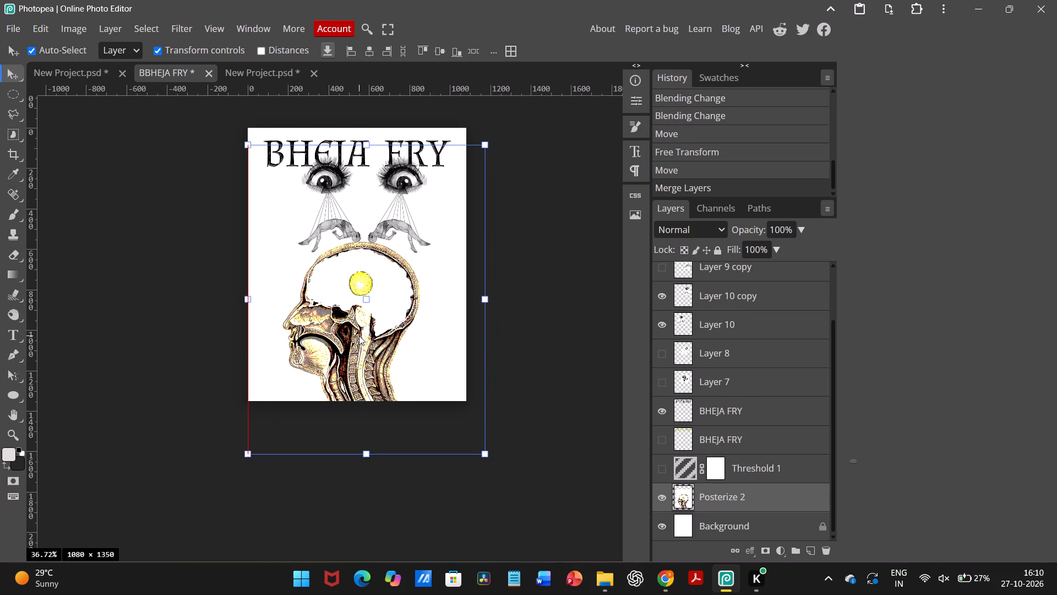
pyautogui.moveTo(359, 336); pyautogui.dragTo(360, 339)
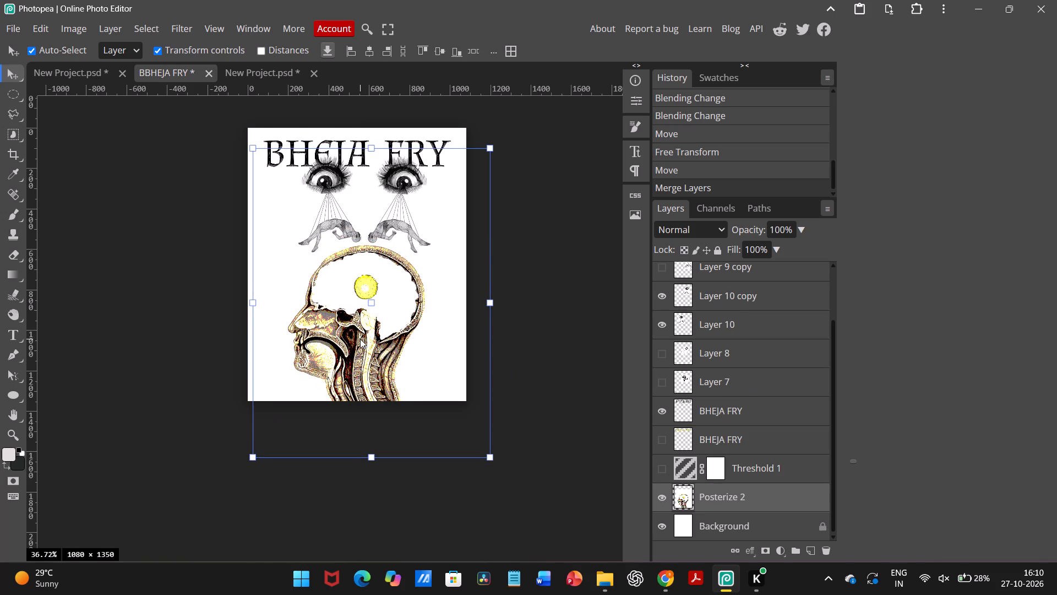
pyautogui.moveTo(360, 339); pyautogui.dragTo(361, 341)
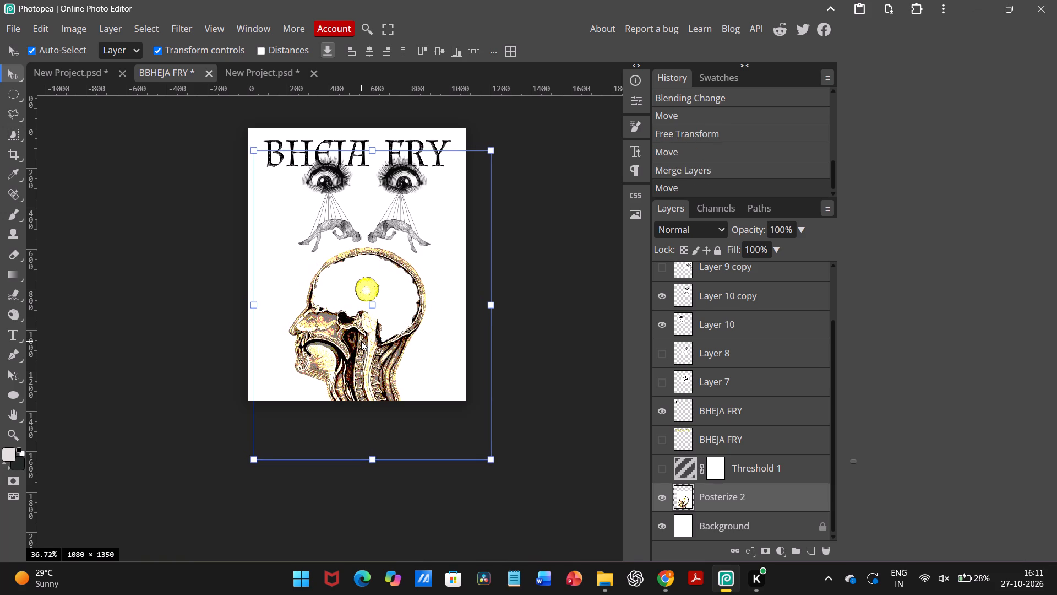
pyautogui.click(573, 286)
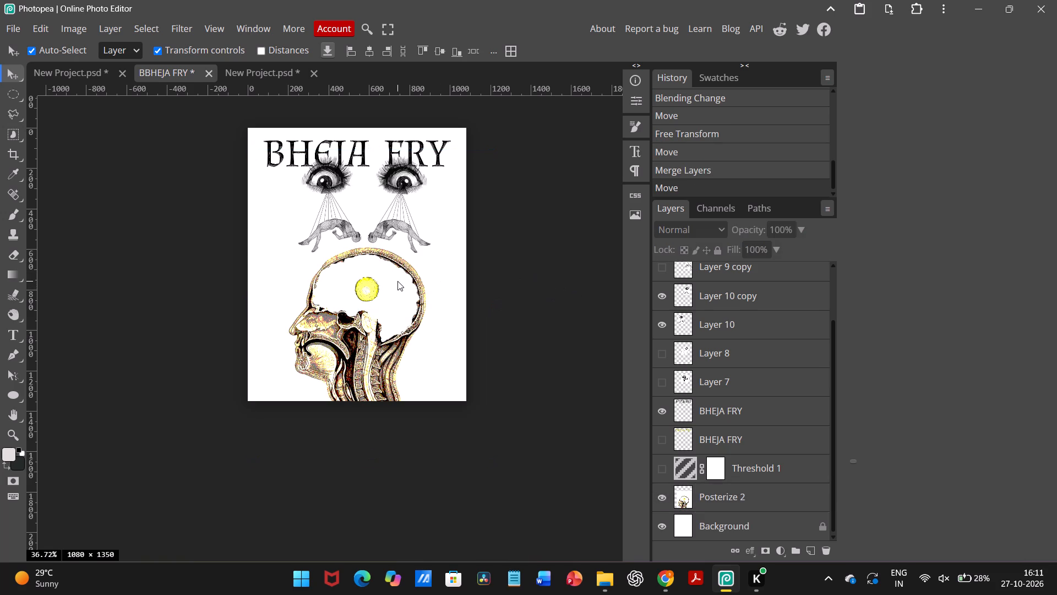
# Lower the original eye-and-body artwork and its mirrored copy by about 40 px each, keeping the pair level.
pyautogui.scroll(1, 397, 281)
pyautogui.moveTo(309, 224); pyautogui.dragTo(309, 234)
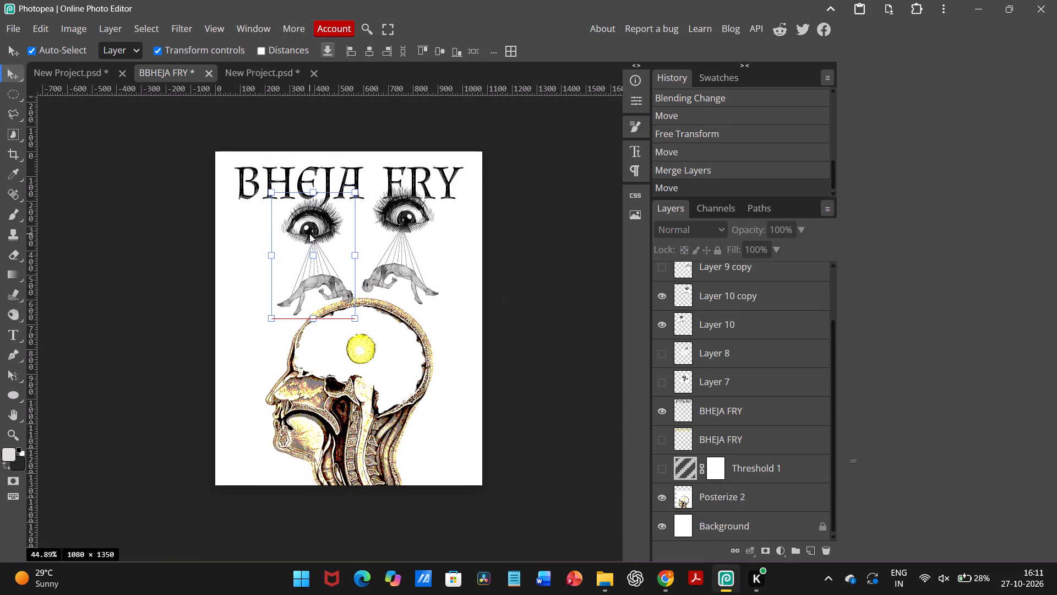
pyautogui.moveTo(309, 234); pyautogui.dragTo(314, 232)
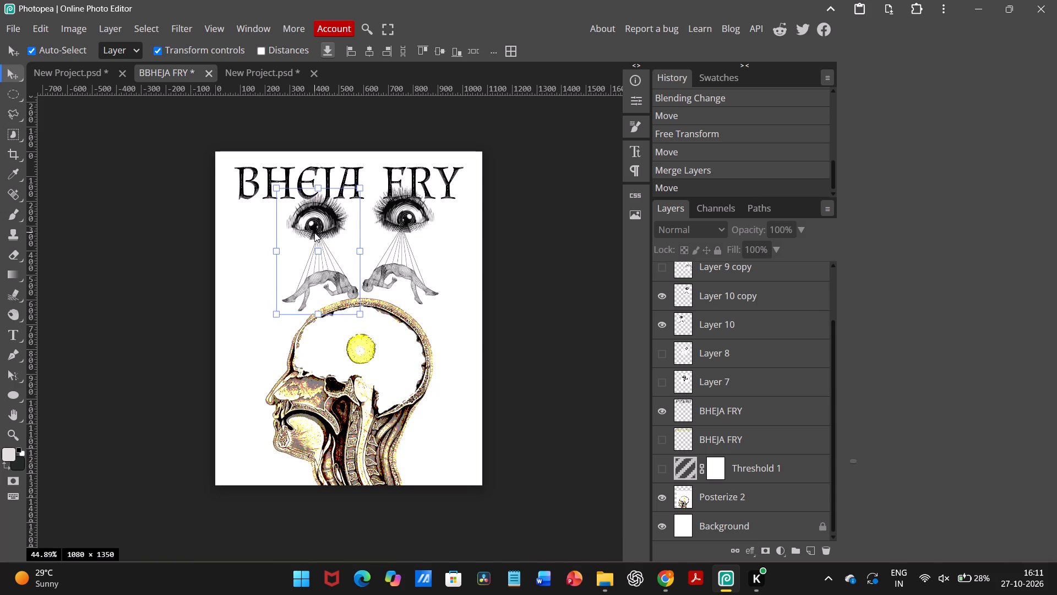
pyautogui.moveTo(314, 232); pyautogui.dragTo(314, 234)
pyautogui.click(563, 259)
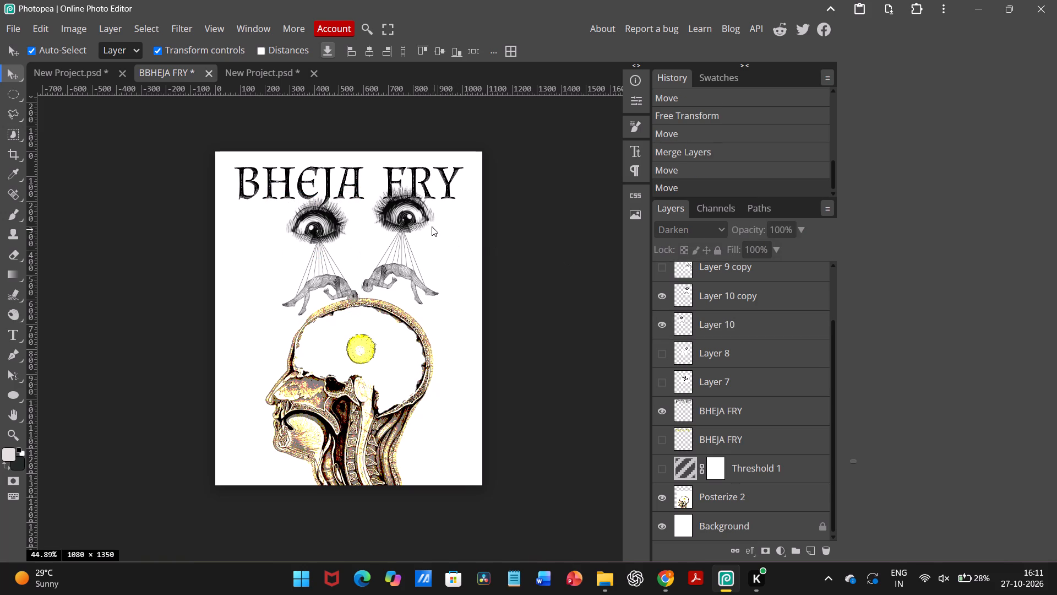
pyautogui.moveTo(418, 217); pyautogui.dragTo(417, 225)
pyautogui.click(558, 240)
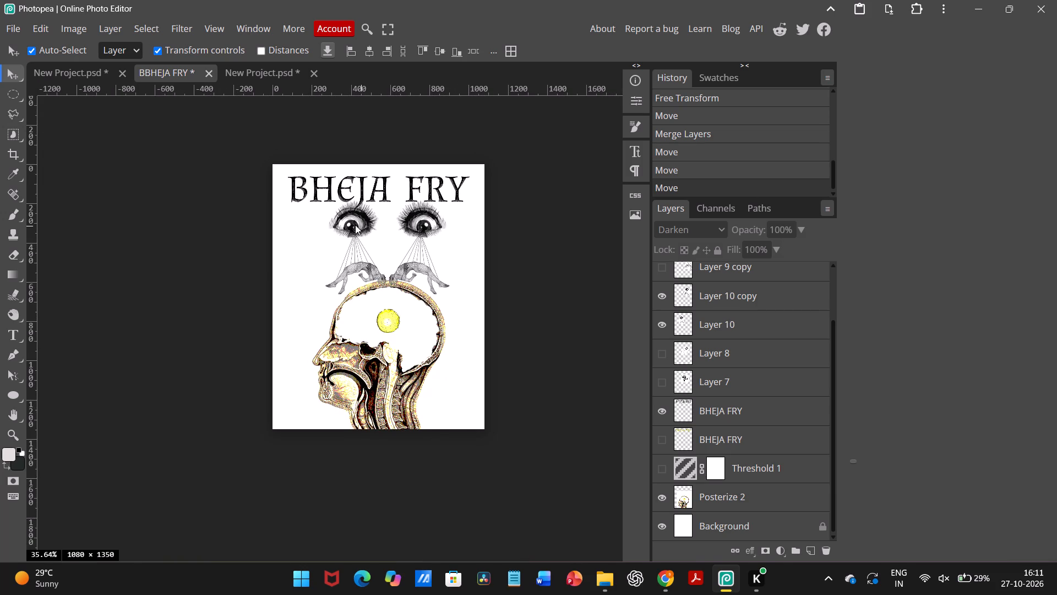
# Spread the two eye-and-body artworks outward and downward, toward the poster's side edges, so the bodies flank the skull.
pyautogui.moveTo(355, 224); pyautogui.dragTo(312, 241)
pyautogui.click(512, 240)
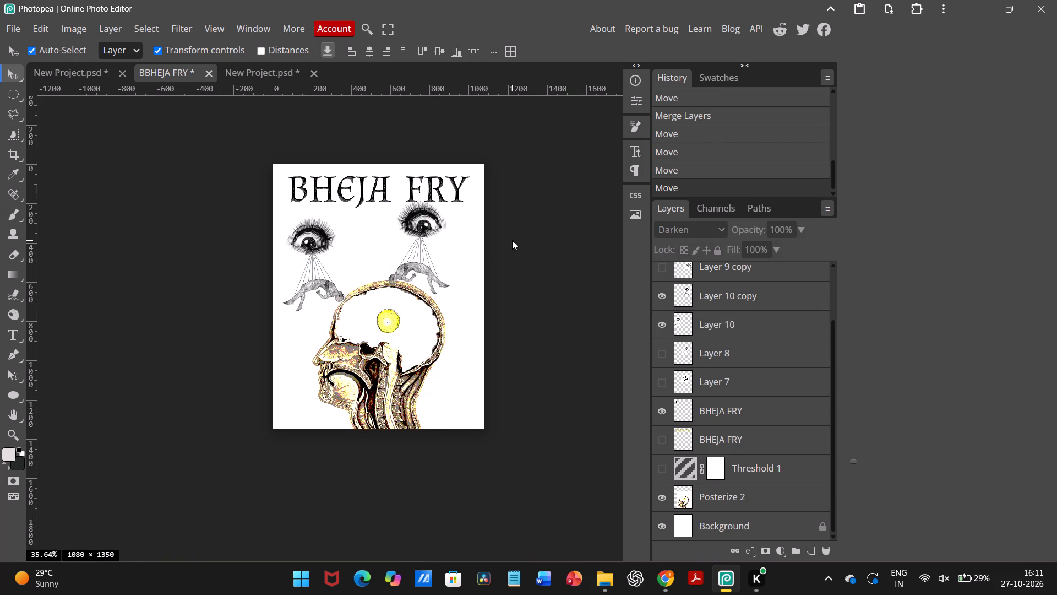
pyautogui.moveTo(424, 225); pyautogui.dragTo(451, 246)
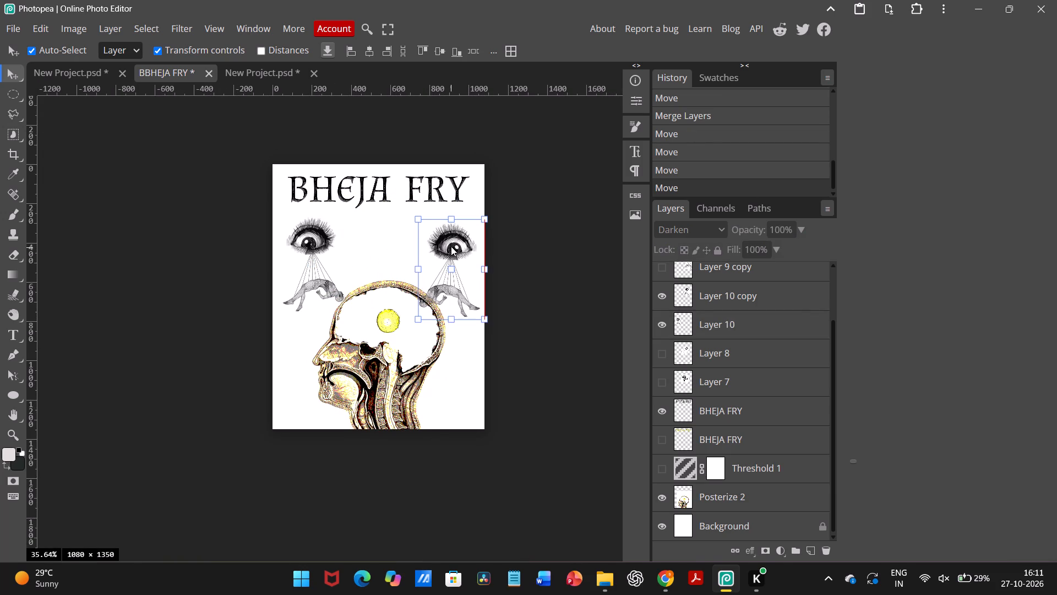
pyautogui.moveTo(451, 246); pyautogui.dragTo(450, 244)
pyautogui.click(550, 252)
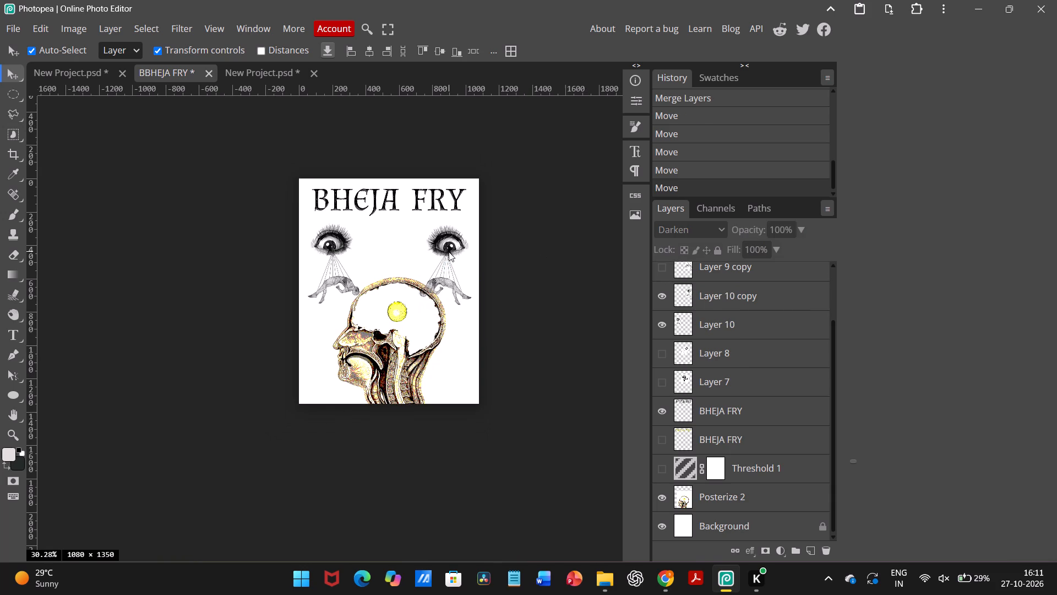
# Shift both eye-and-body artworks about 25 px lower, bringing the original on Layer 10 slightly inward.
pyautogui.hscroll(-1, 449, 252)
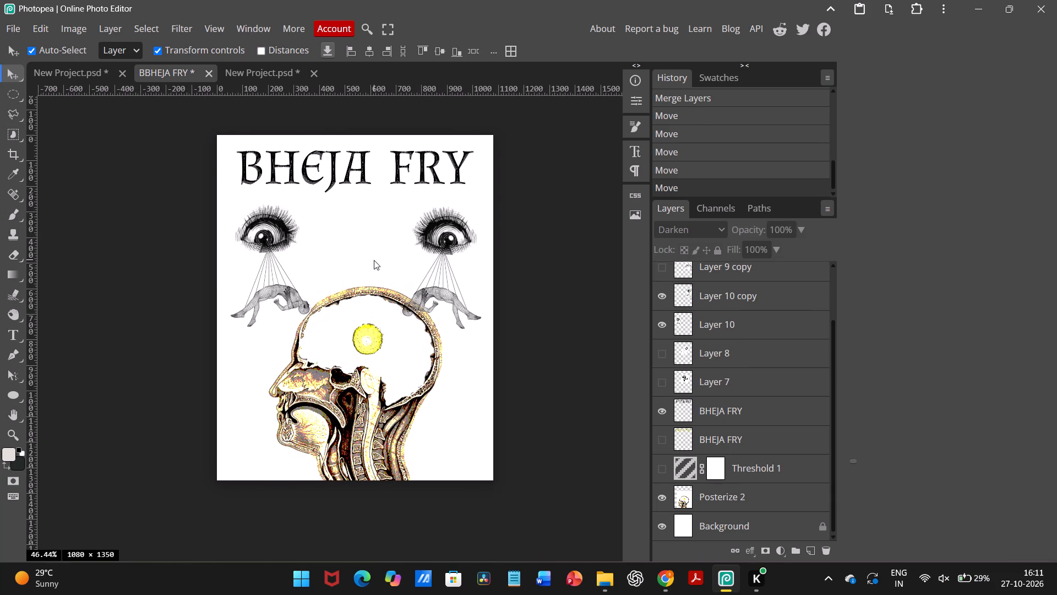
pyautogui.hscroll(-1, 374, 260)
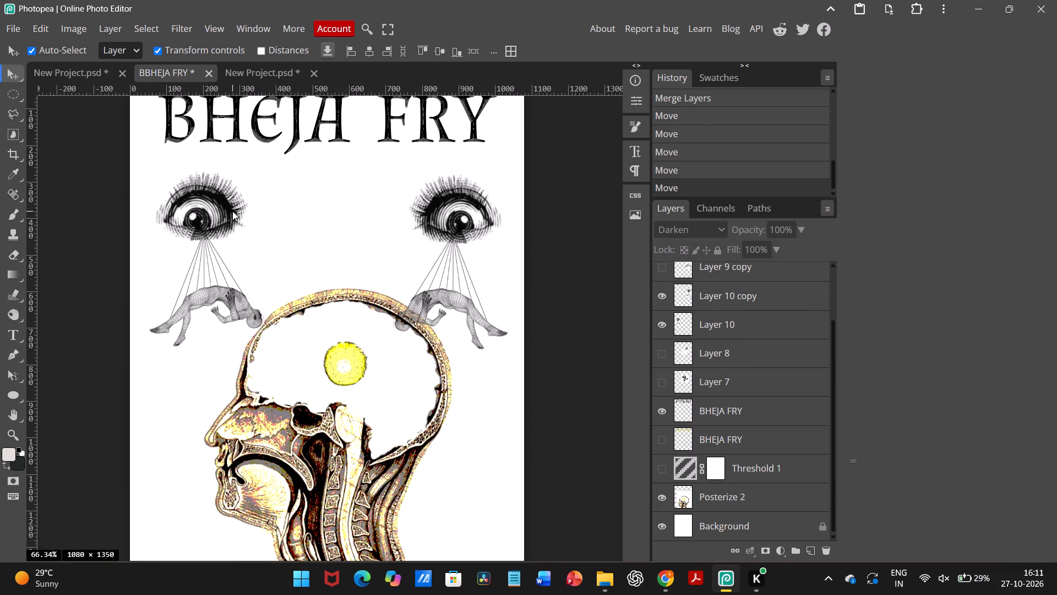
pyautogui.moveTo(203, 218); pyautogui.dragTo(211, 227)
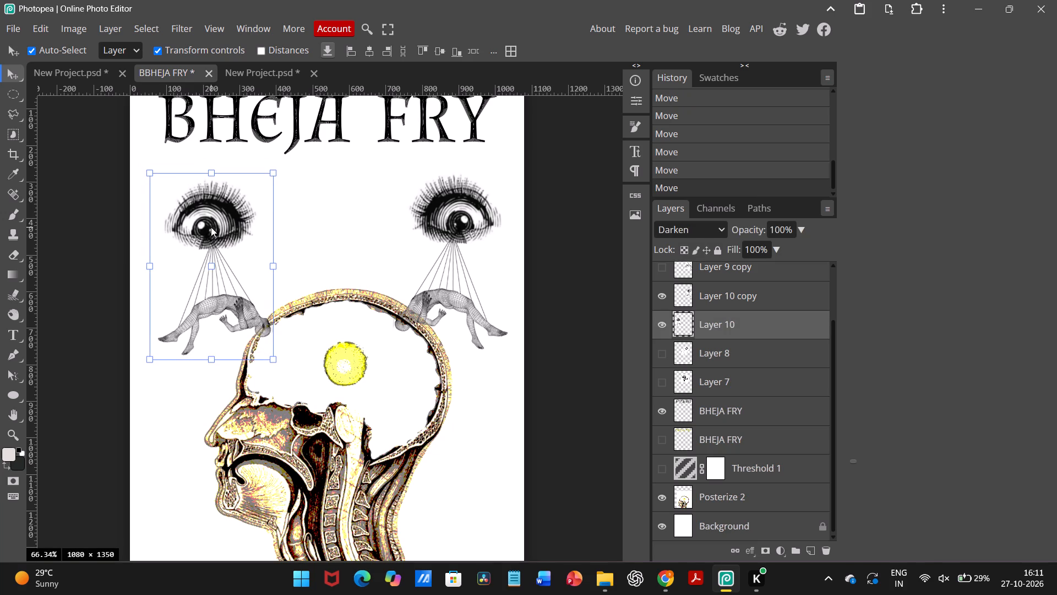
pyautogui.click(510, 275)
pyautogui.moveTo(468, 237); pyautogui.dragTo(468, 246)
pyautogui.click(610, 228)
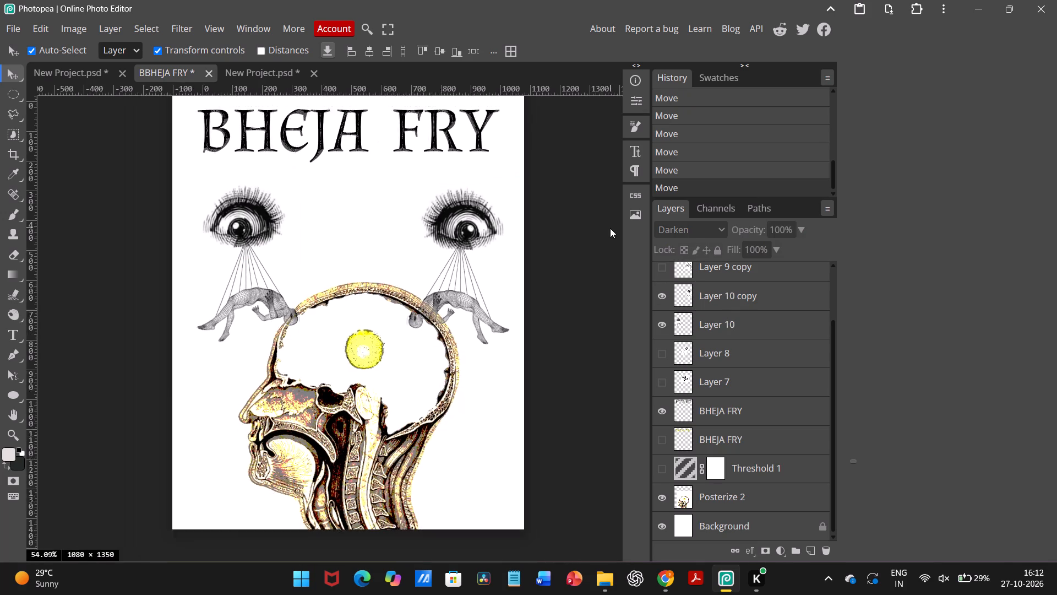
# Bring the two eye-and-body artworks together, level with each other, so their bodies overlap the skull just above the yellow circle.
pyautogui.scroll(1, 487, 272)
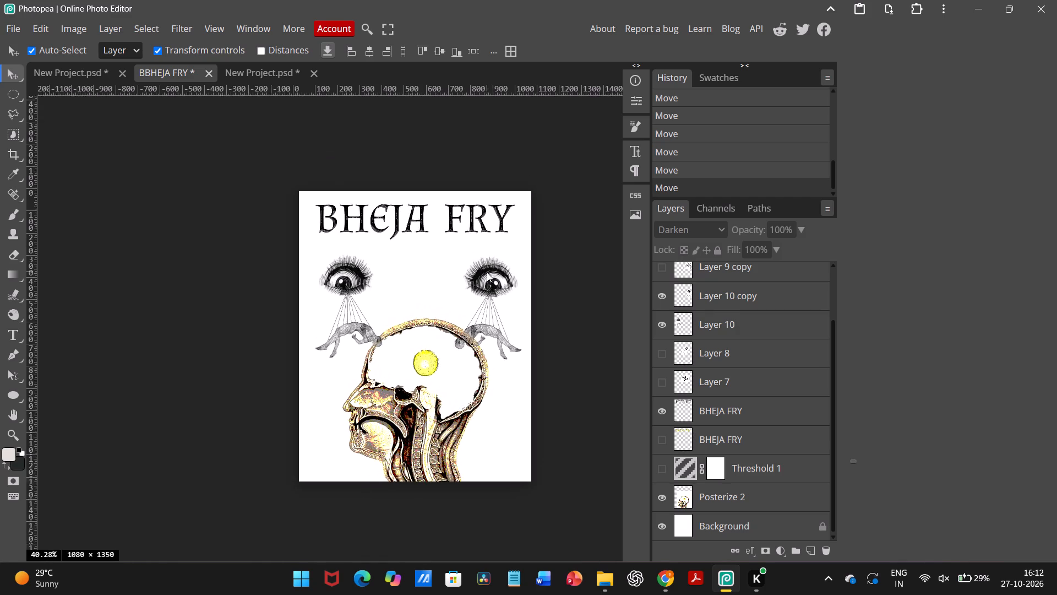
pyautogui.moveTo(310, 291); pyautogui.dragTo(347, 294)
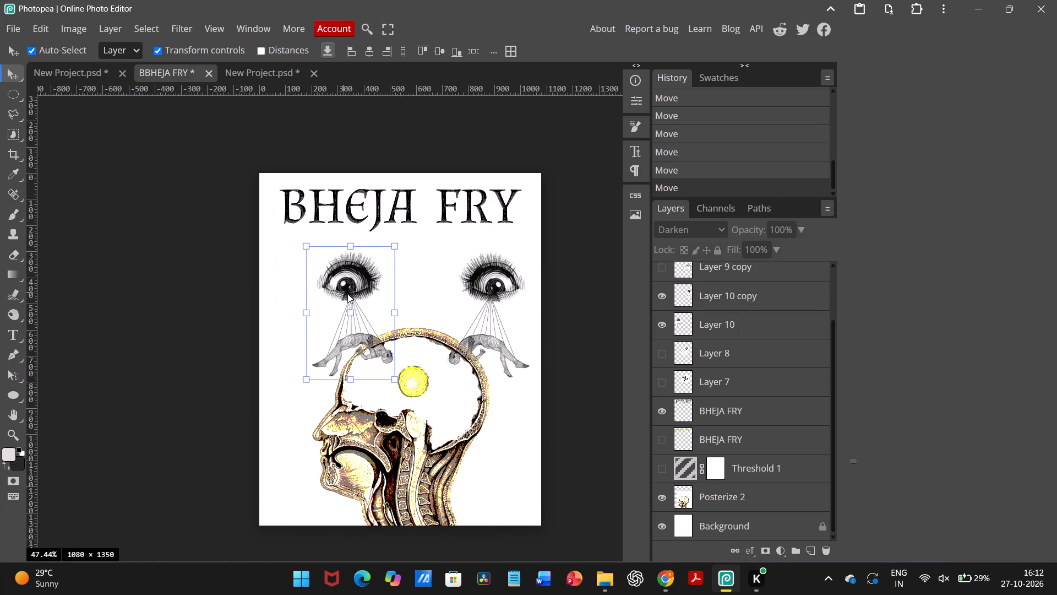
pyautogui.moveTo(347, 294); pyautogui.dragTo(363, 295)
pyautogui.click(523, 290)
pyautogui.moveTo(505, 285); pyautogui.dragTo(492, 285)
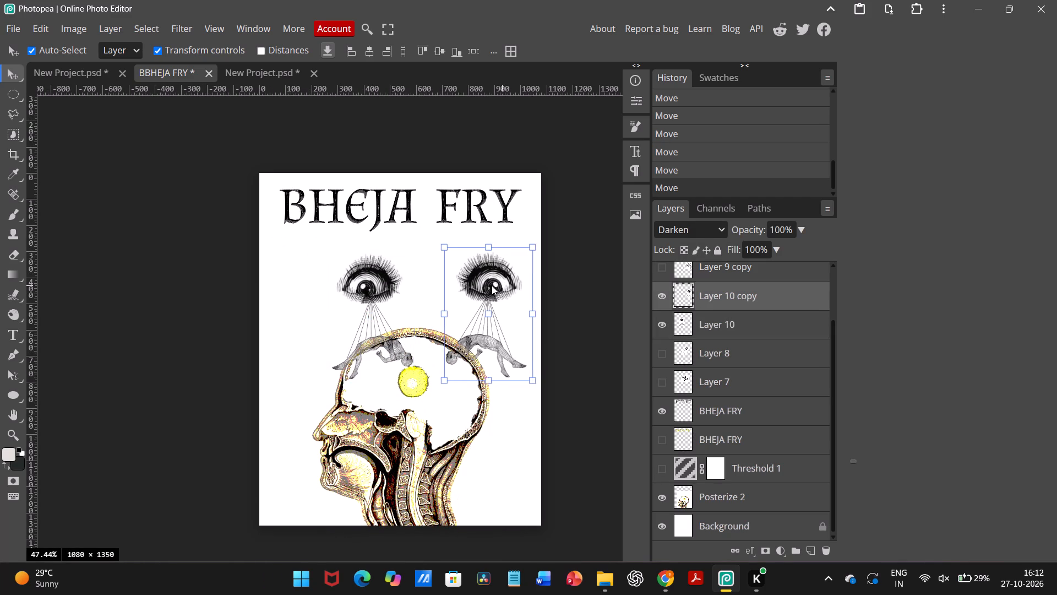
pyautogui.moveTo(492, 285); pyautogui.dragTo(472, 288)
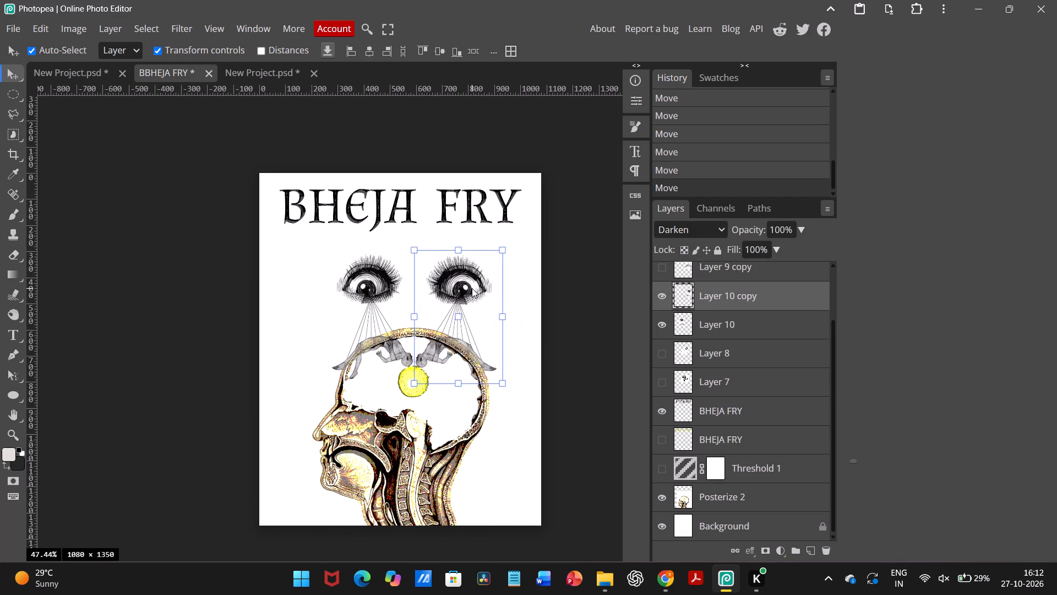
pyautogui.moveTo(472, 288); pyautogui.dragTo(471, 288)
pyautogui.click(592, 288)
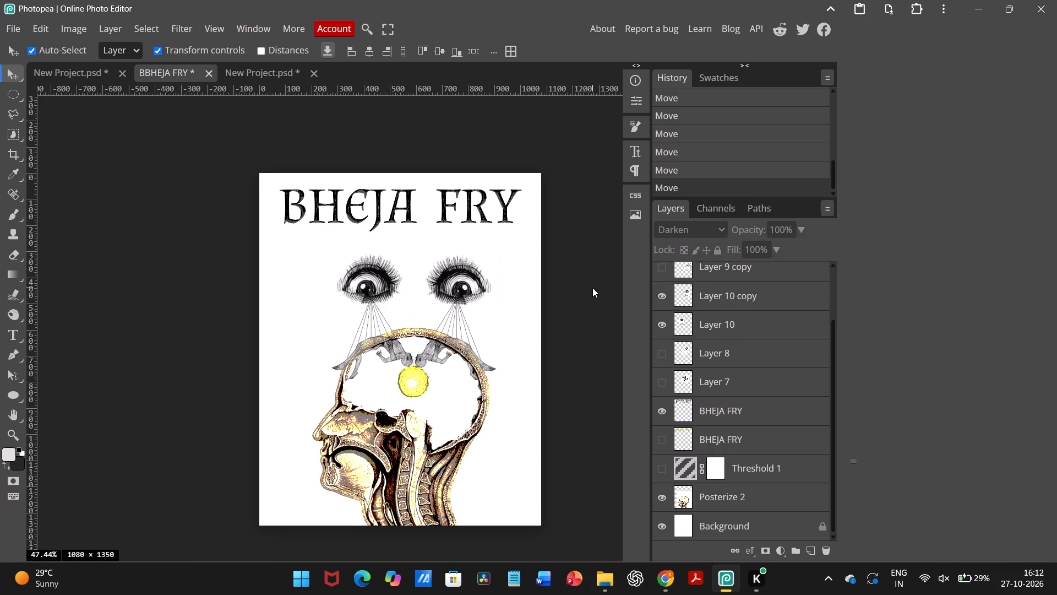
# Nudge both eye-and-body artworks slightly upward, keeping them level and leaving a small gap above the yellow circle.
pyautogui.hscroll(-1, 592, 288)
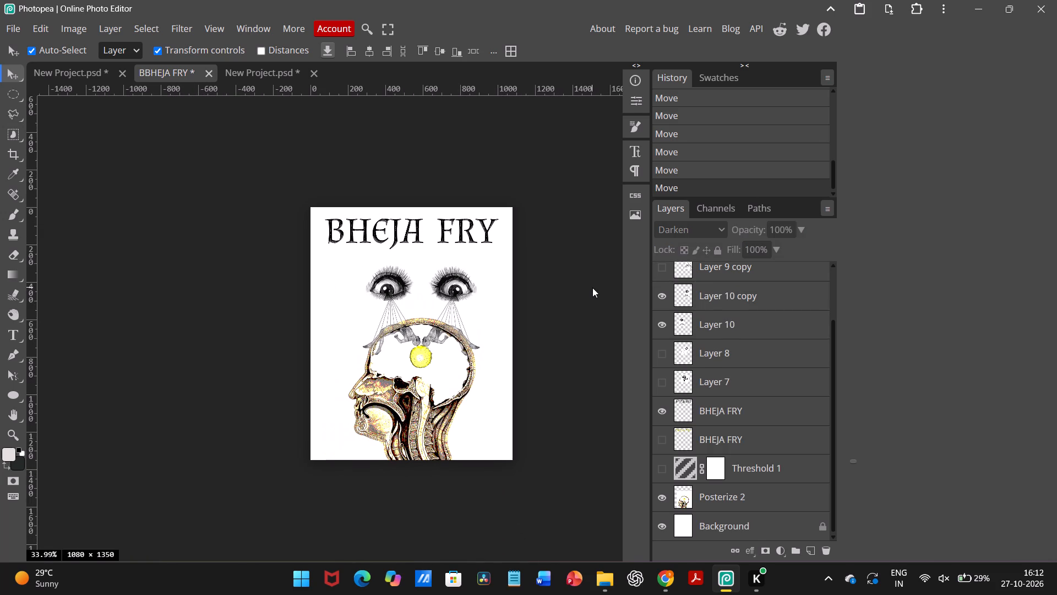
pyautogui.click(529, 278)
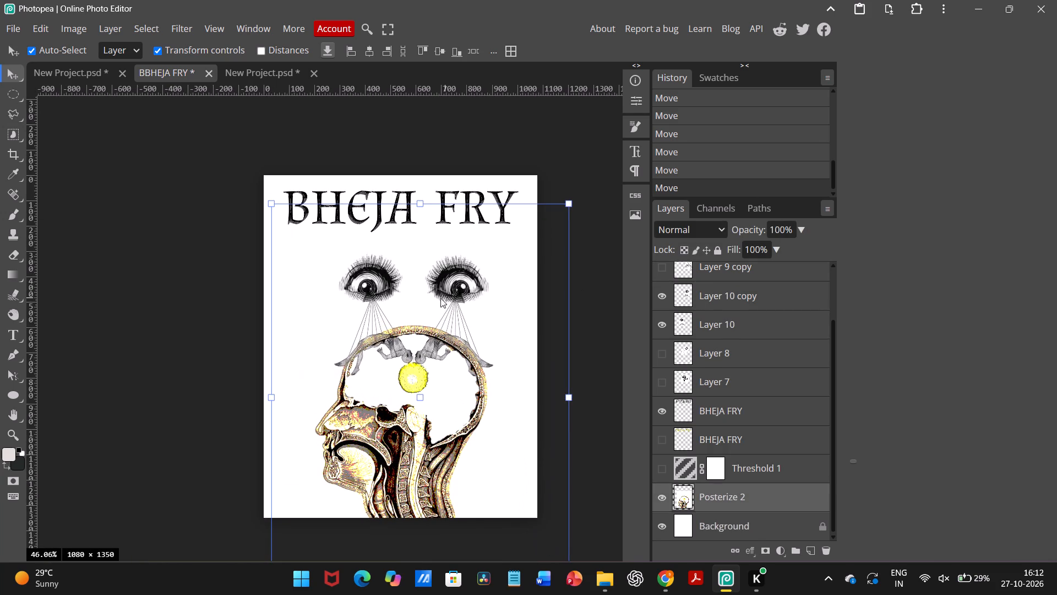
pyautogui.click(204, 313)
pyautogui.hscroll(-1, 378, 316)
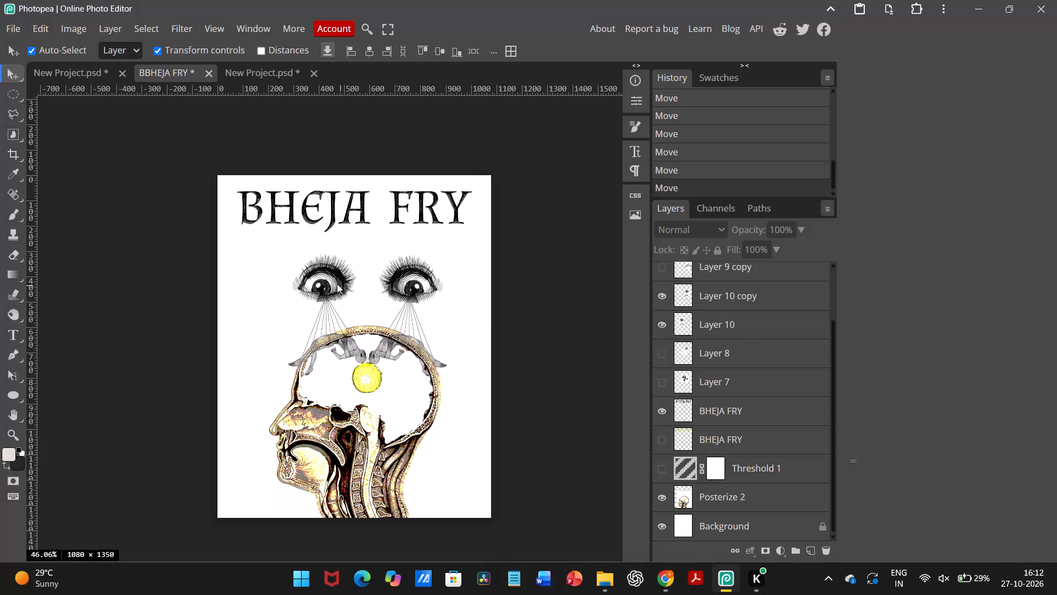
pyautogui.hscroll(-1, 337, 284)
pyautogui.click(305, 278)
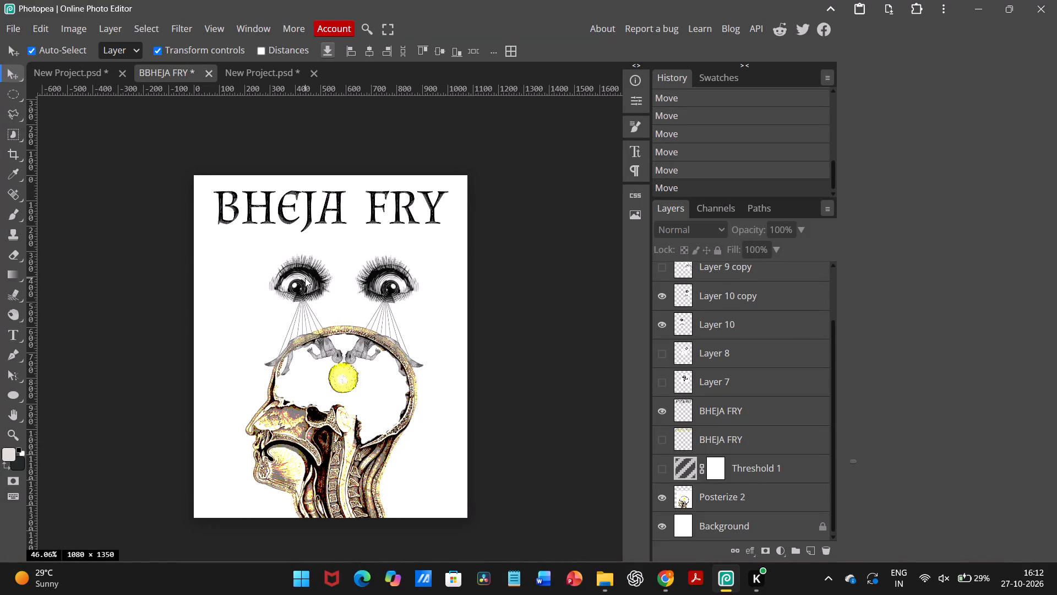
pyautogui.click(430, 276)
pyautogui.click(392, 281)
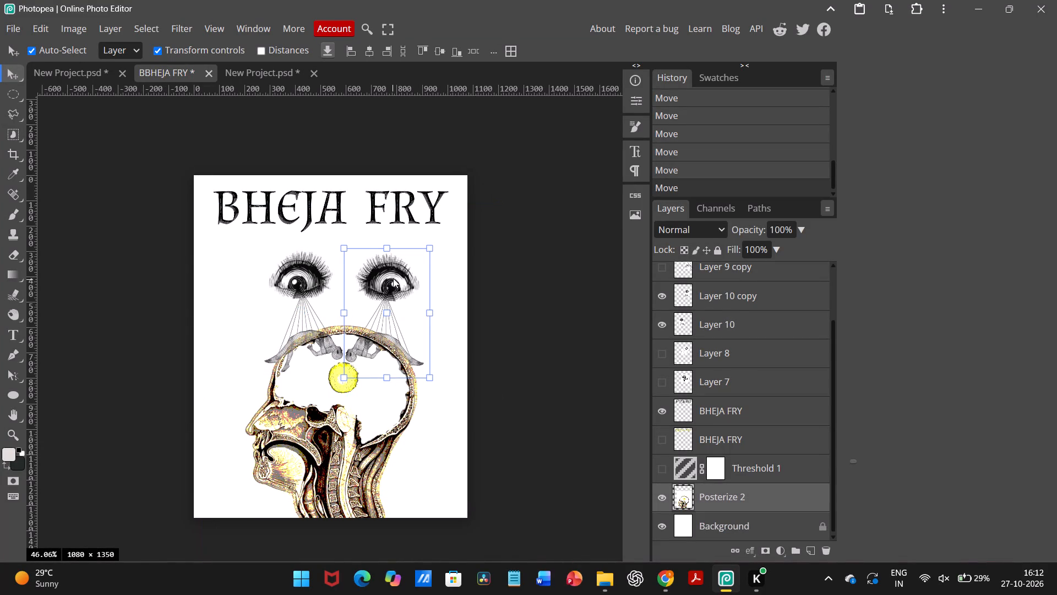
pyautogui.click(517, 272)
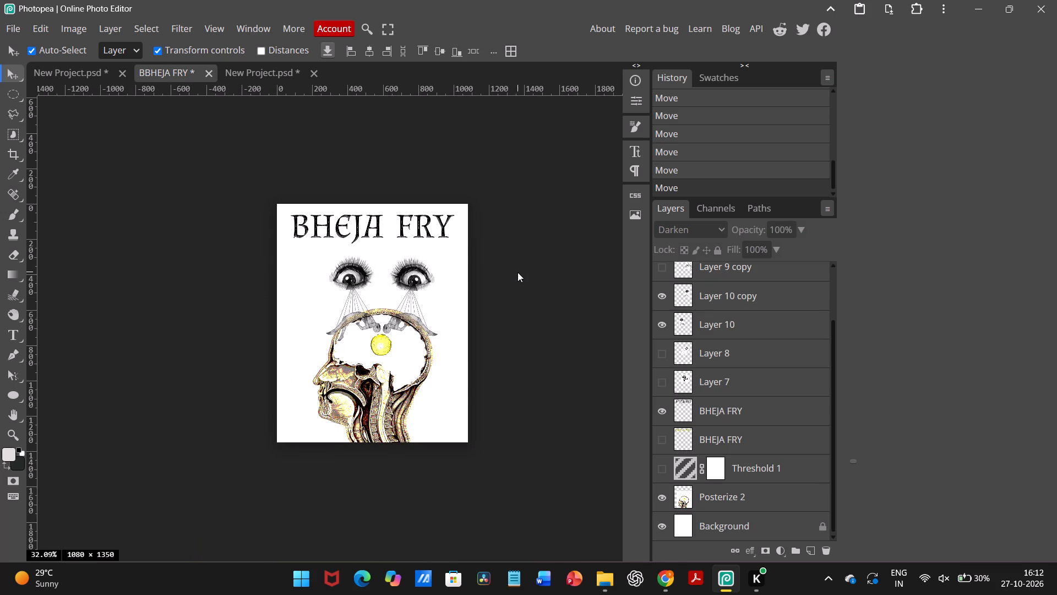
pyautogui.scroll(-1, 517, 272)
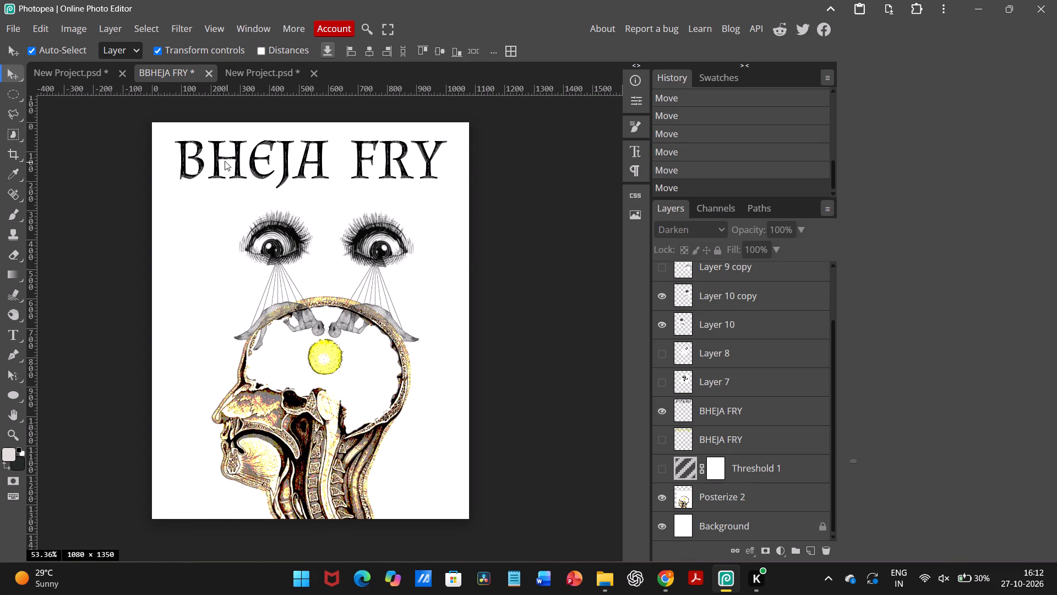
# Save the poster as a PSD in the Downloads folder under the name BHEJA FRY.
pyautogui.click(22, 31)
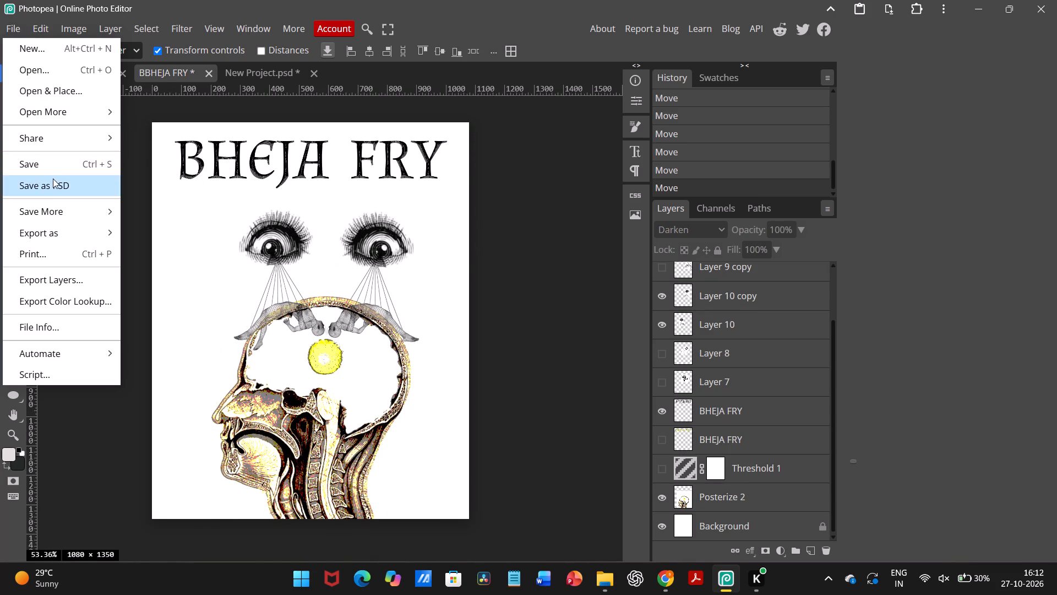
pyautogui.click(53, 179)
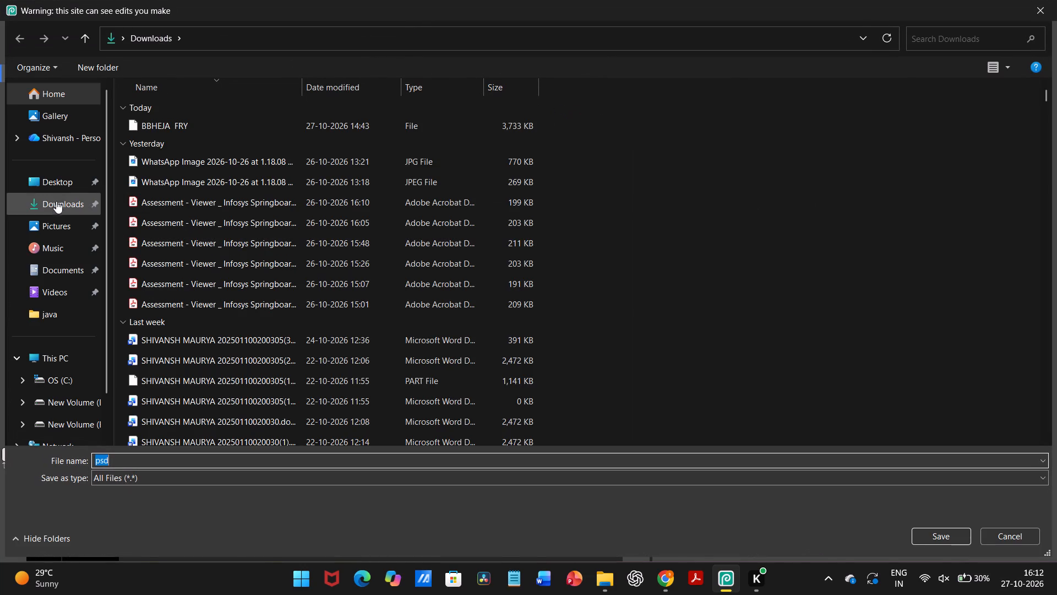
pyautogui.click(53, 203)
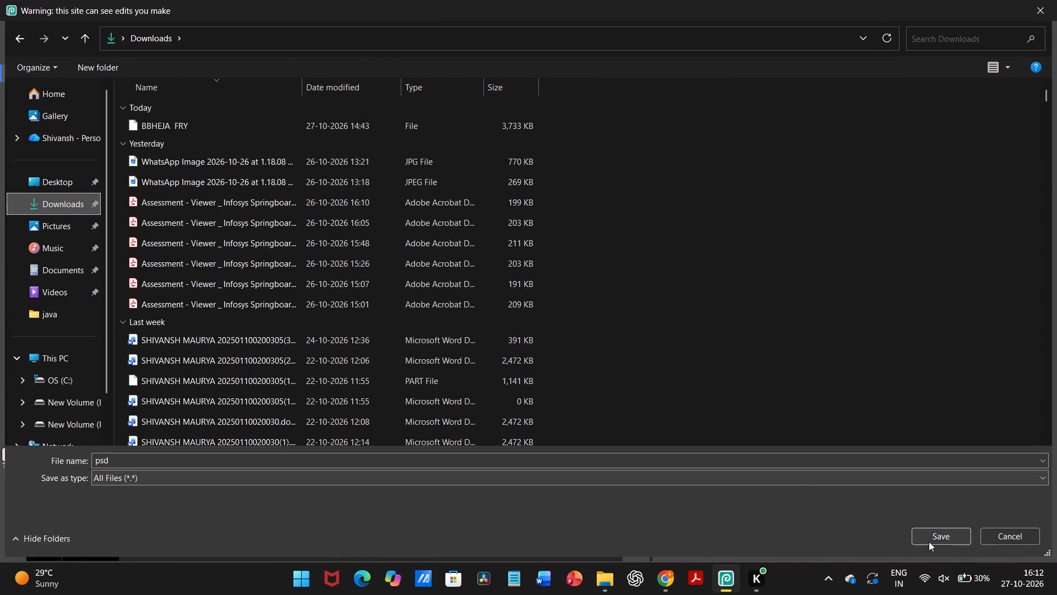
pyautogui.click(929, 542)
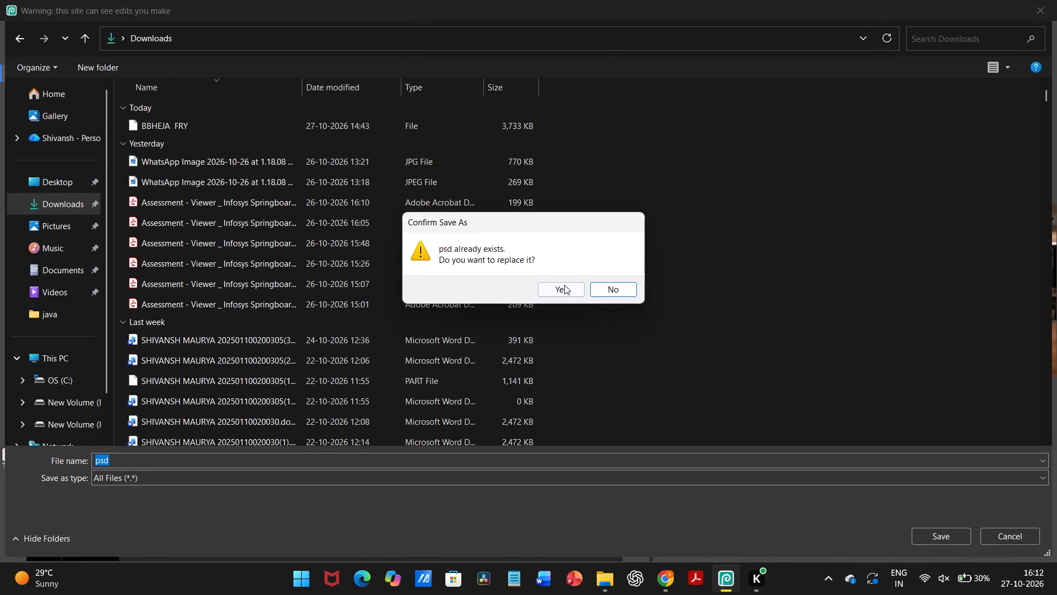
pyautogui.click(384, 465)
pyautogui.click(616, 290)
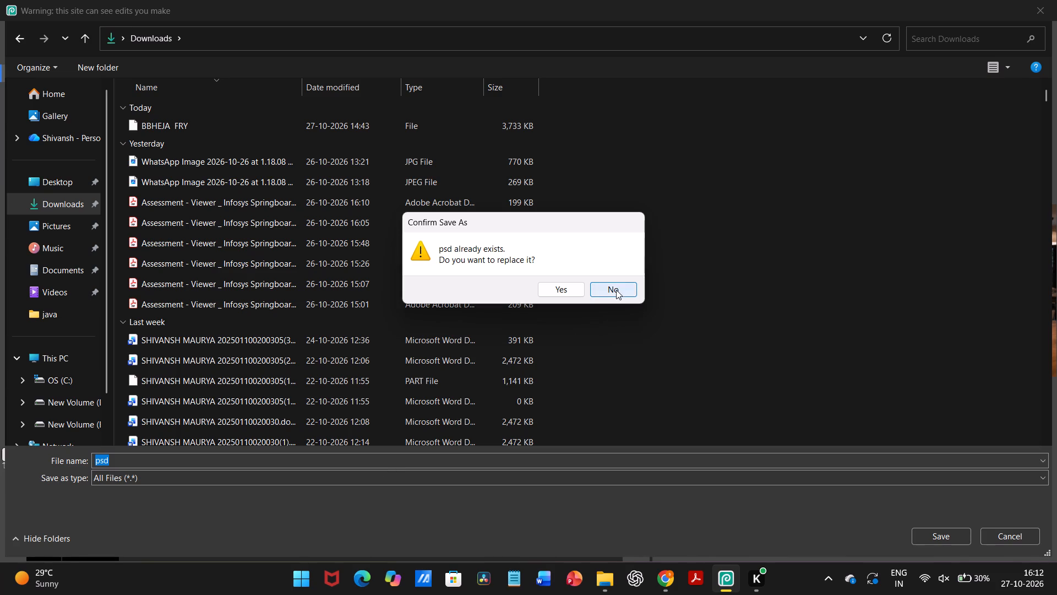
pyautogui.press('BackSpace')
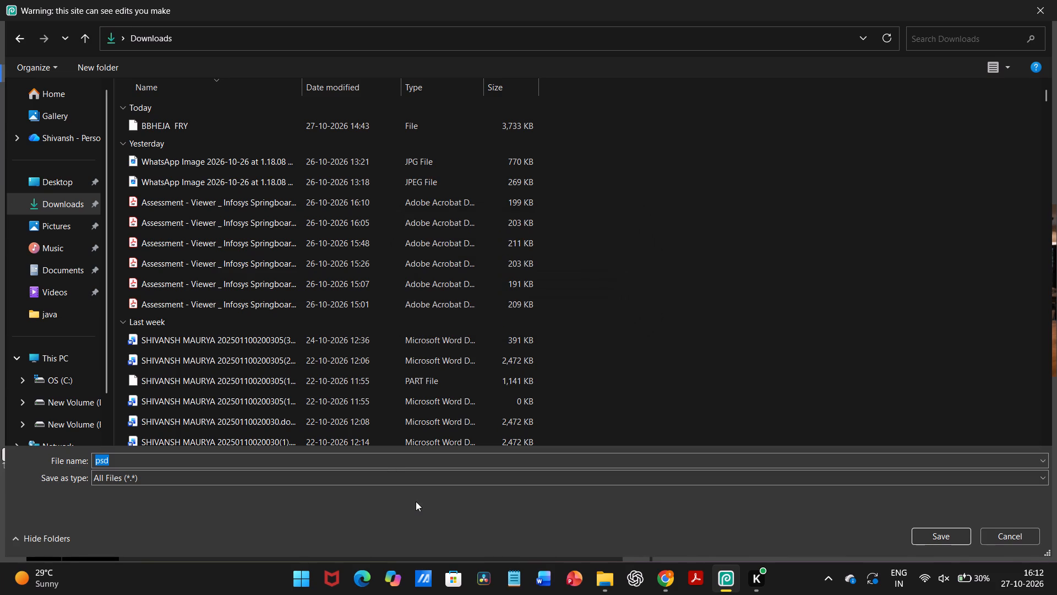
pyautogui.click(438, 464)
pyautogui.press('BackSpace')
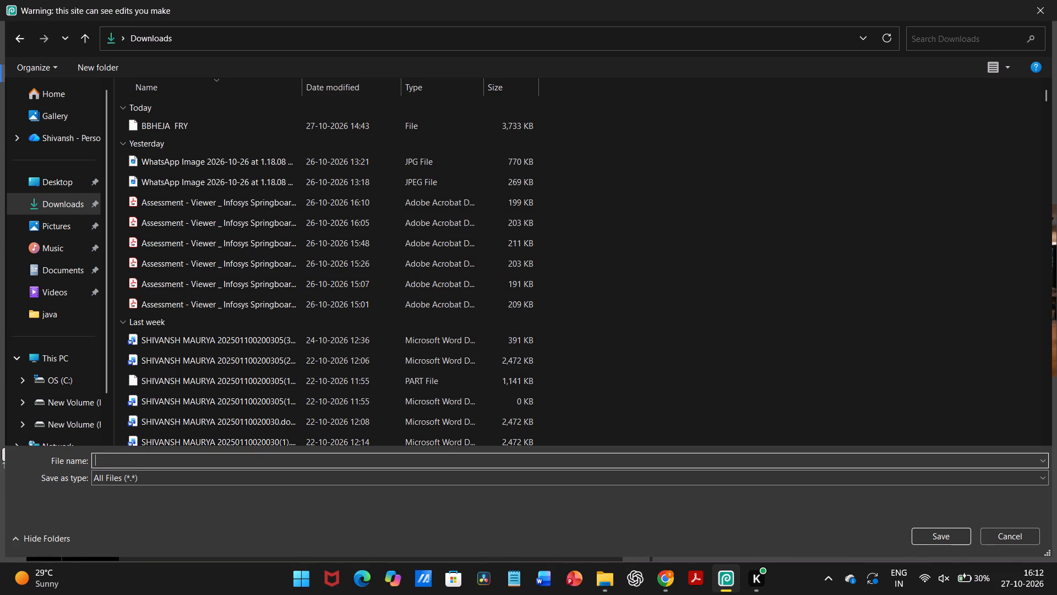
pyautogui.write('BHE')
pyautogui.press('j')
pyautogui.write('A FRY')
pyautogui.press('Return')
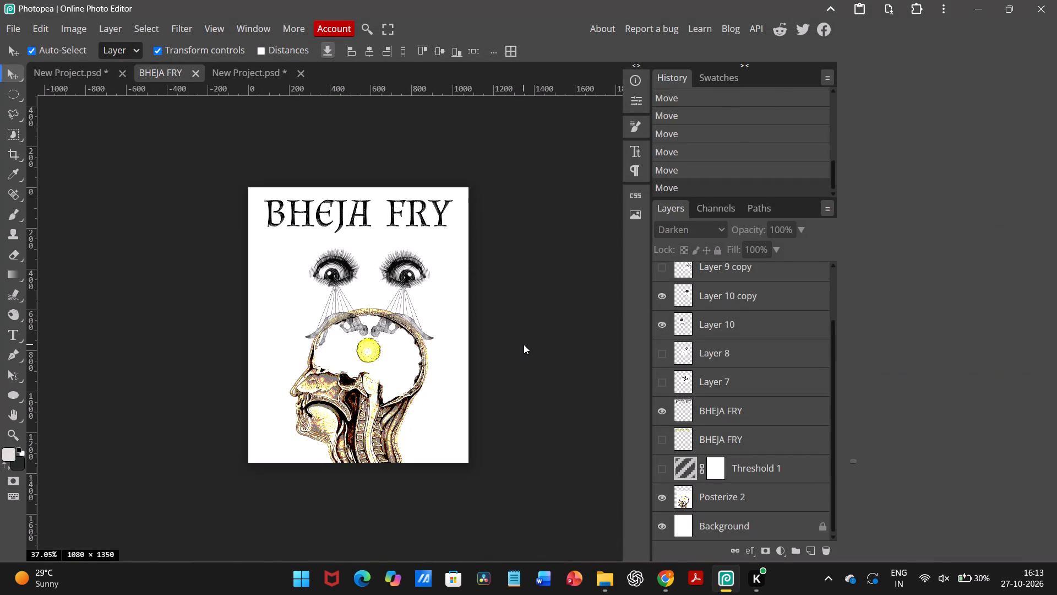
# In the stitched-eye project, start a text layer above the eye and set its colour to red #e23226.
pyautogui.scroll(1, 524, 344)
pyautogui.scroll(-1, 524, 344)
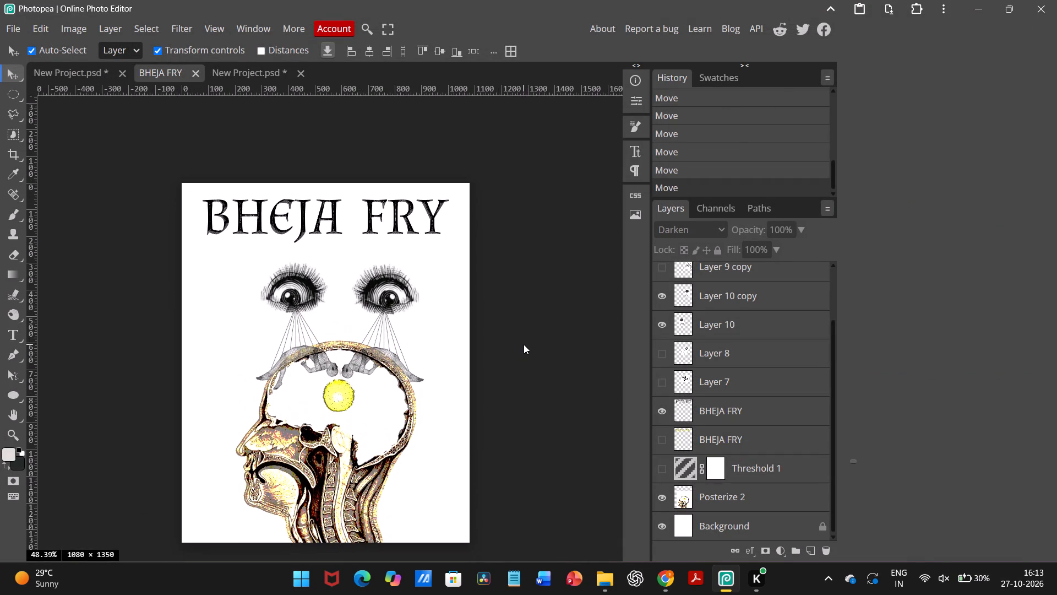
pyautogui.click(244, 73)
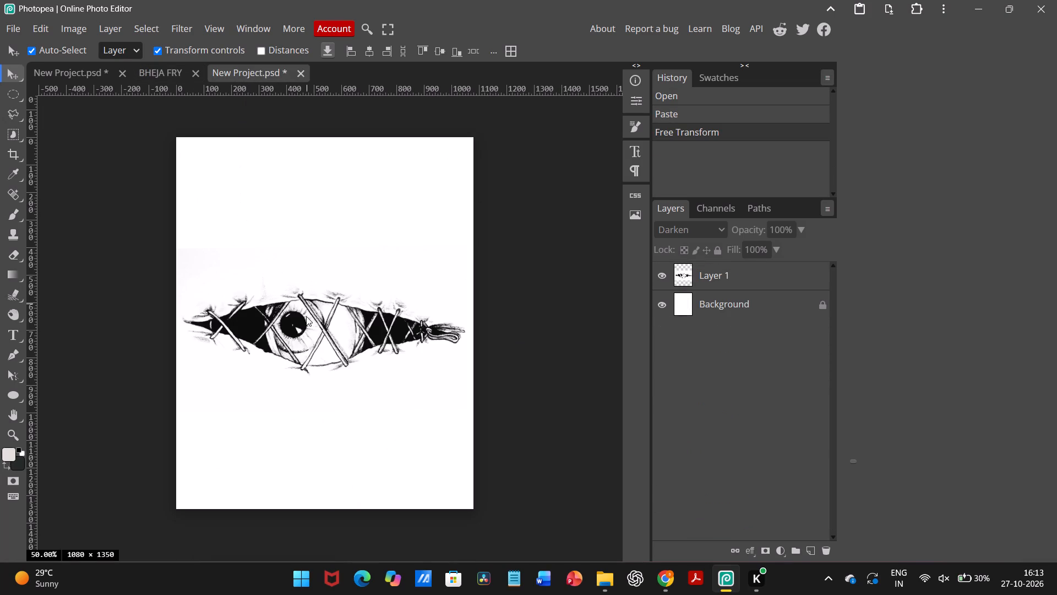
pyautogui.click(15, 328)
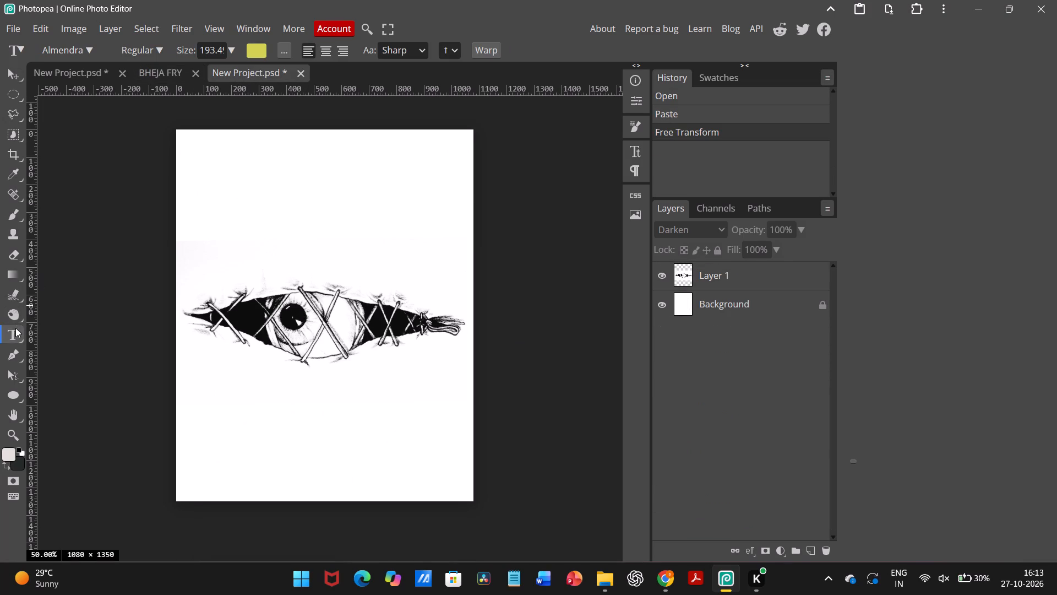
pyautogui.click(228, 186)
pyautogui.moveTo(228, 186); pyautogui.dragTo(215, 189)
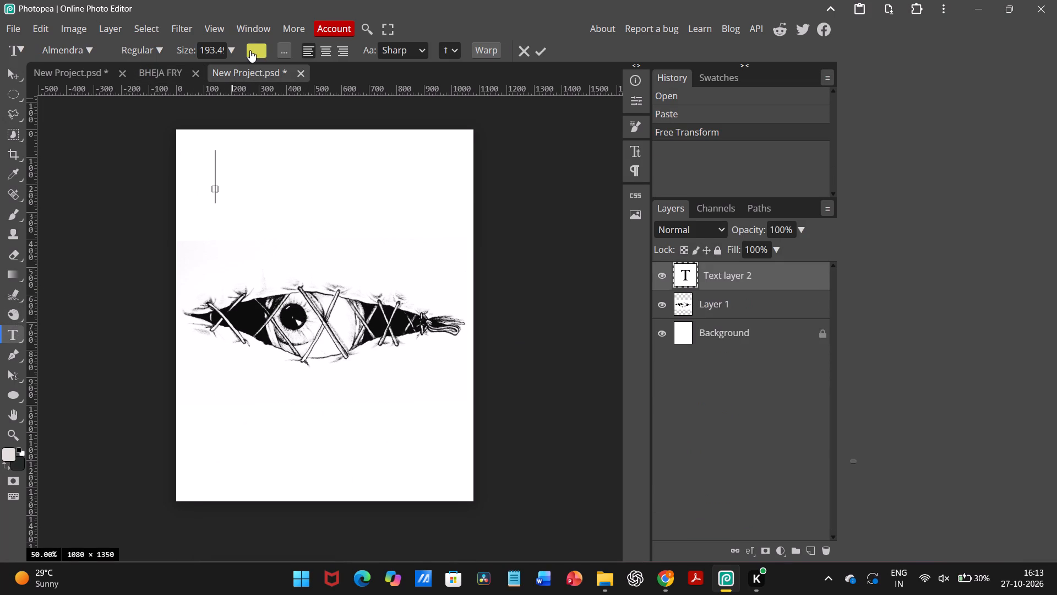
pyautogui.click(254, 46)
pyautogui.click(607, 316)
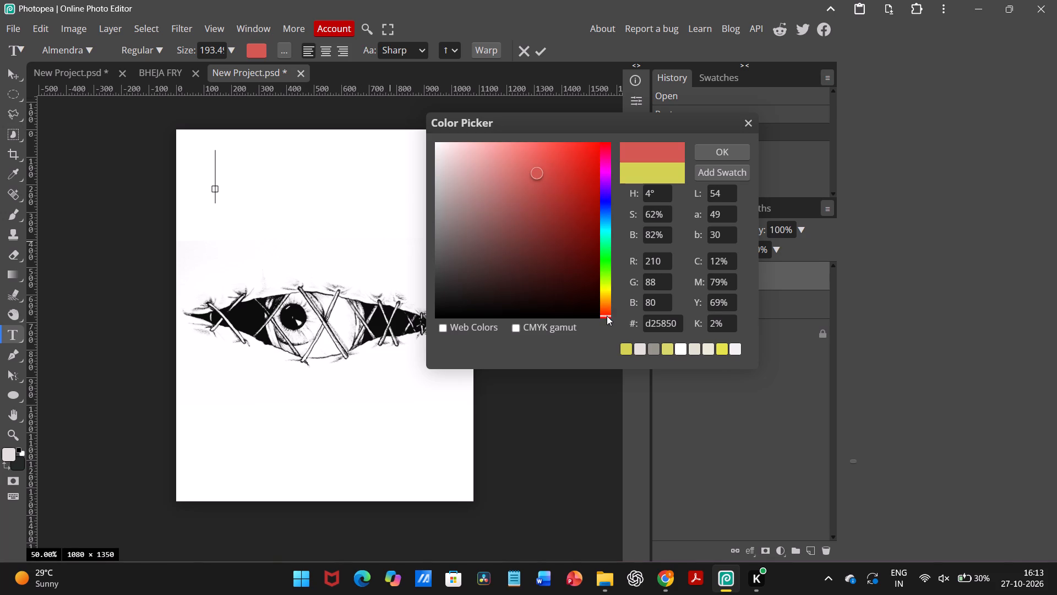
pyautogui.moveTo(562, 164); pyautogui.dragTo(571, 162)
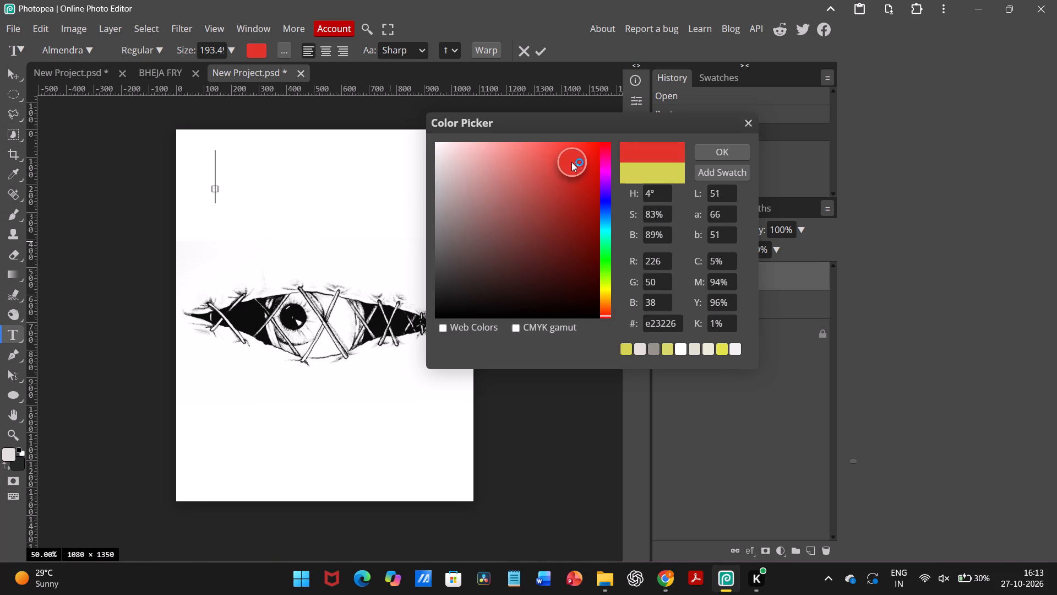
pyautogui.moveTo(571, 162); pyautogui.dragTo(572, 162)
pyautogui.click(709, 156)
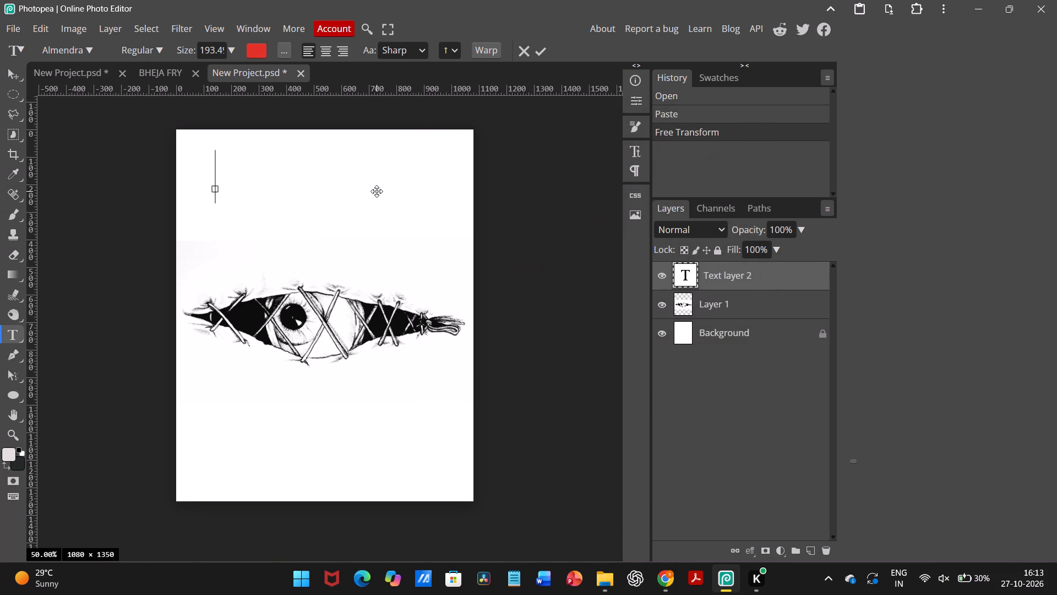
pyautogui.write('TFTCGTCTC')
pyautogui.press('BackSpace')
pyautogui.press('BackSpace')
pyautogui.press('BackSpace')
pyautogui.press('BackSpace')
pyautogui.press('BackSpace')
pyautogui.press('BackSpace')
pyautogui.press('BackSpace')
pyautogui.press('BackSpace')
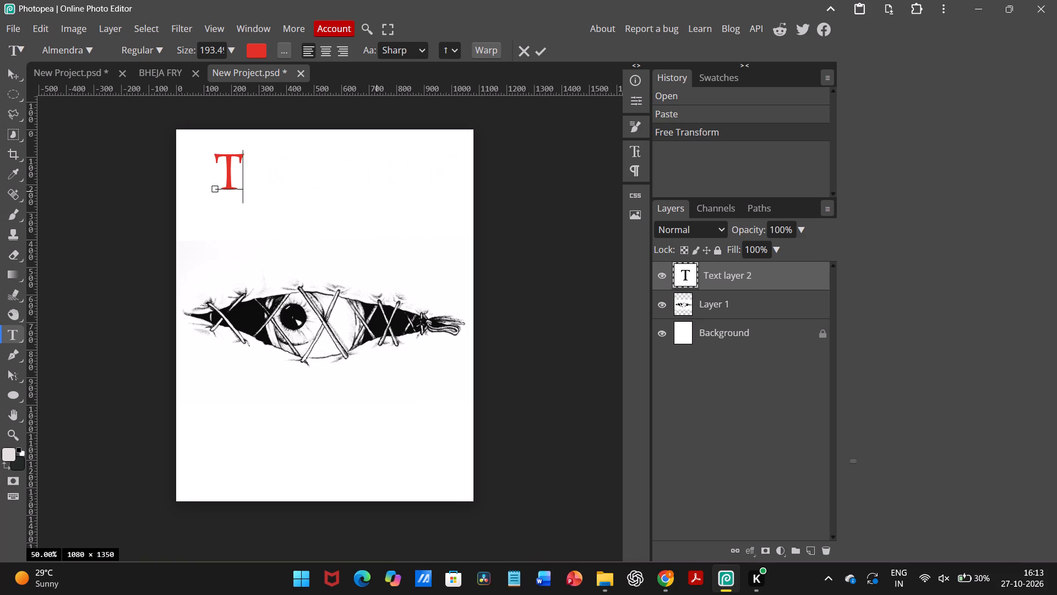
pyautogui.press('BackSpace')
# Enter the title text OPEN UR in Almendra and place it just above the stitched eye.
pyautogui.moveTo(348, 190); pyautogui.dragTo(347, 195)
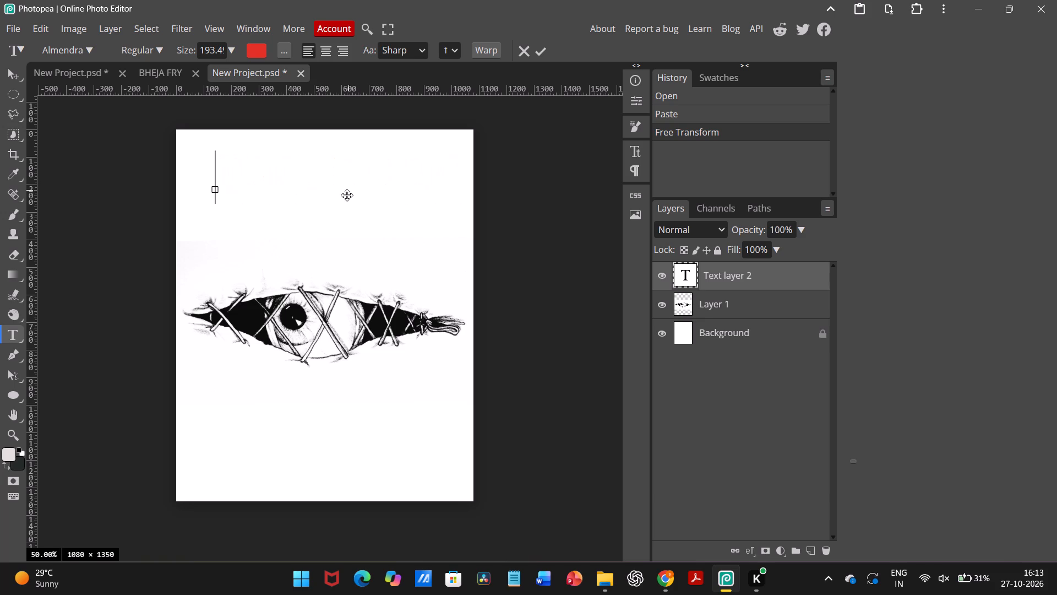
pyautogui.moveTo(347, 195); pyautogui.dragTo(345, 197)
pyautogui.write('OPEN')
pyautogui.press('space')
pyautogui.write('UR')
pyautogui.press('space')
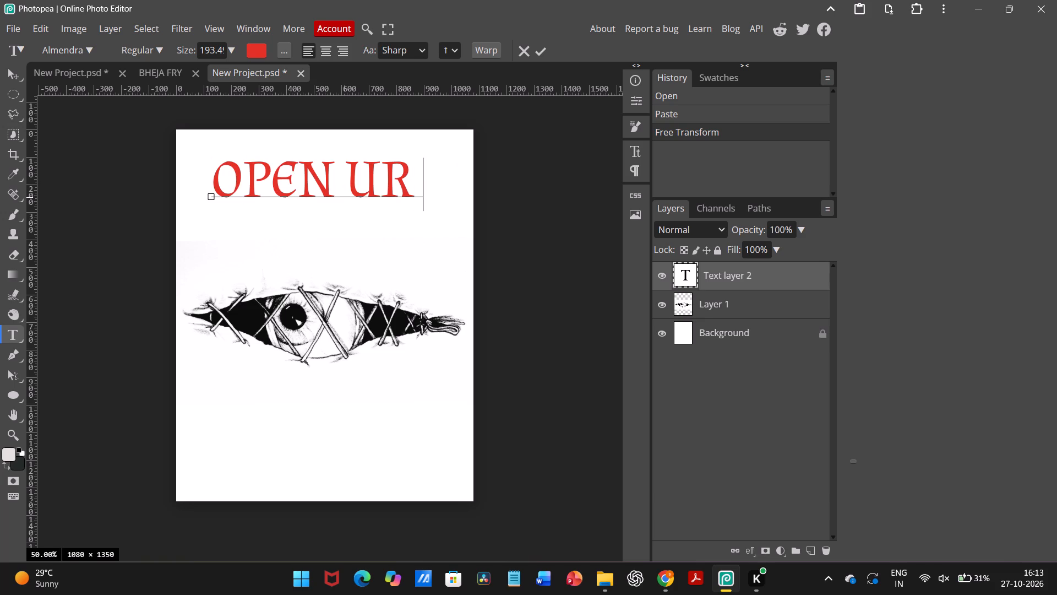
pyautogui.press('Return')
pyautogui.moveTo(429, 210); pyautogui.dragTo(429, 252)
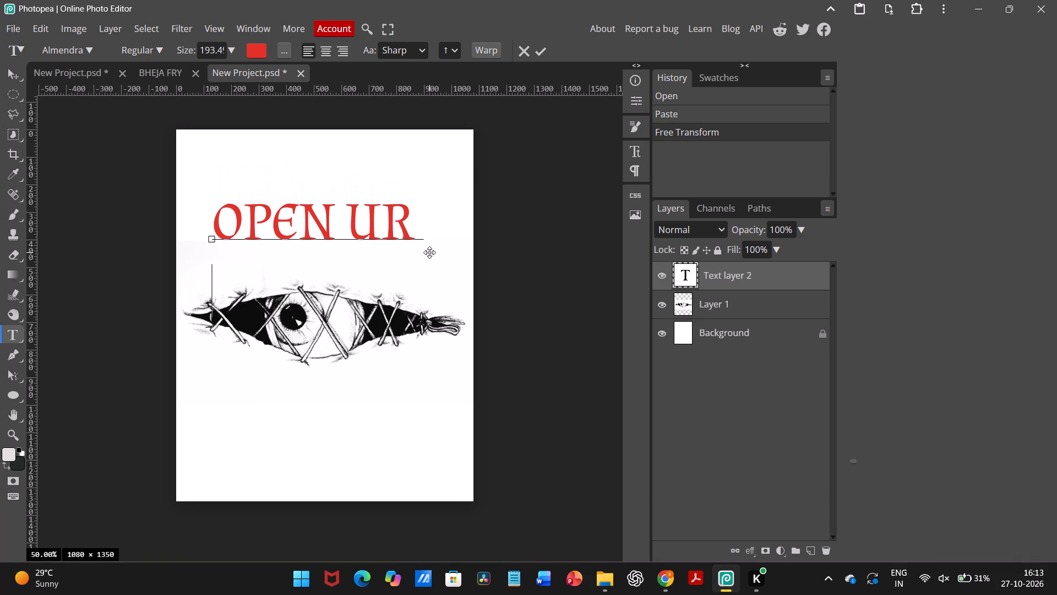
pyautogui.press('Return')
pyautogui.press('Return')
pyautogui.click(536, 51)
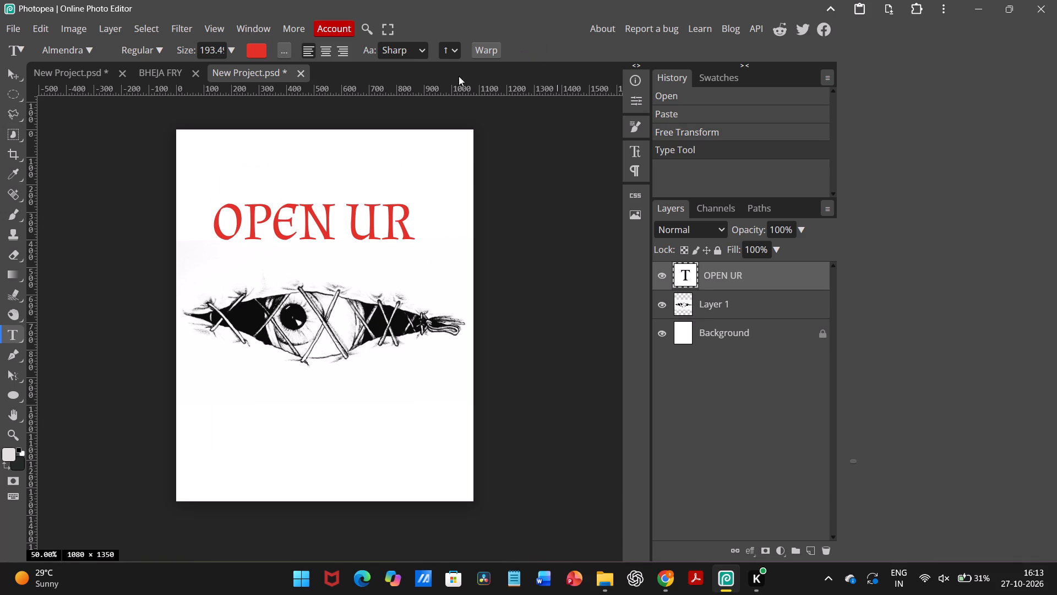
# Add a separate red text layer reading EYES, roughly centred below the stitched eye.
pyautogui.click(221, 425)
pyautogui.moveTo(221, 425); pyautogui.dragTo(240, 440)
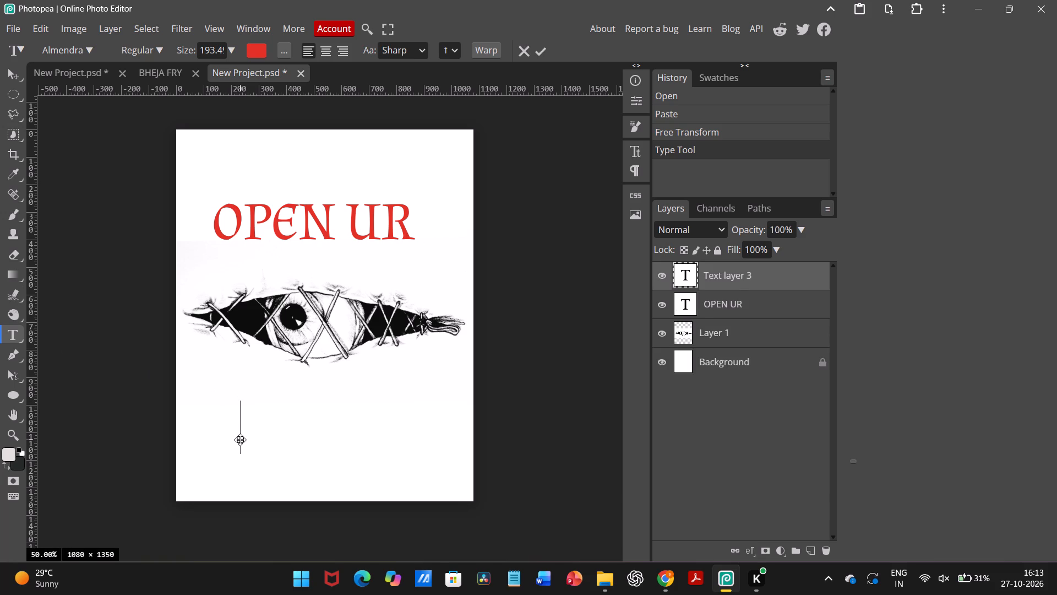
pyautogui.write('EYES')
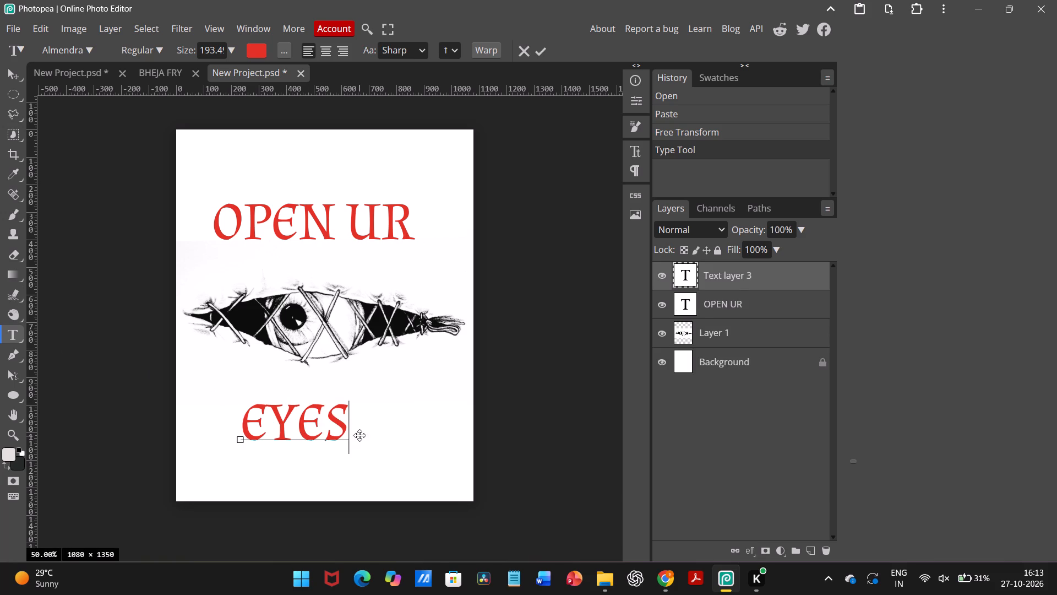
pyautogui.click(355, 434)
pyautogui.moveTo(366, 444); pyautogui.dragTo(393, 445)
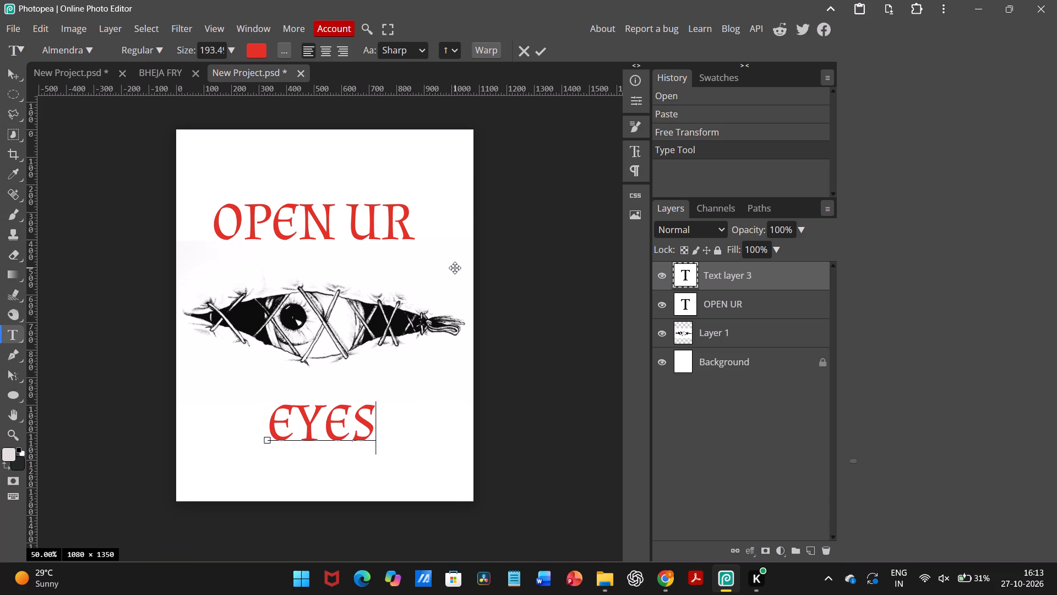
pyautogui.click(542, 45)
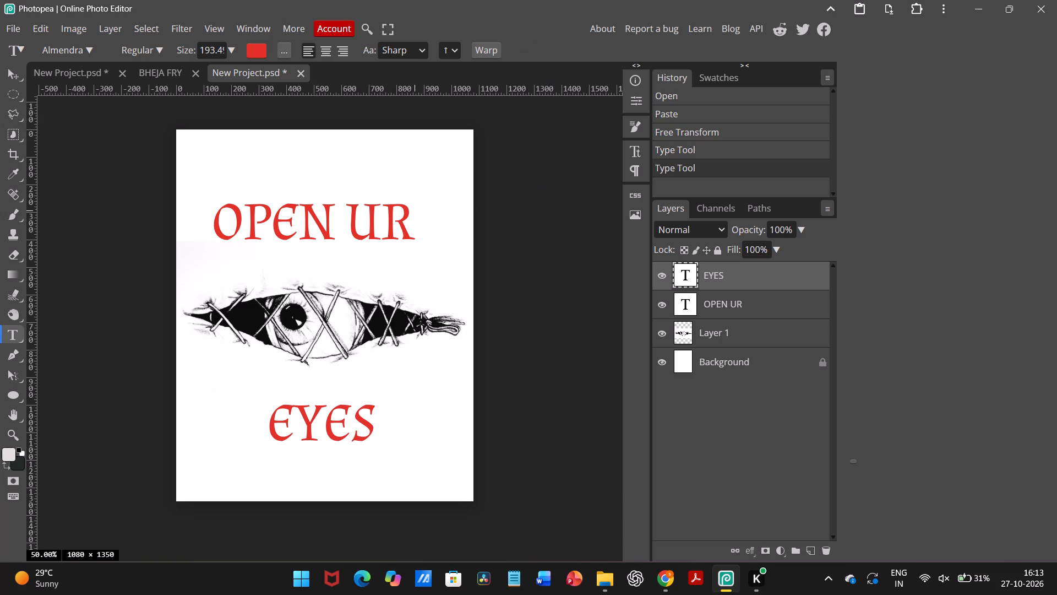
# Stretch the OPEN UR text to about 129.55% height and centre it above the eye at about X 540, Y 320 px.
pyautogui.click(1, 61)
pyautogui.click(12, 73)
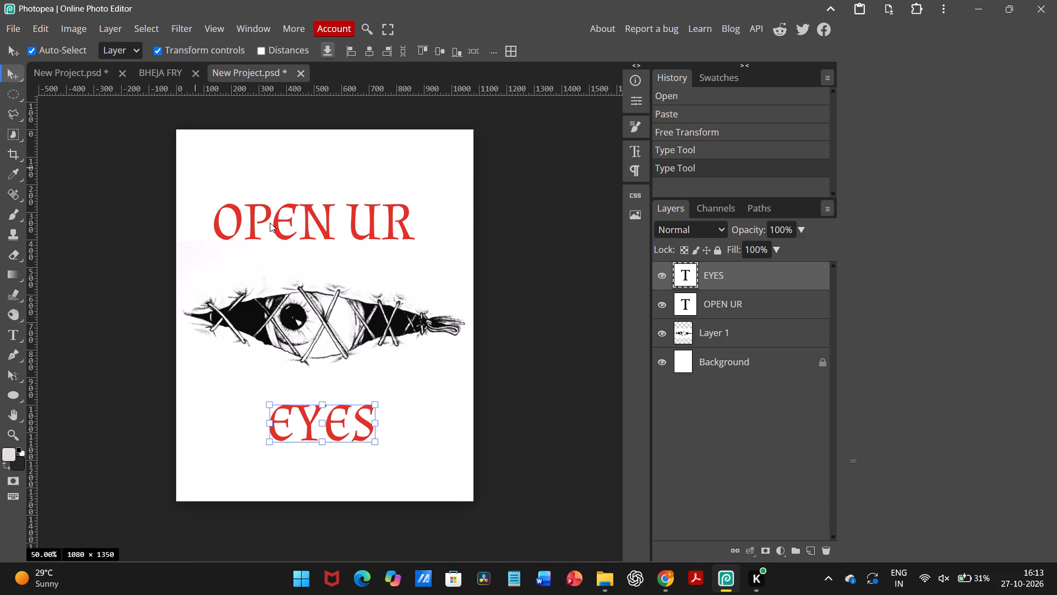
pyautogui.click(310, 240)
pyautogui.click(334, 209)
pyautogui.moveTo(334, 209); pyautogui.dragTo(339, 209)
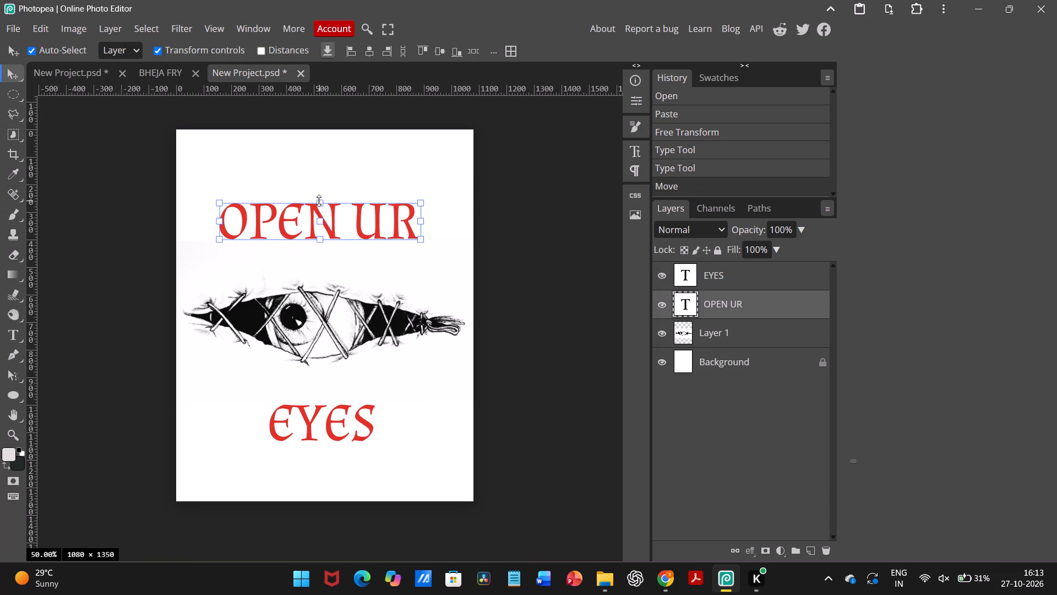
pyautogui.moveTo(319, 202); pyautogui.dragTo(319, 192)
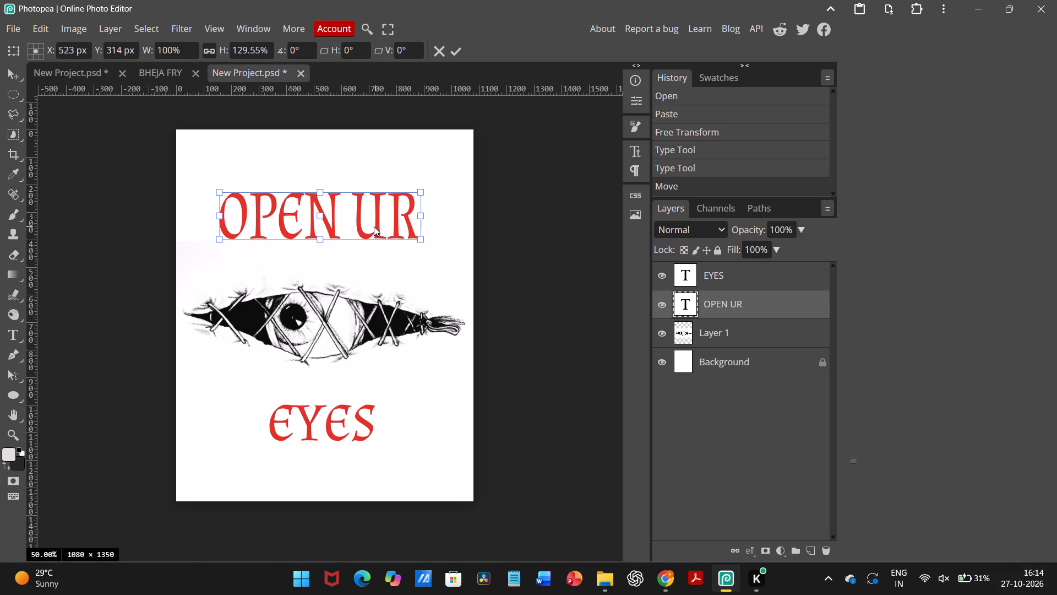
pyautogui.moveTo(374, 226); pyautogui.dragTo(380, 228)
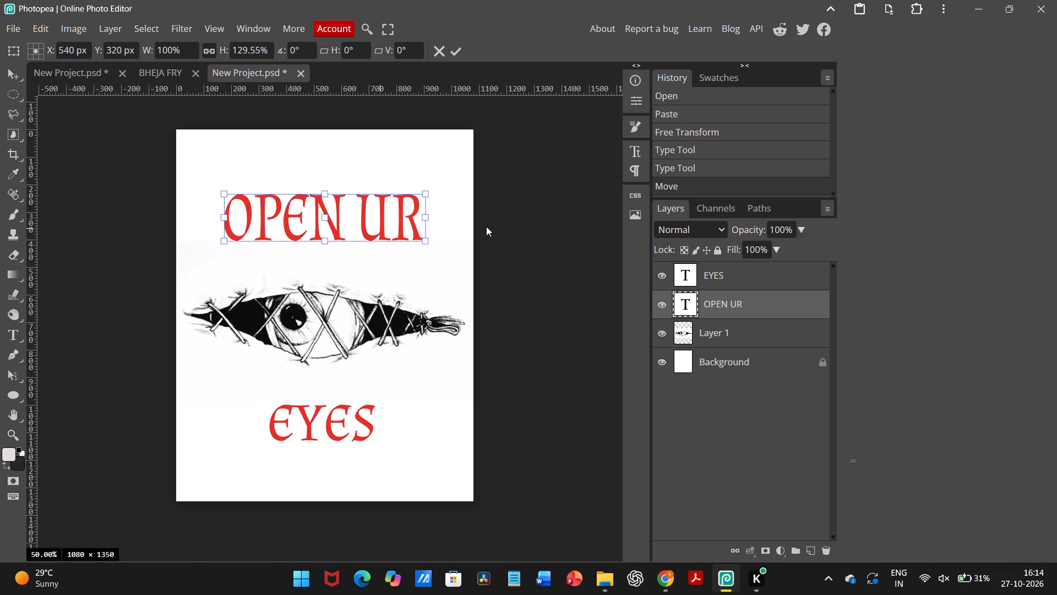
# Set the blend mode of the OPEN UR text layer to Dissolve.
pyautogui.click(679, 229)
pyautogui.click(682, 262)
pyautogui.click(584, 239)
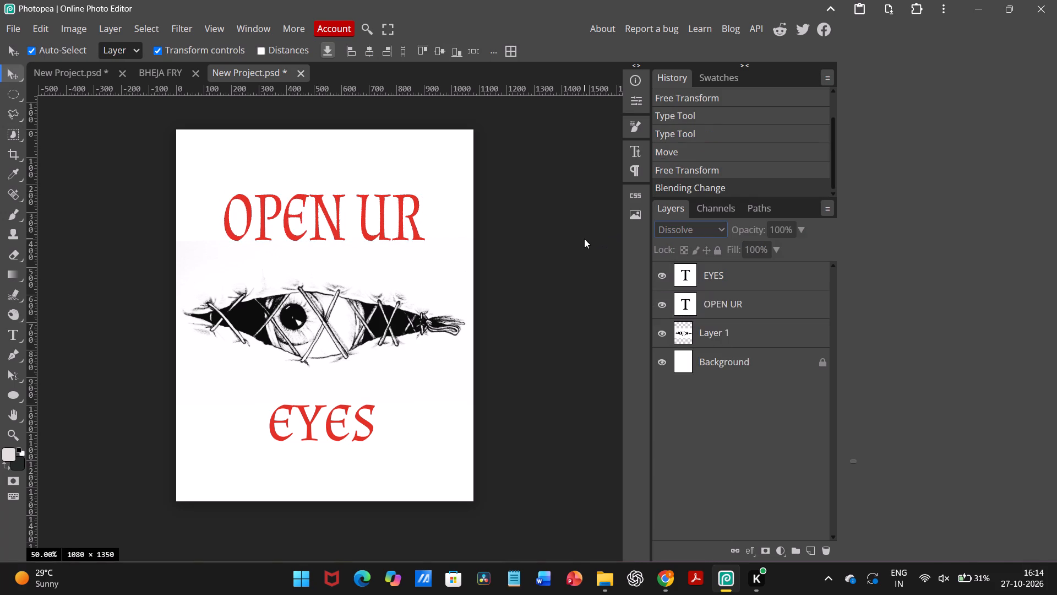
# Set the blend mode of the EYES text layer to Dissolve.
pyautogui.click(337, 420)
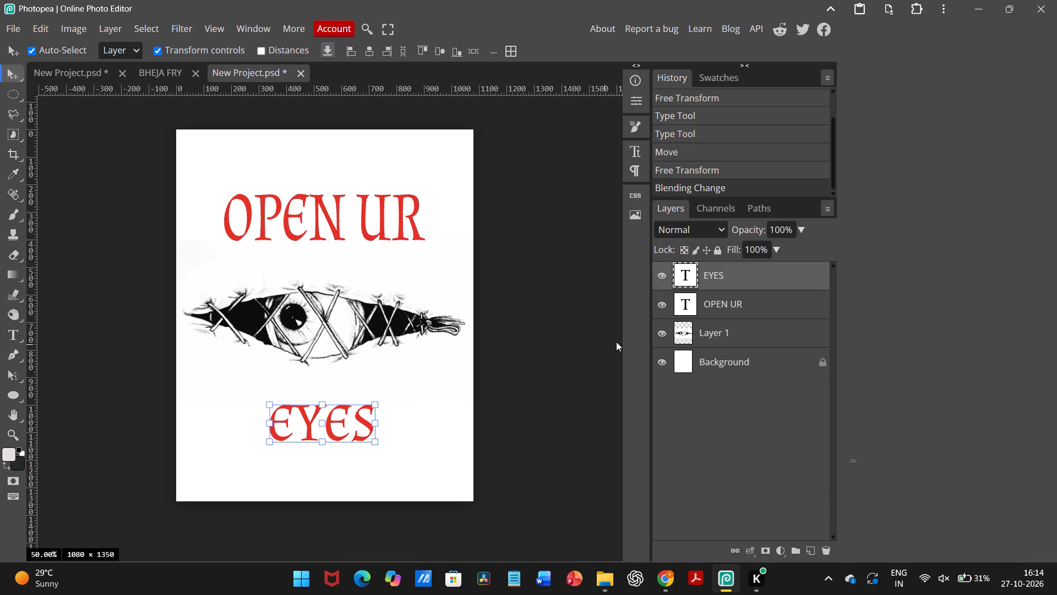
pyautogui.click(679, 237)
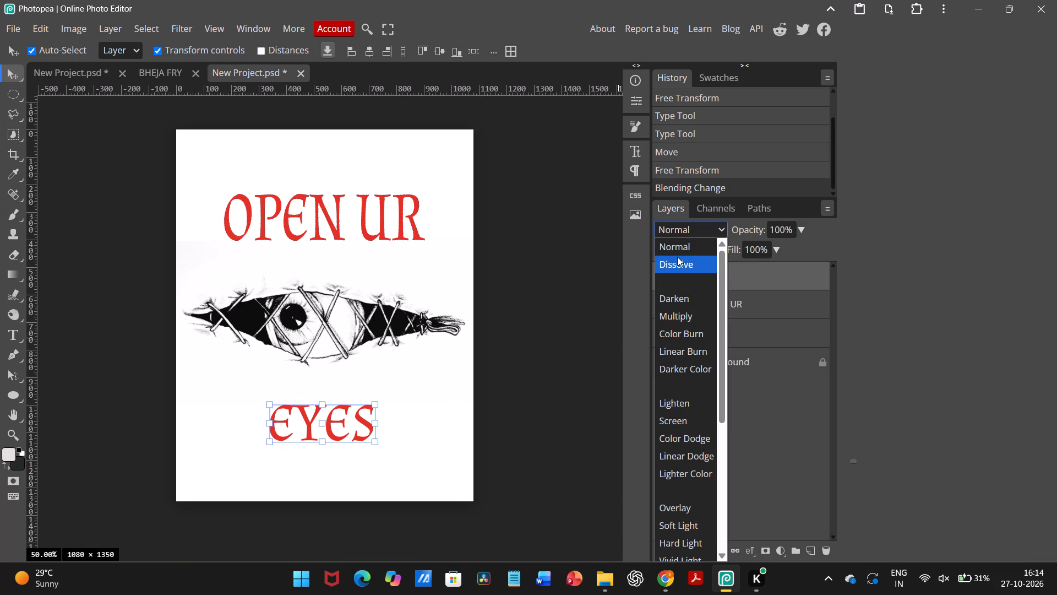
pyautogui.click(677, 257)
pyautogui.click(571, 311)
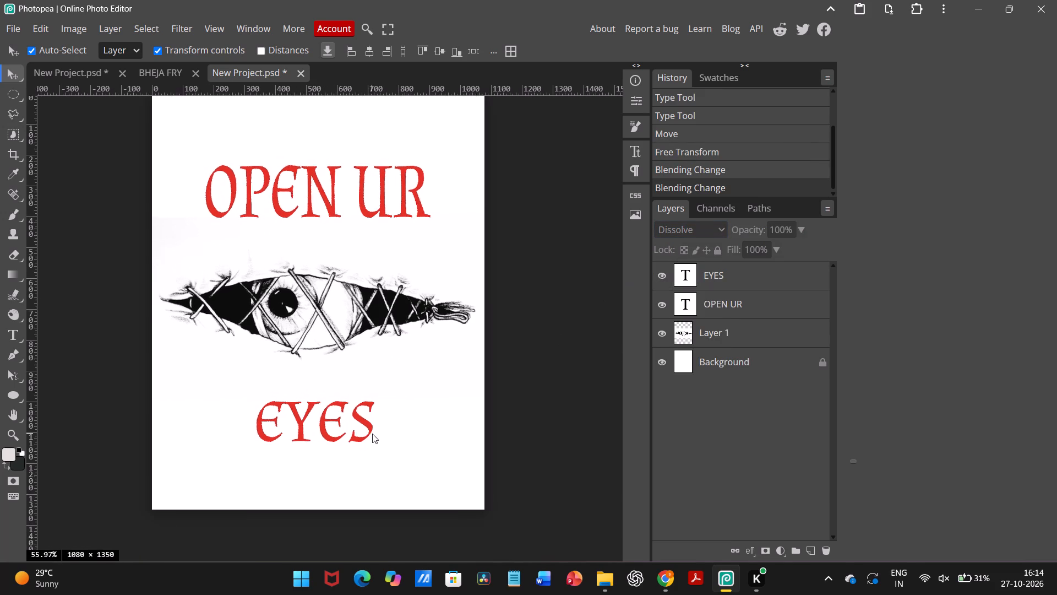
# Scale the EYES text proportionally to about 126.63% and centre it below the eye at about X 540, Y 1094 px.
pyautogui.scroll(1, 372, 434)
pyautogui.click(351, 224)
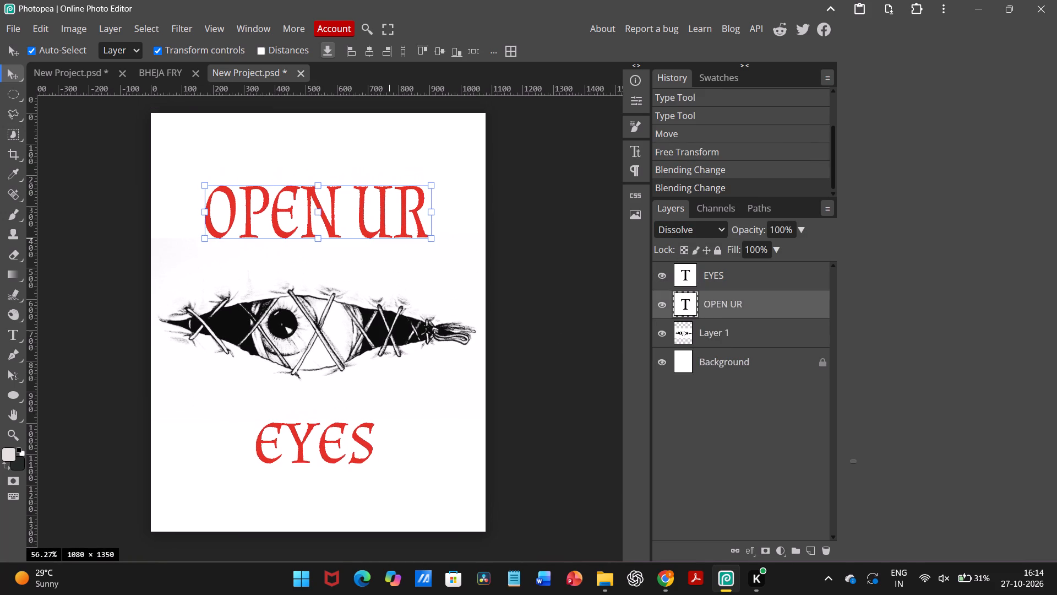
pyautogui.click(317, 457)
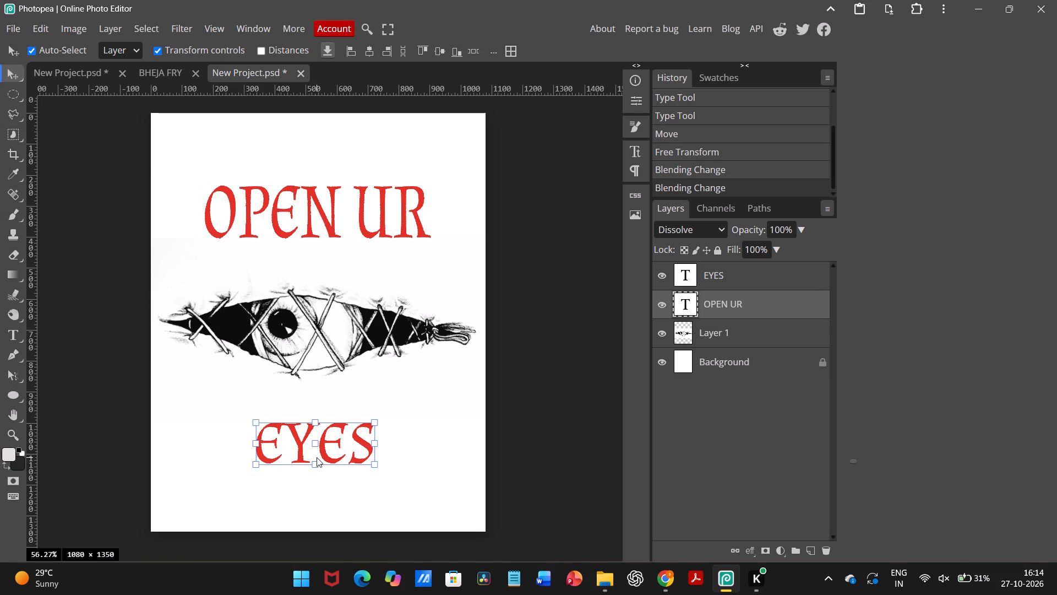
pyautogui.moveTo(377, 447); pyautogui.dragTo(406, 448)
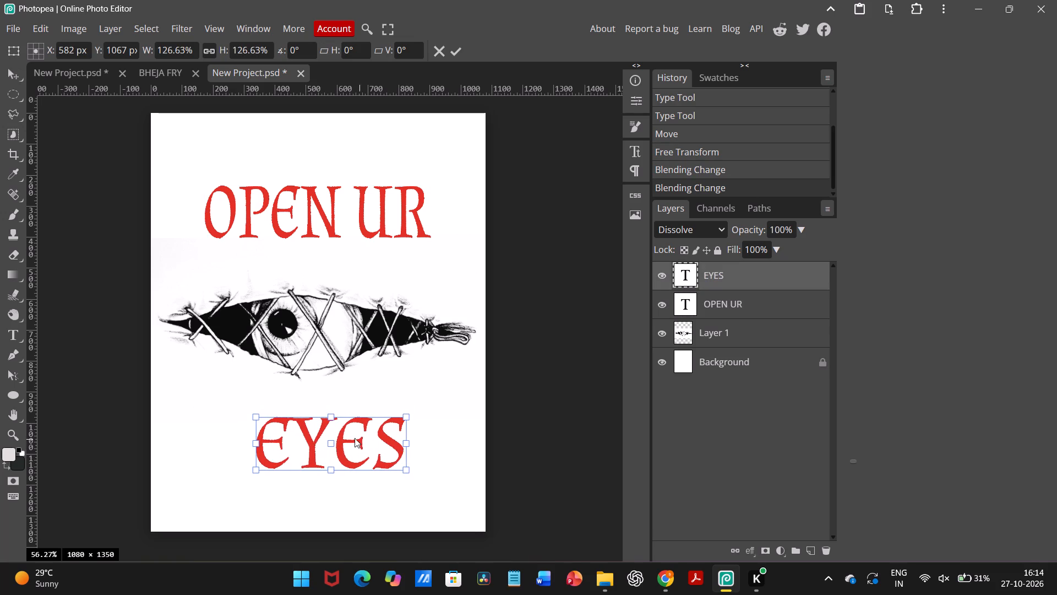
pyautogui.moveTo(355, 438); pyautogui.dragTo(344, 447)
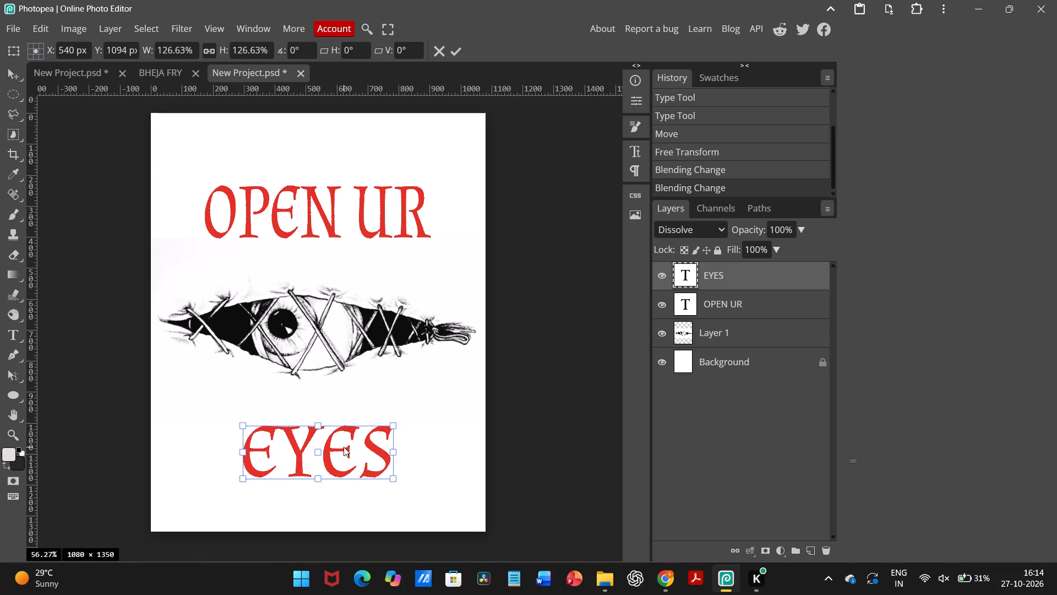
pyautogui.click(459, 52)
pyautogui.click(530, 307)
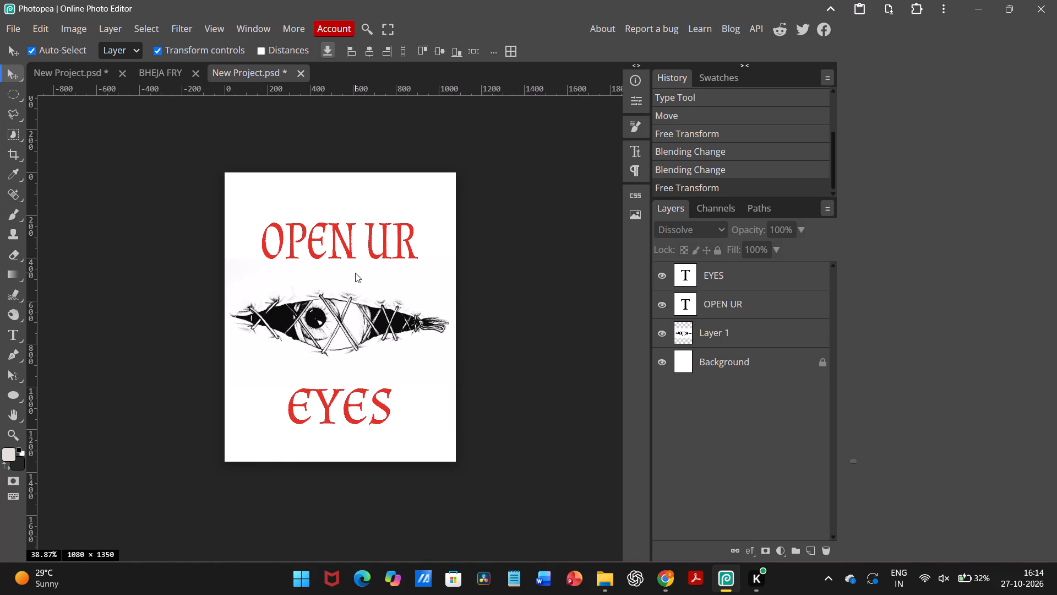
# Review the BHEJA FRY poster for comparison, and return to the OPEN UR EYES document.
pyautogui.click(181, 75)
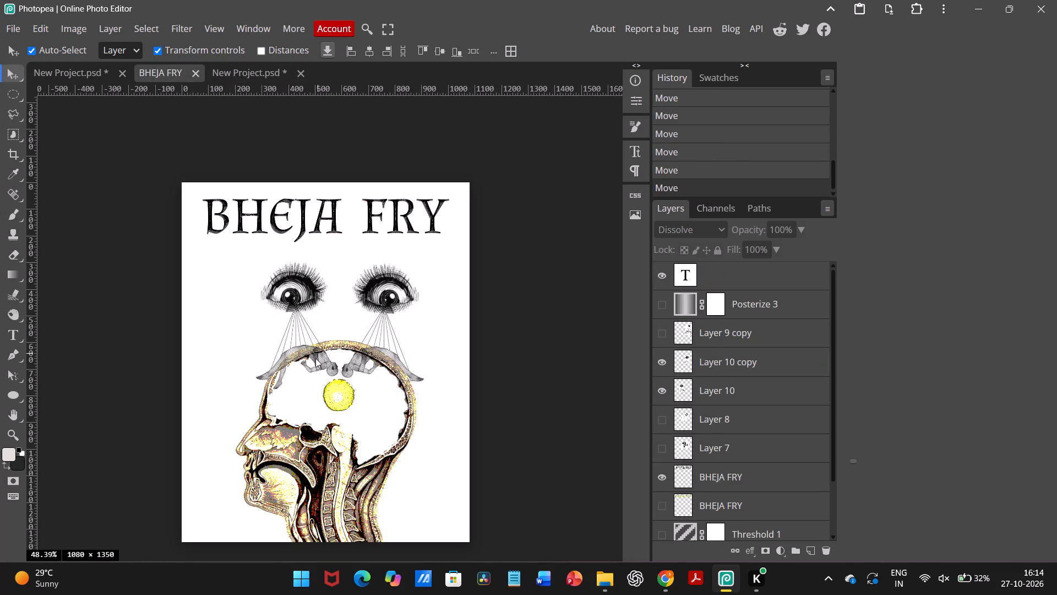
pyautogui.scroll(-1, 315, 358)
pyautogui.scroll(1, 315, 358)
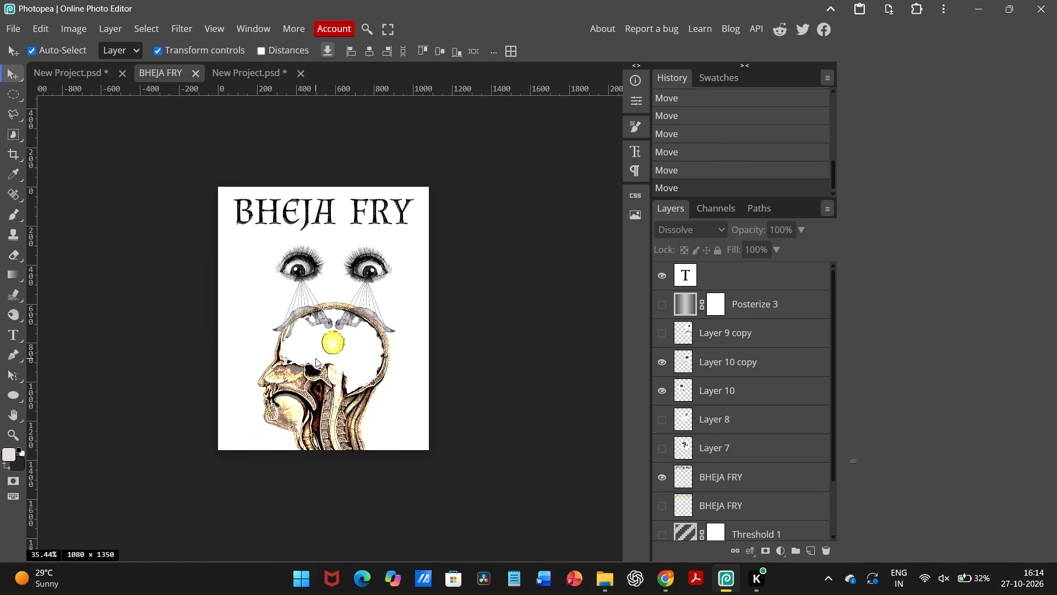
pyautogui.scroll(1, 315, 358)
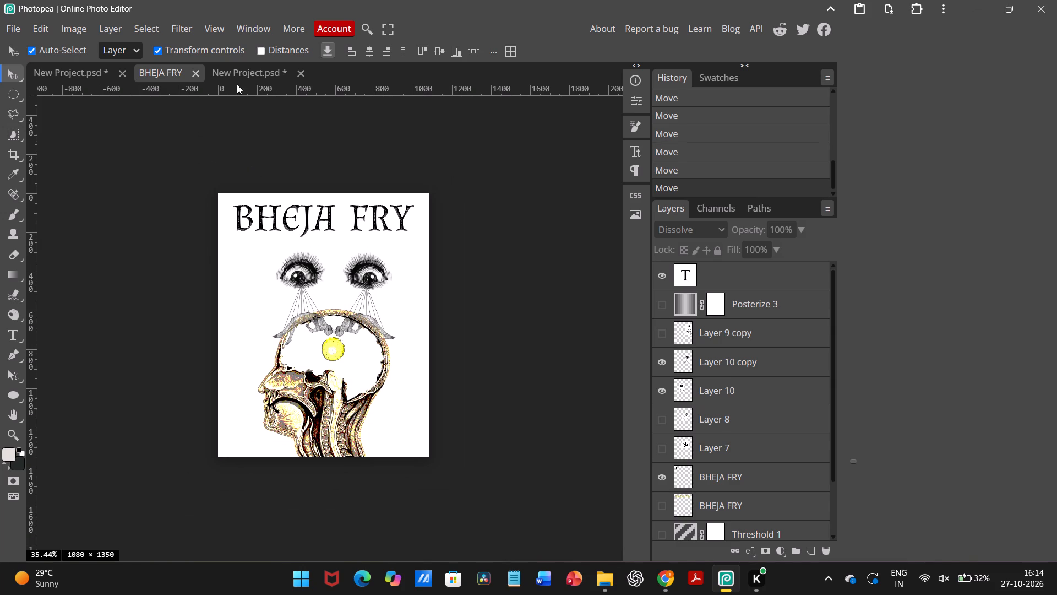
pyautogui.click(232, 73)
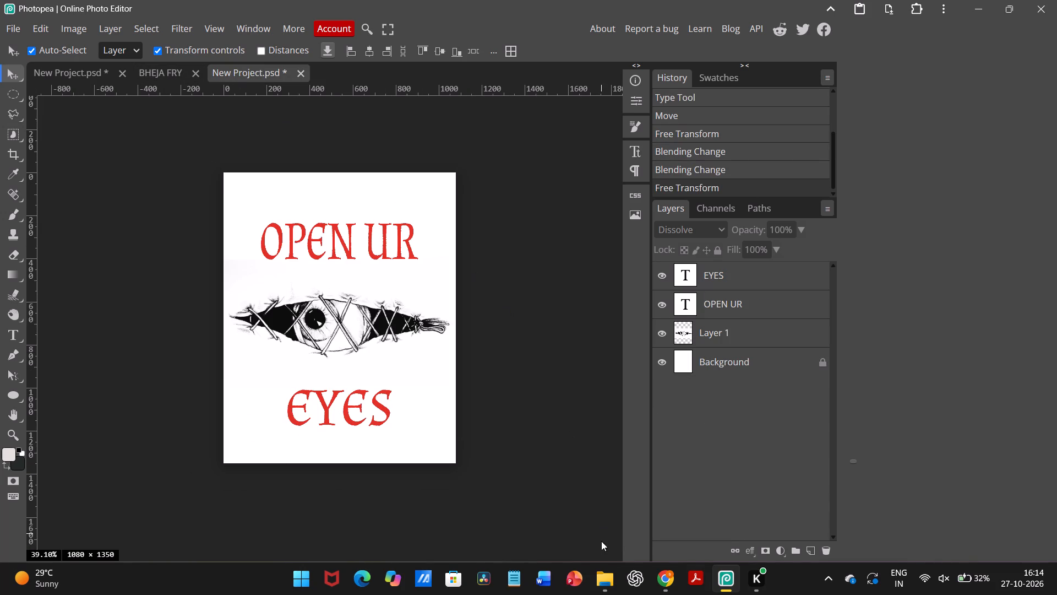
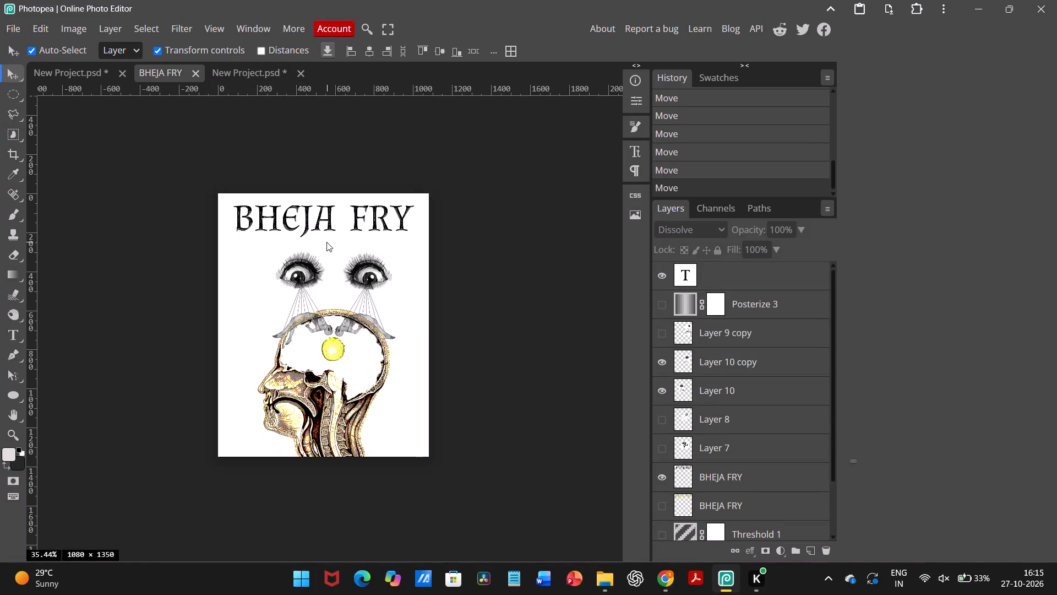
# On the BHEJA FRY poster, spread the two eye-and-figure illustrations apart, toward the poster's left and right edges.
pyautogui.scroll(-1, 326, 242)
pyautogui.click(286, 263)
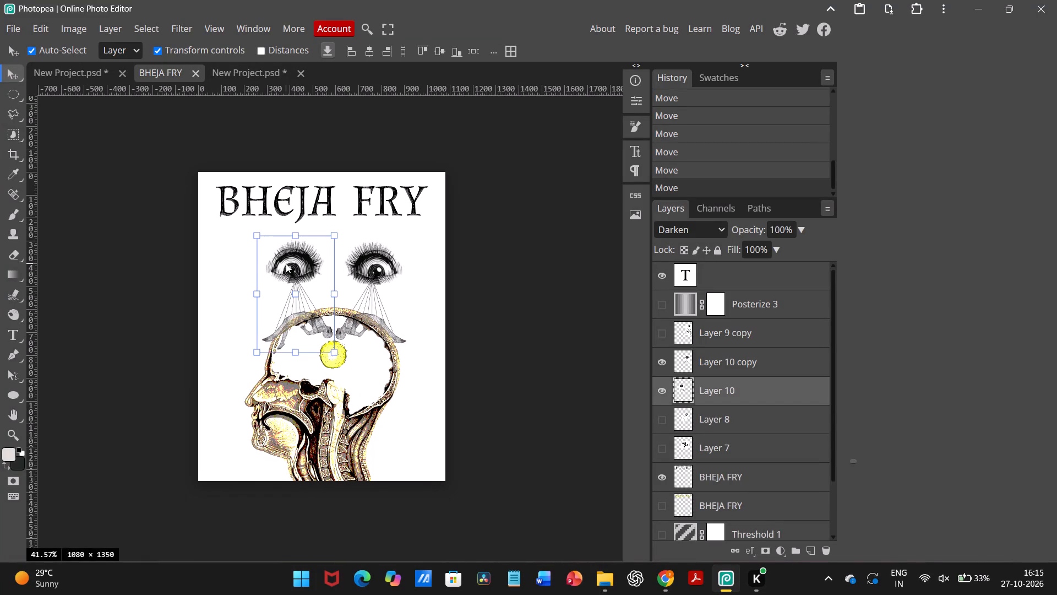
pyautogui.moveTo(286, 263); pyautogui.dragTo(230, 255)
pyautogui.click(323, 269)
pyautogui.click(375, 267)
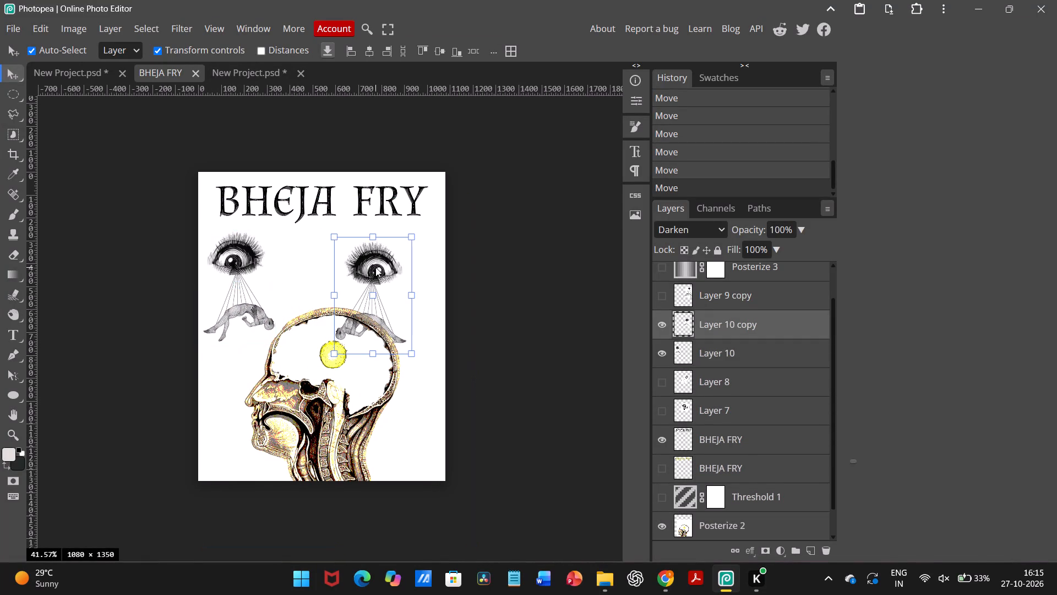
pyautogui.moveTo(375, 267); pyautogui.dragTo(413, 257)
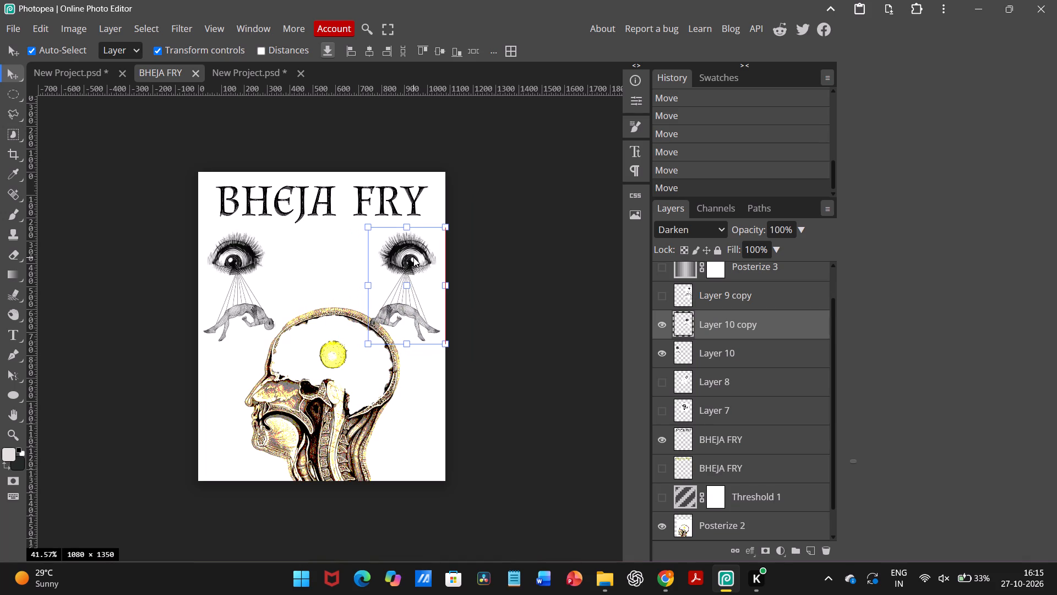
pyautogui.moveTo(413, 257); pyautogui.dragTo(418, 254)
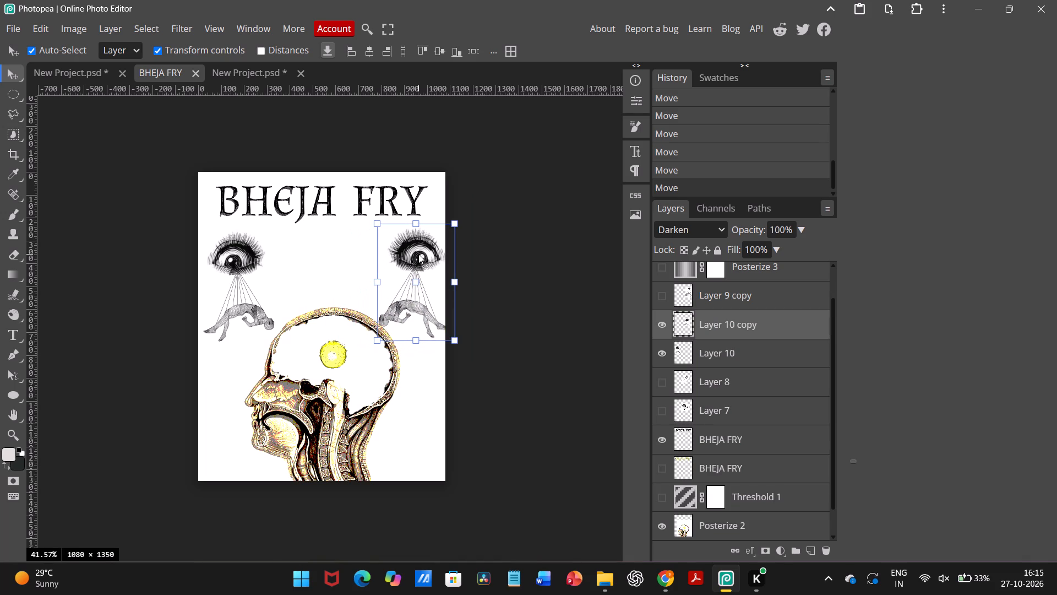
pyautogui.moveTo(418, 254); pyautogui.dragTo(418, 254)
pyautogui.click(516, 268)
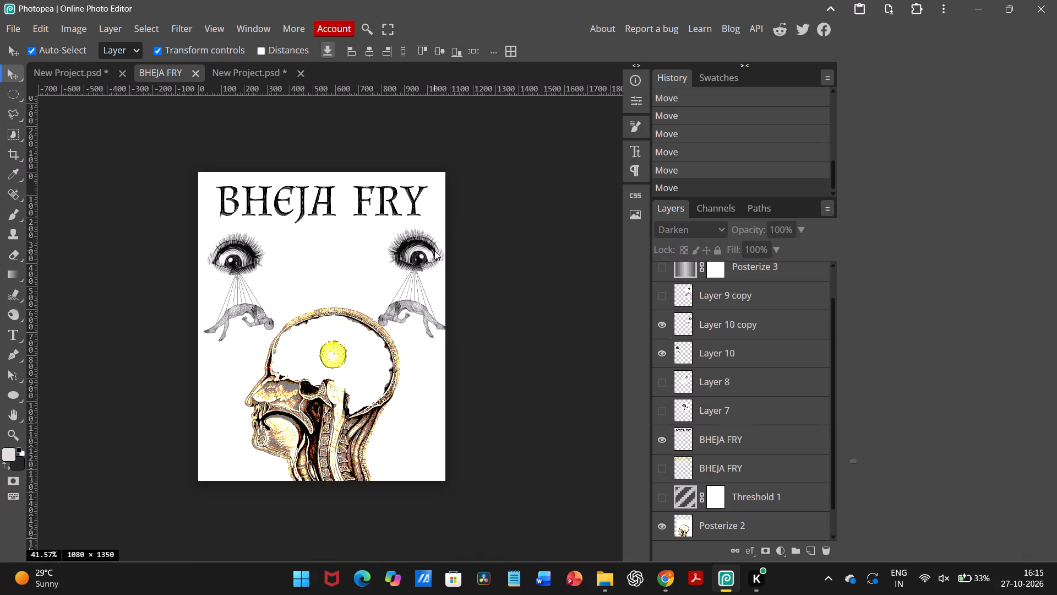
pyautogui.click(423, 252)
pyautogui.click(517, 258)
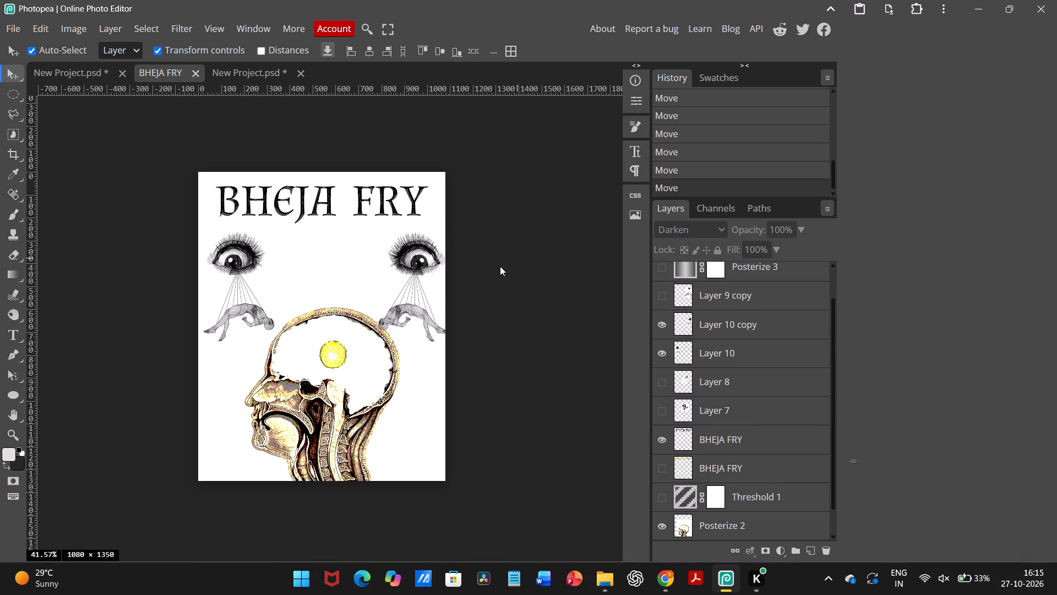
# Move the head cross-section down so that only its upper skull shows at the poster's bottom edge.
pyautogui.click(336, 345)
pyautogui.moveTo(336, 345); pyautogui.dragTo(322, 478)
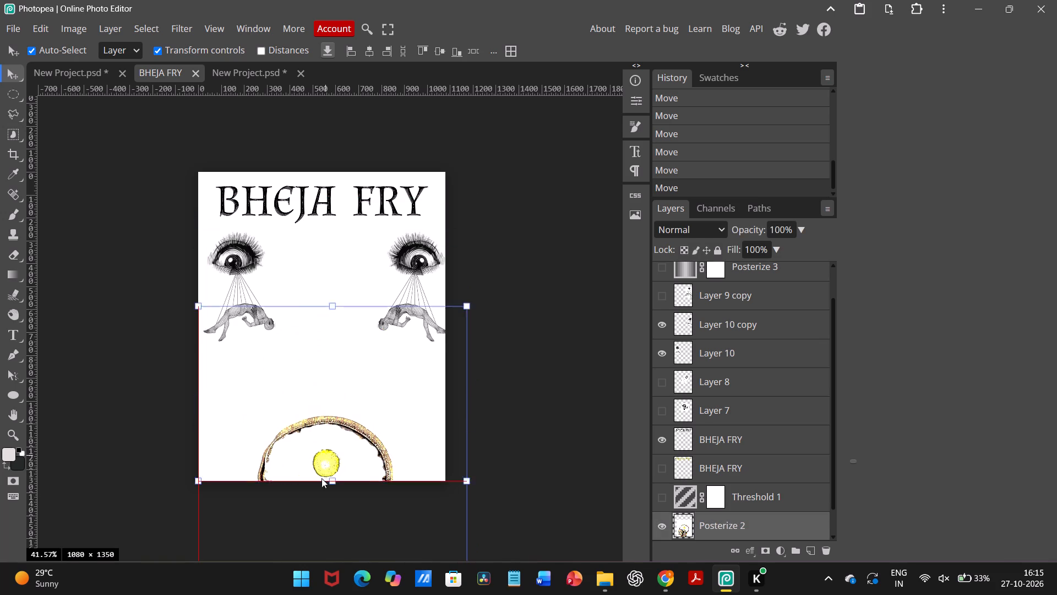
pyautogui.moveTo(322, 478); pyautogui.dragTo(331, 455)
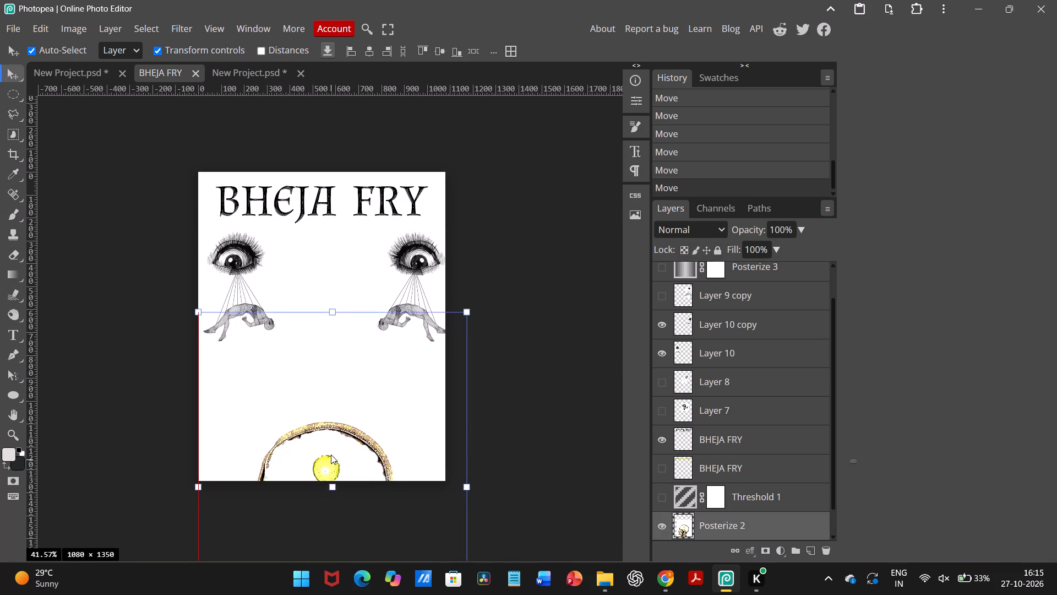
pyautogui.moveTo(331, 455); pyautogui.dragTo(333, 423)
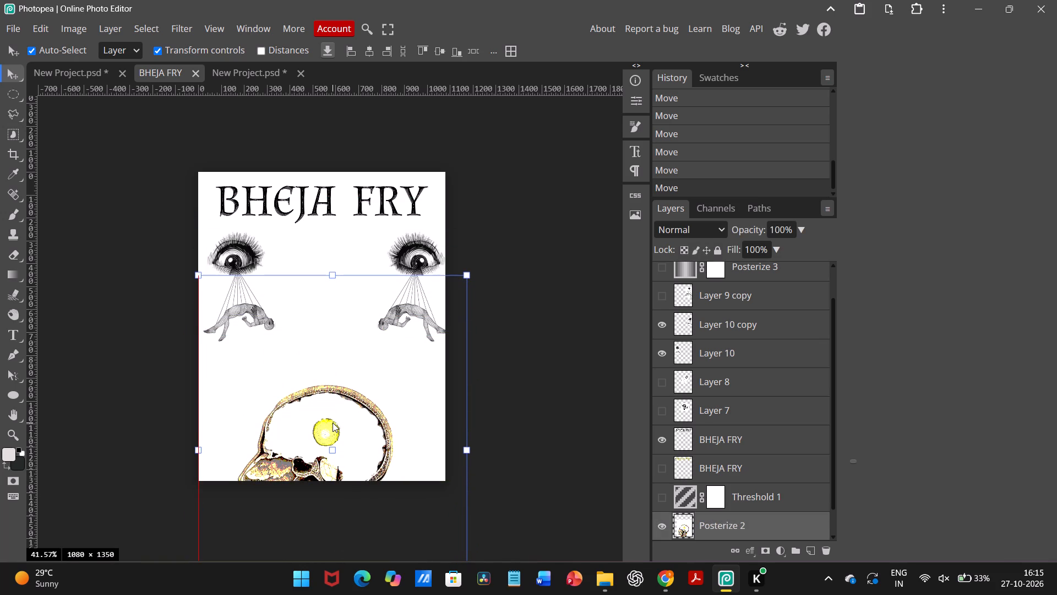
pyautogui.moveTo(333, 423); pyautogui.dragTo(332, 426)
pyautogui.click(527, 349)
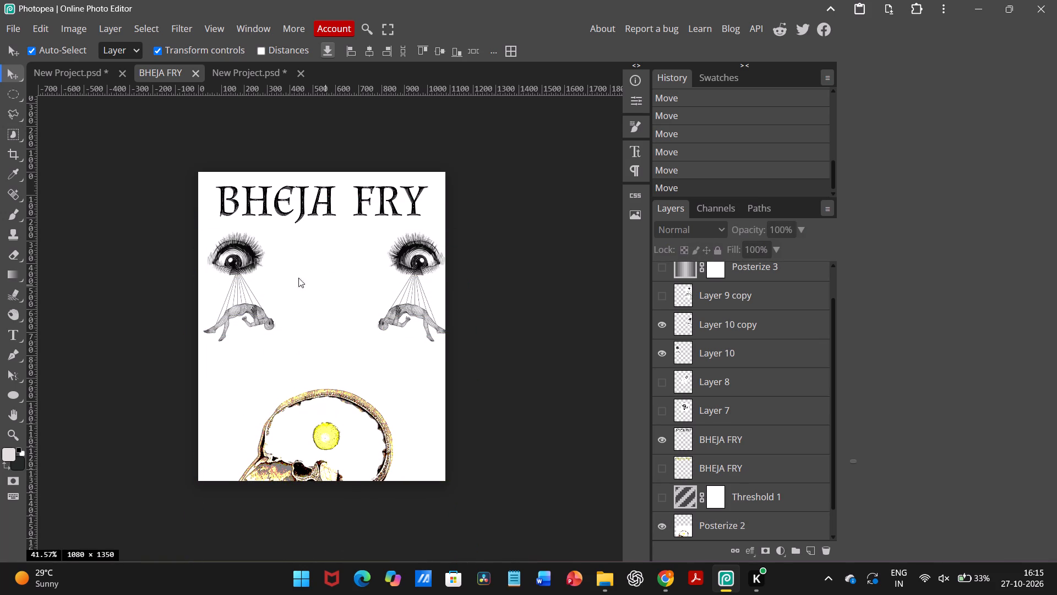
# Bring the two eye-and-figure illustrations back together side by side, centred beneath the BHEJA FRY title.
pyautogui.moveTo(239, 257); pyautogui.dragTo(284, 268)
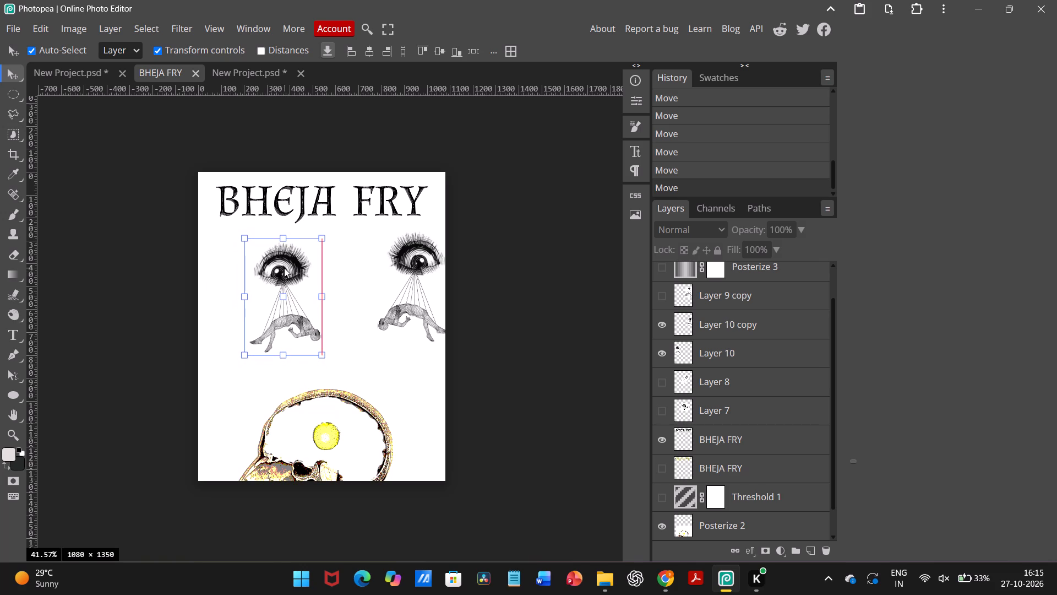
pyautogui.moveTo(284, 268); pyautogui.dragTo(283, 265)
pyautogui.click(413, 258)
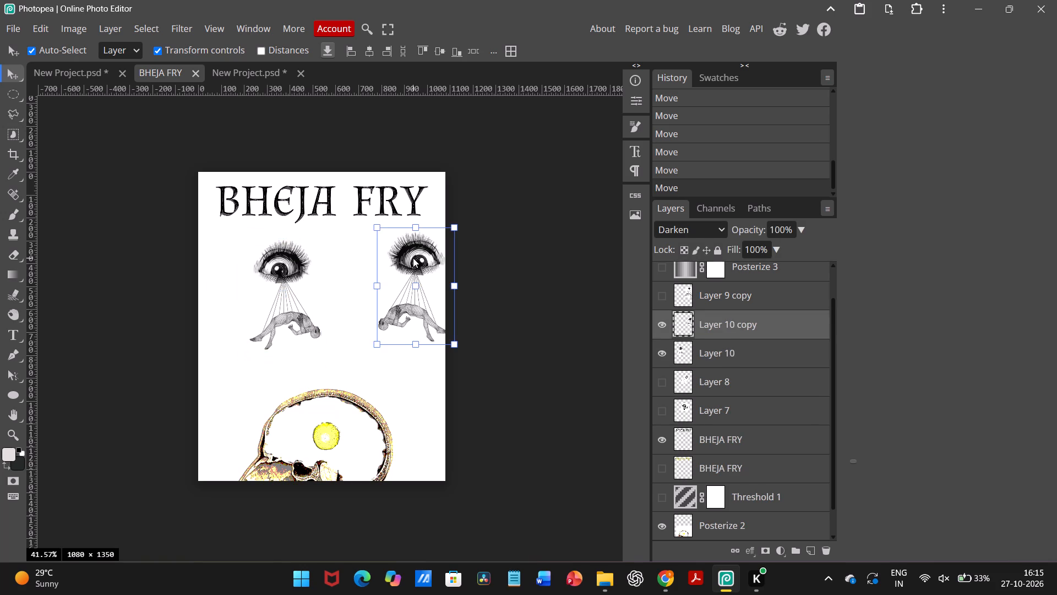
pyautogui.moveTo(413, 258); pyautogui.dragTo(361, 267)
pyautogui.moveTo(361, 267); pyautogui.dragTo(364, 267)
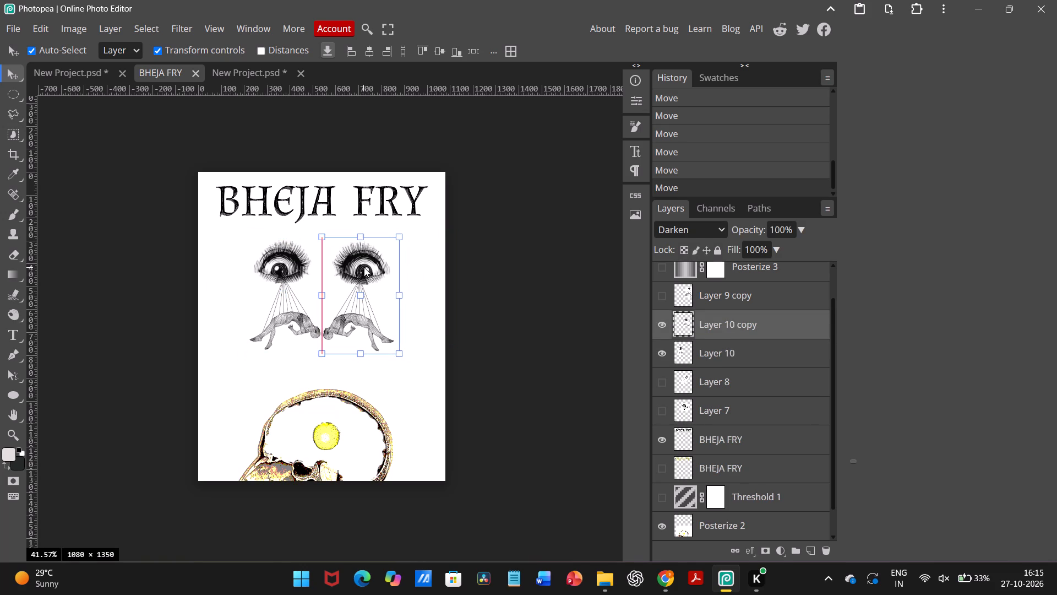
pyautogui.moveTo(364, 267); pyautogui.dragTo(369, 266)
pyautogui.click(484, 268)
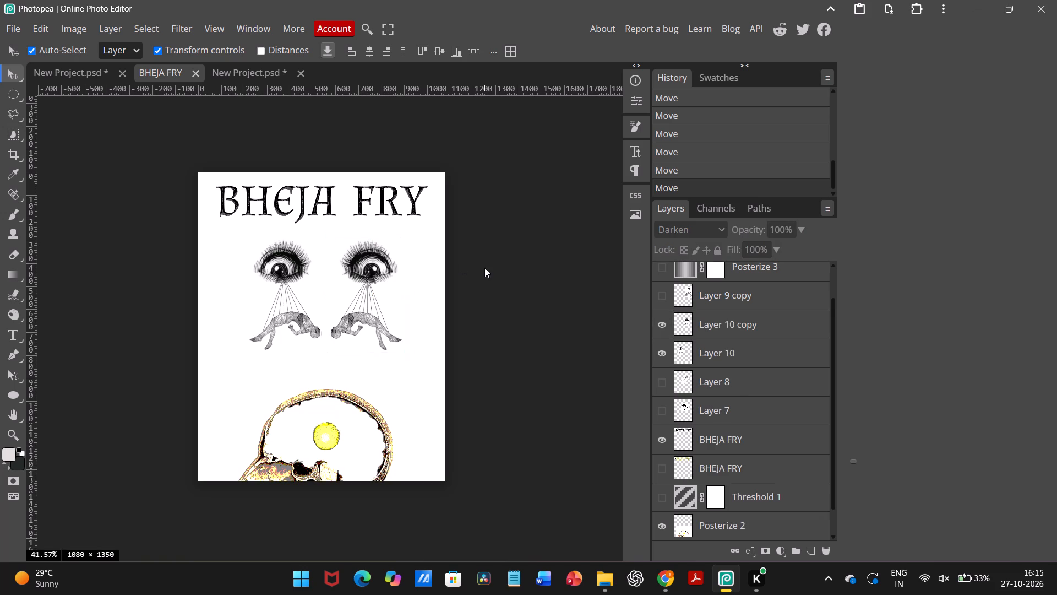
# Move the head cross-section back up beneath the eyes and hide its Posterize 2 layer.
pyautogui.scroll(-1, 484, 268)
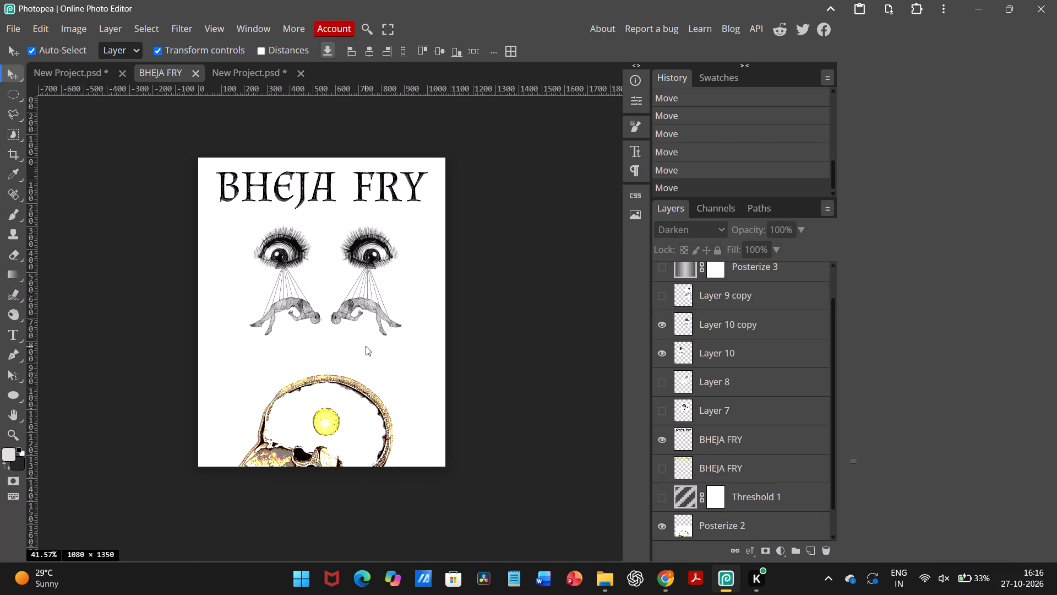
pyautogui.moveTo(325, 413); pyautogui.dragTo(329, 339)
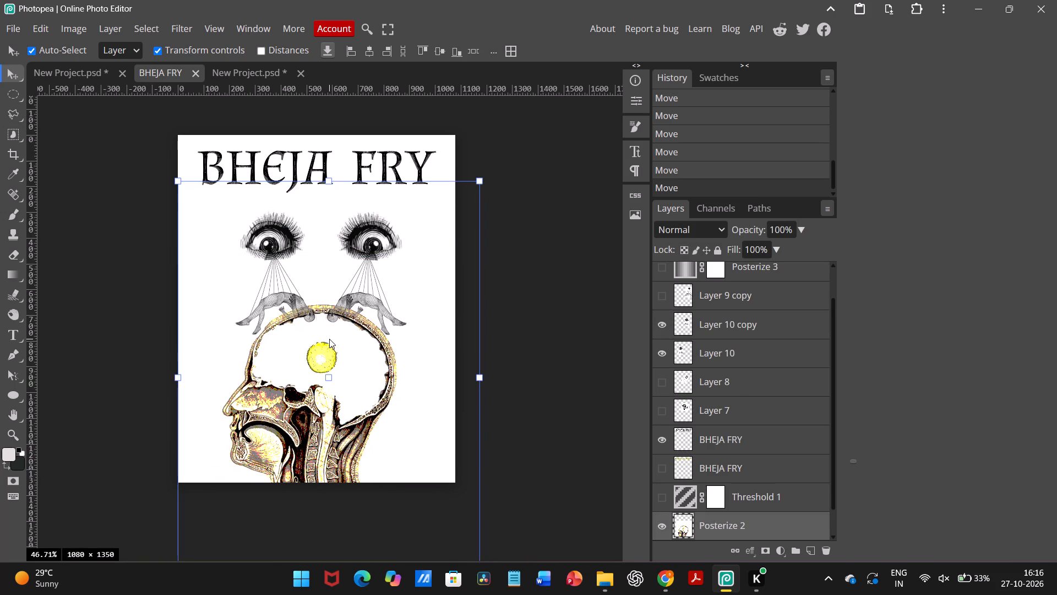
pyautogui.moveTo(321, 373); pyautogui.dragTo(320, 324)
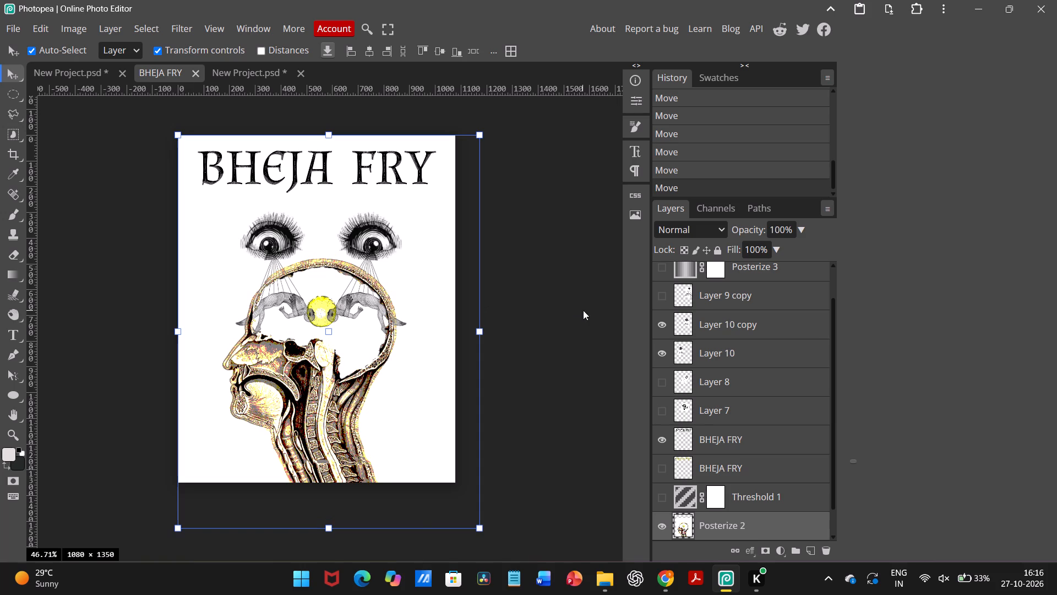
pyautogui.click(659, 523)
pyautogui.click(582, 430)
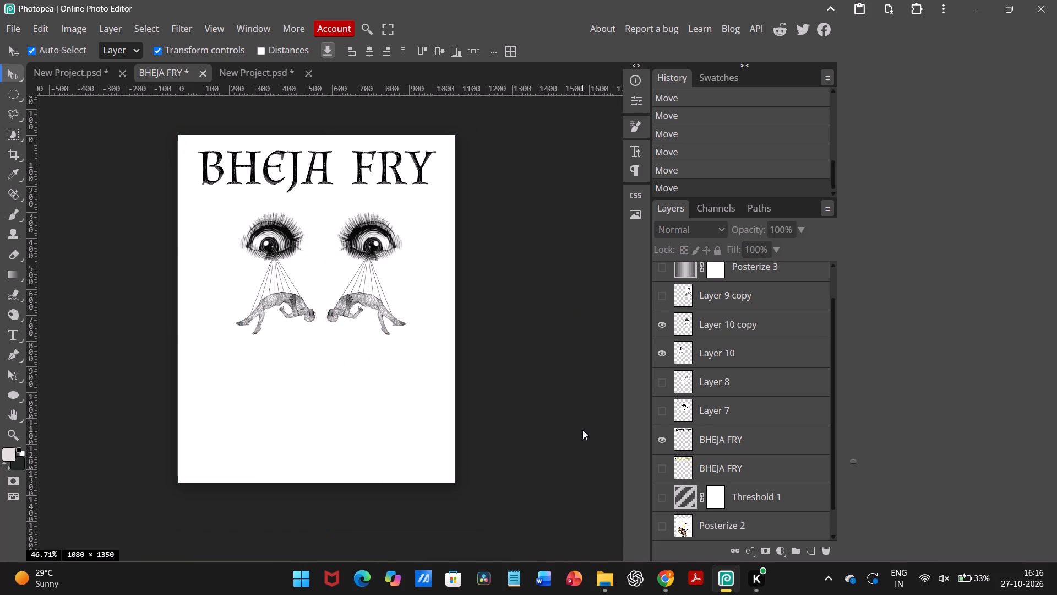
# Switch to Pinterest in Chrome and search for CRAZY LIPS IMAGE.
pyautogui.click(656, 574)
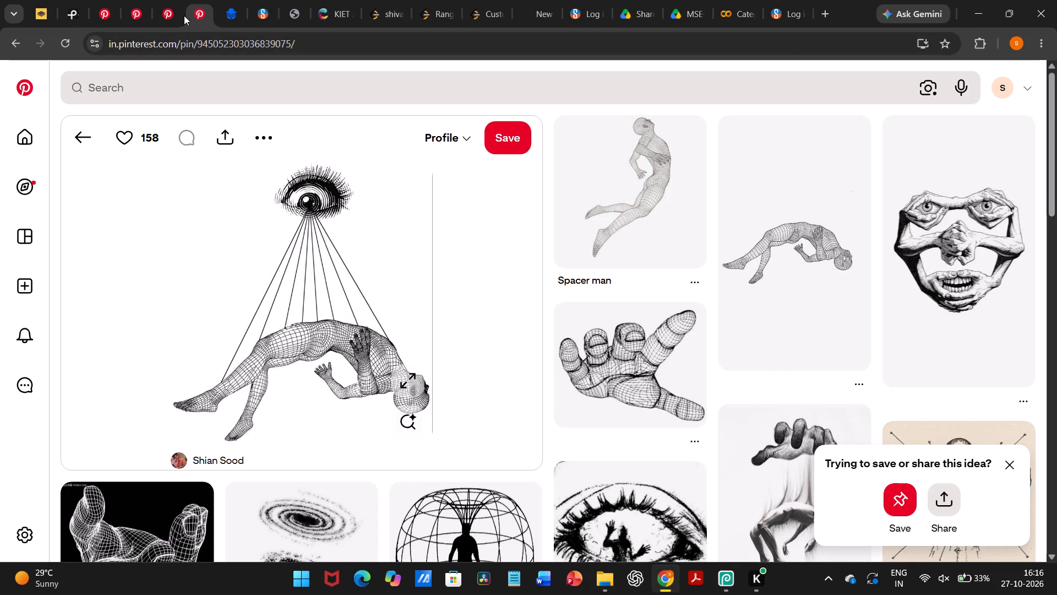
pyautogui.click(179, 15)
pyautogui.click(139, 14)
pyautogui.click(173, 93)
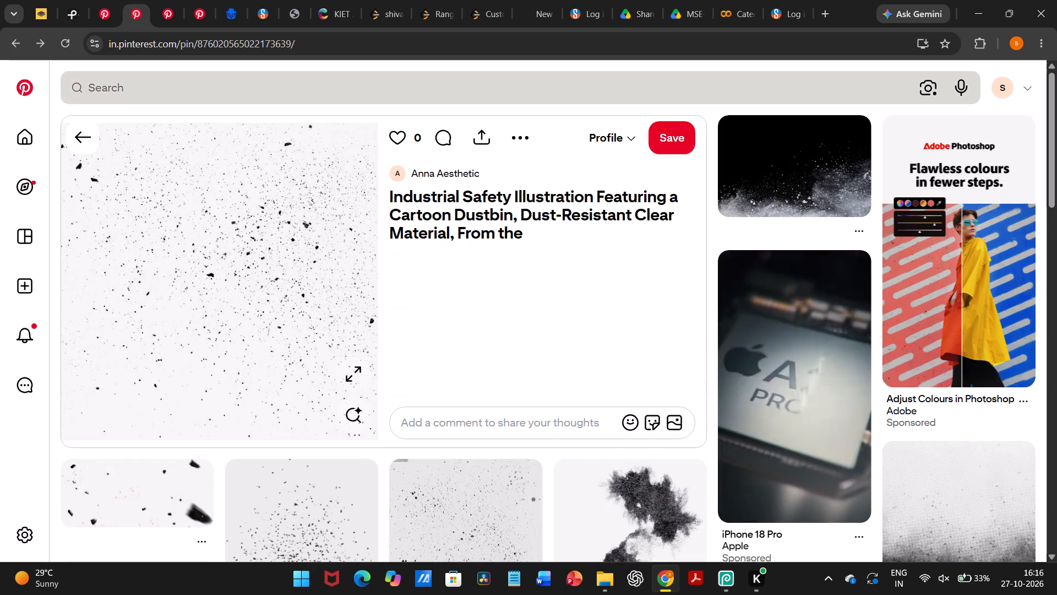
pyautogui.write('CRAZY LIPS IMAGE')
pyautogui.press('Return')
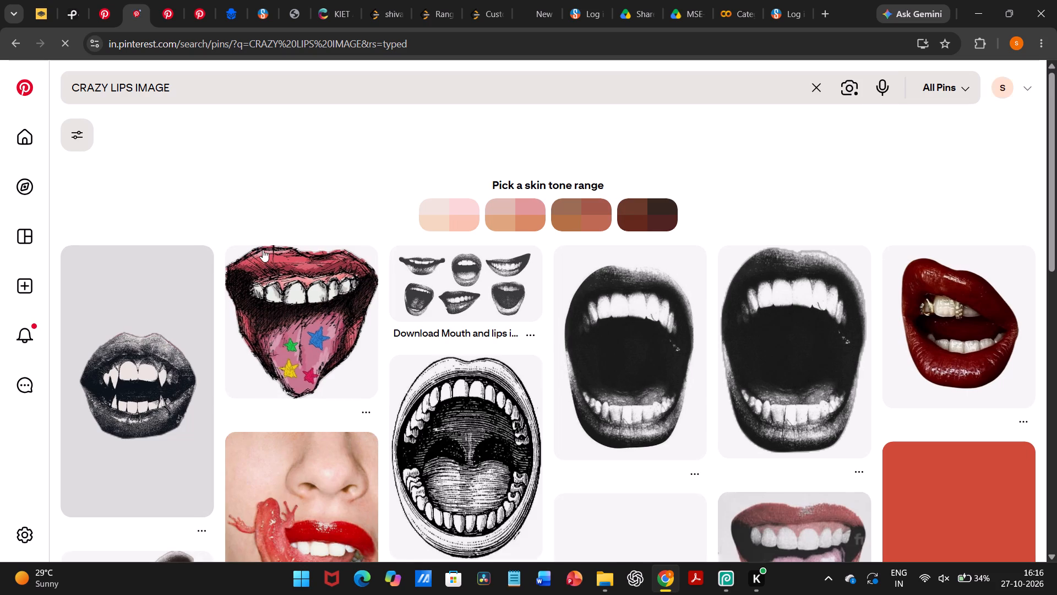
# Open the collage pin of black-and-white fanged lips and copy its image.
pyautogui.scroll(-2, 263, 250)
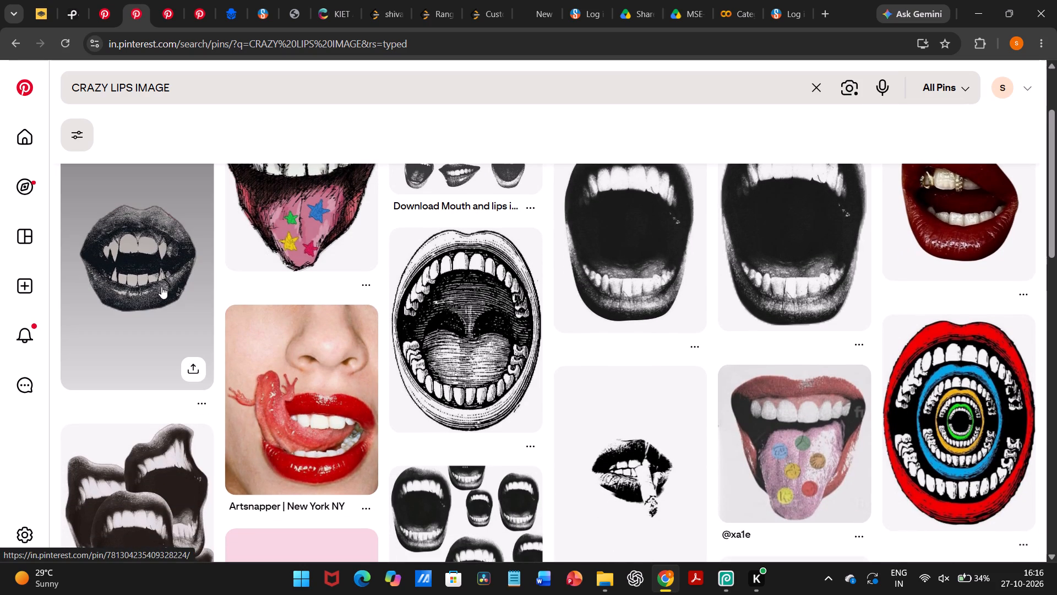
pyautogui.click(158, 284)
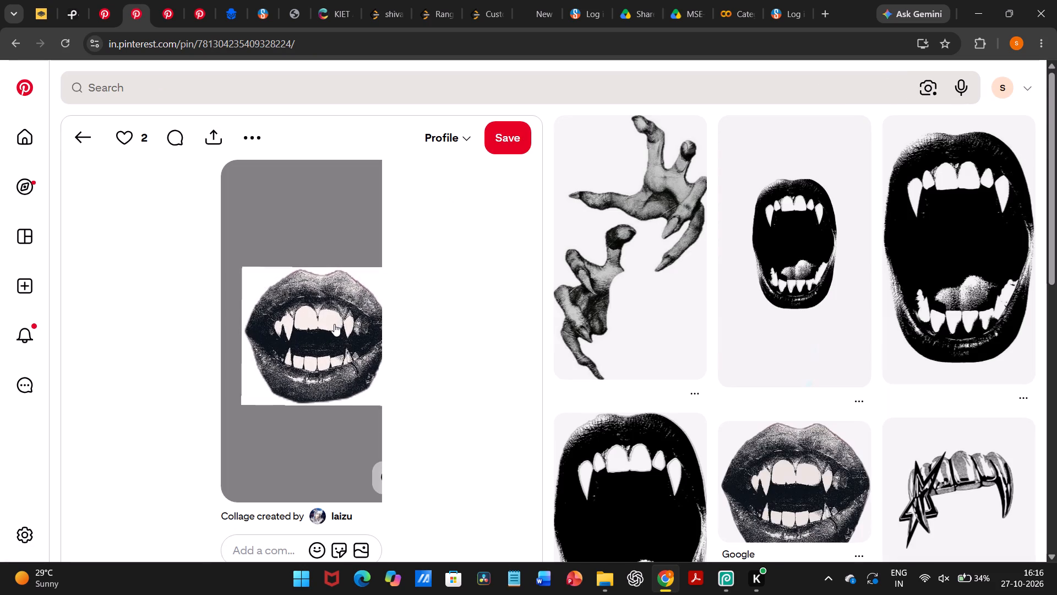
pyautogui.rightClick(334, 324)
pyautogui.click(374, 370)
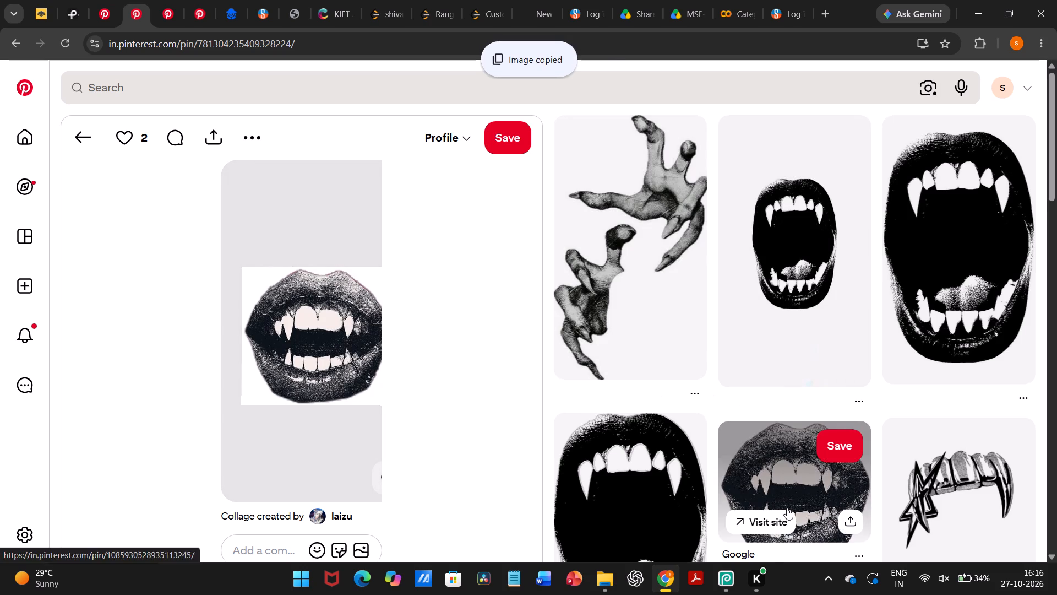
# Paste the copied lips image into the BHEJA FRY poster in Photopea at about 62.59% scale and hide its layer.
pyautogui.click(729, 578)
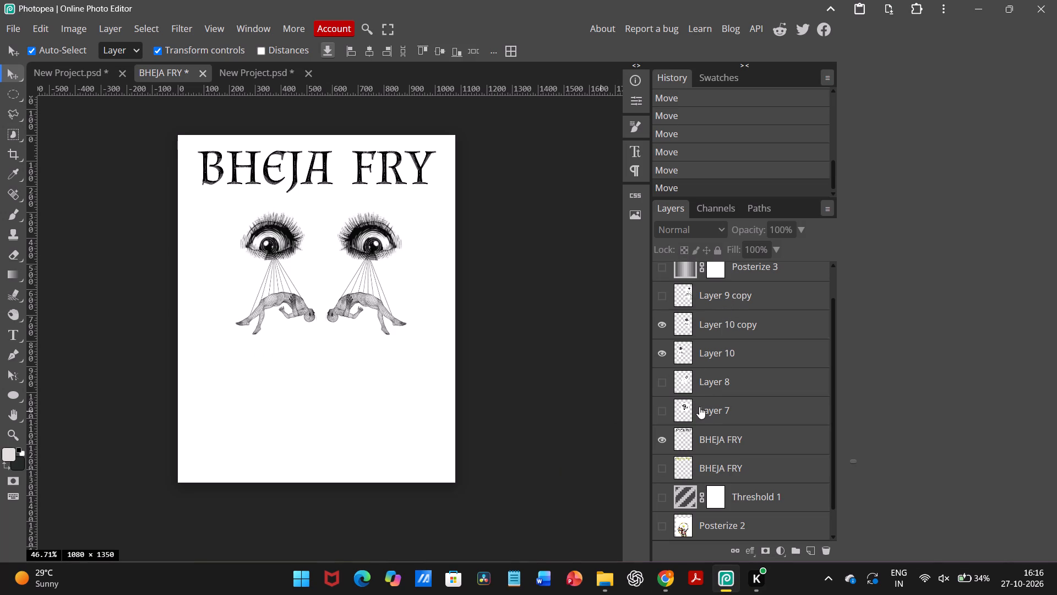
pyautogui.click(330, 414)
pyautogui.hotkey('ctrl', 'v')
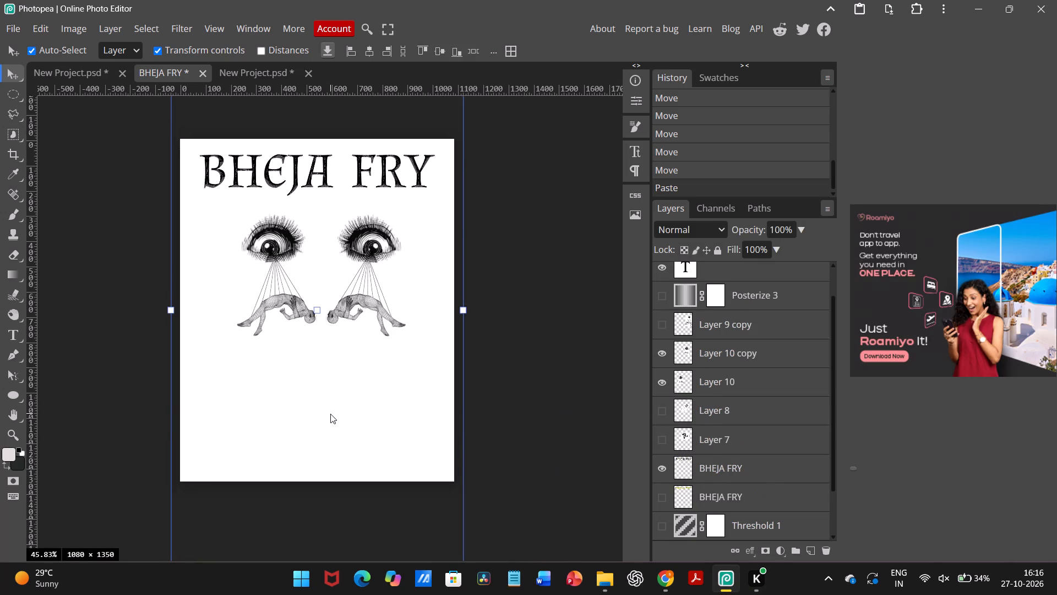
pyautogui.moveTo(433, 118); pyautogui.dragTo(344, 273)
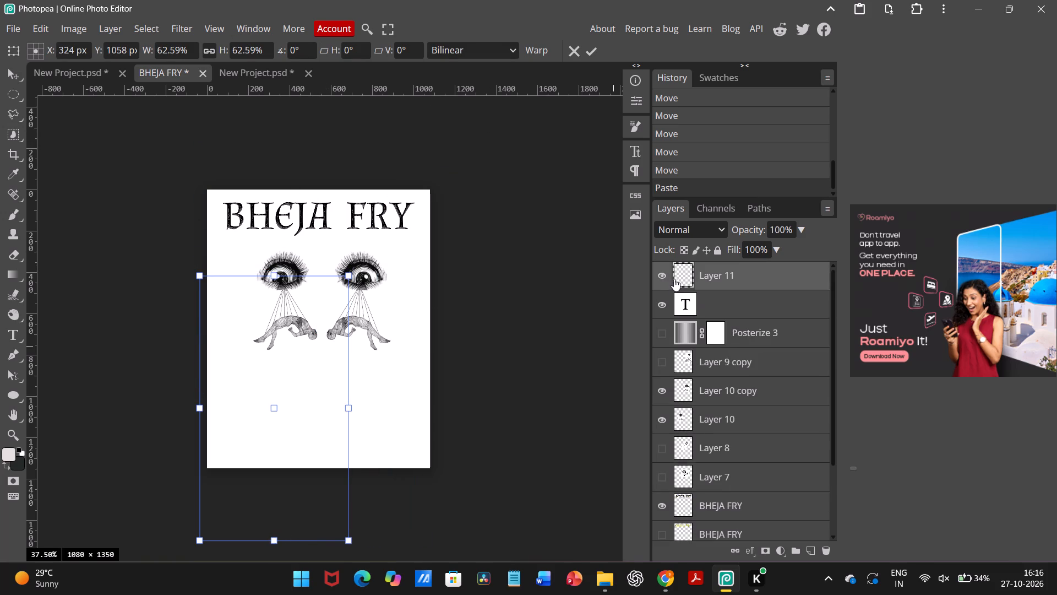
pyautogui.click(667, 275)
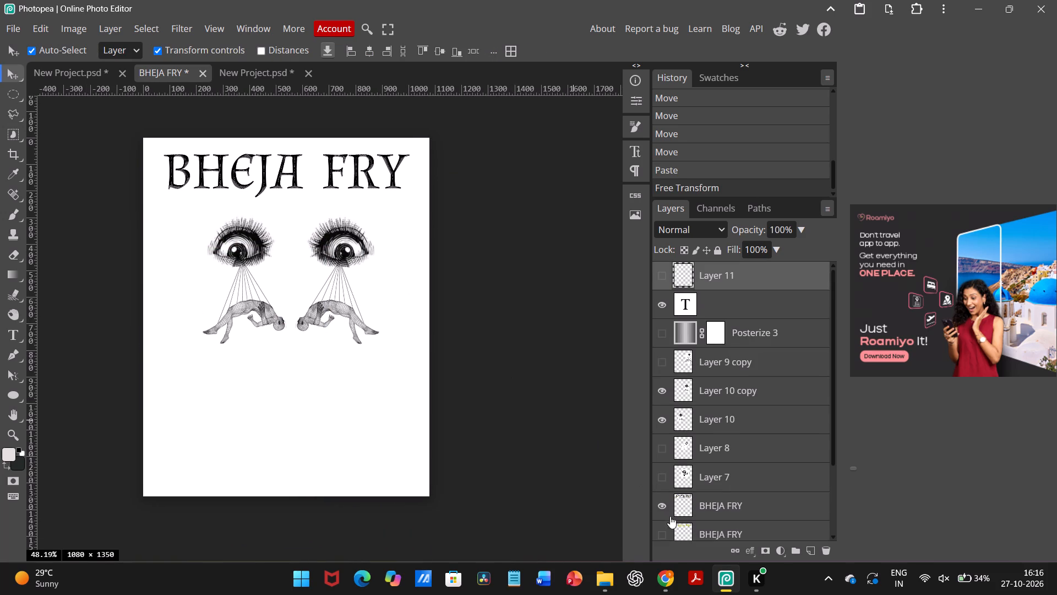
# Switch to Pinterest in Chrome, browse the related mouth images and open the black-and-white fanged lips pin from Google.
pyautogui.click(661, 577)
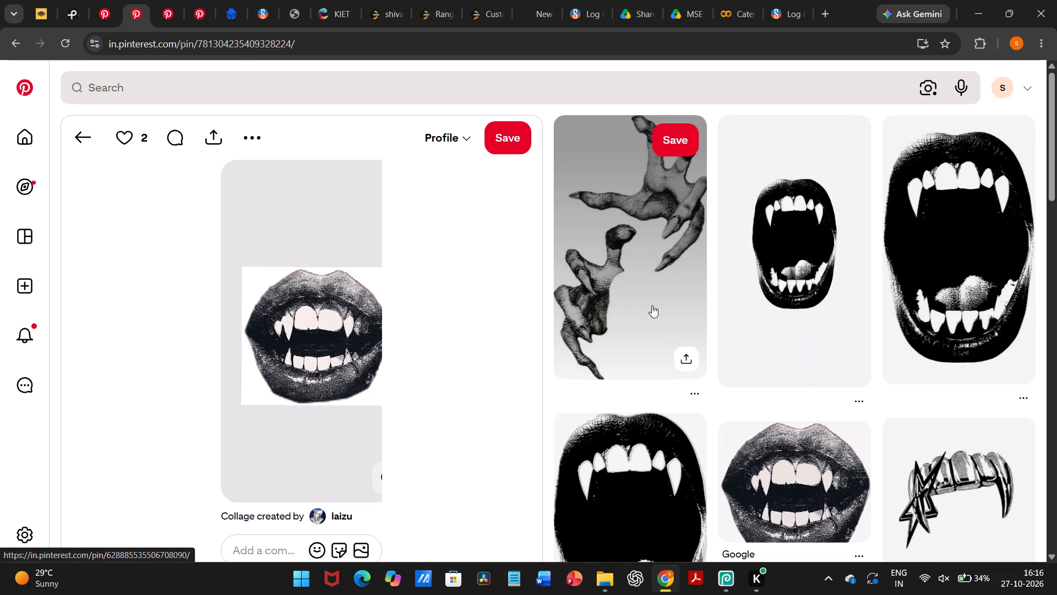
pyautogui.scroll(-3, 652, 305)
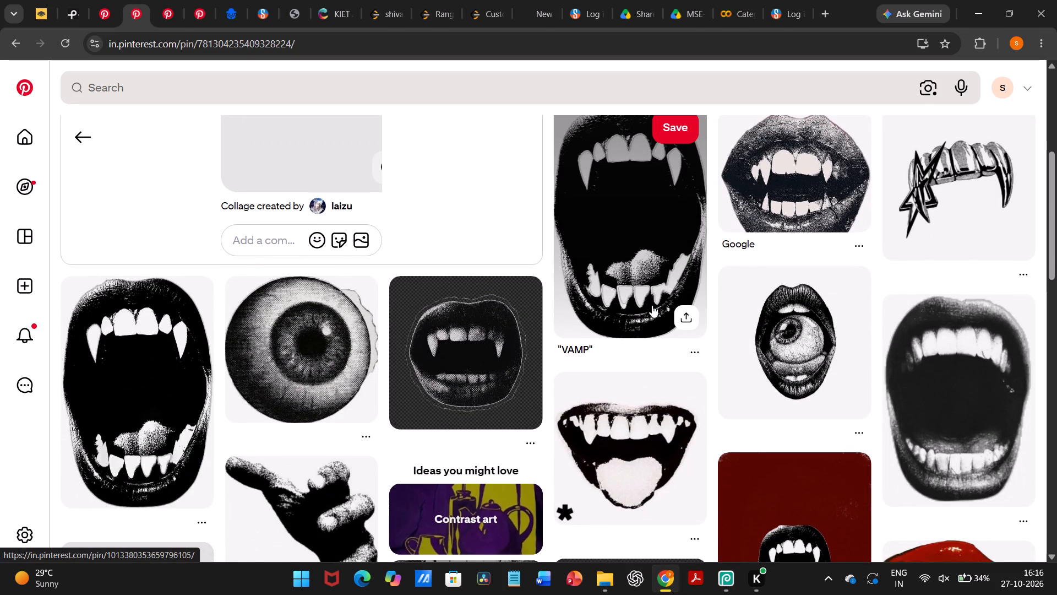
pyautogui.scroll(4, 652, 305)
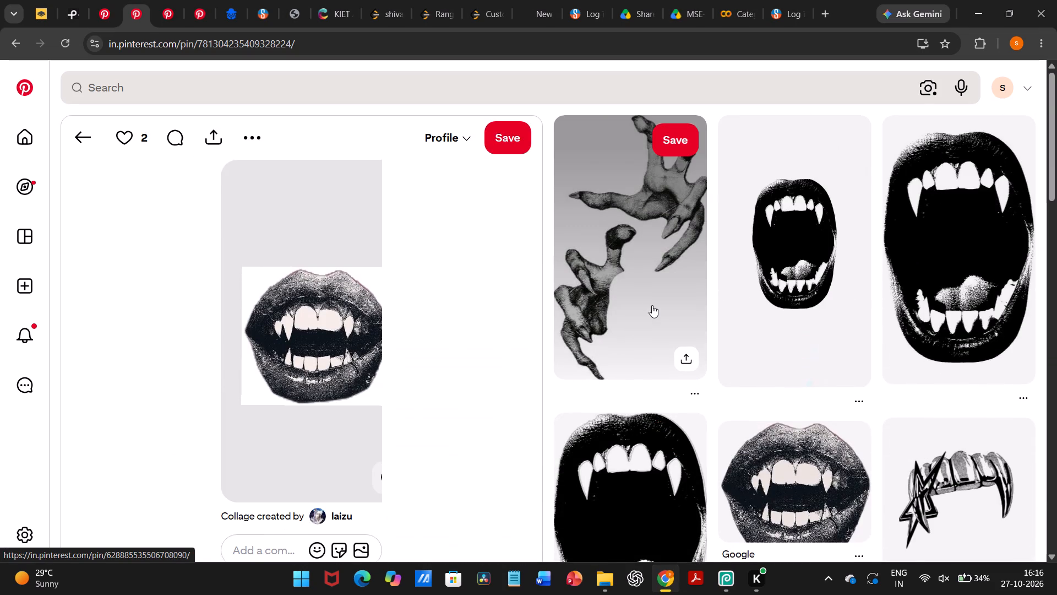
pyautogui.scroll(-4, 652, 305)
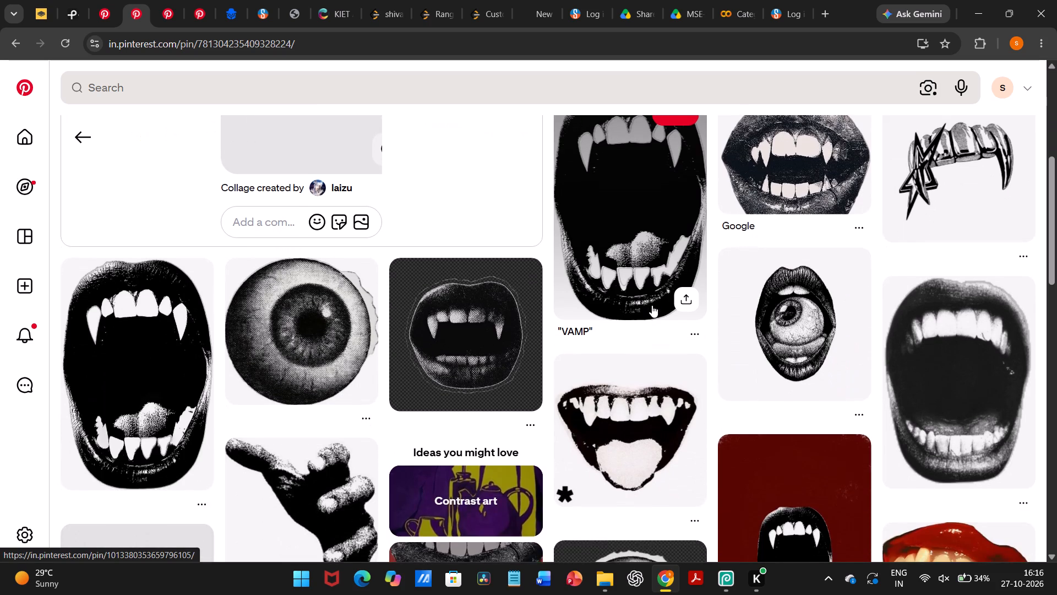
pyautogui.scroll(1, 652, 305)
pyautogui.click(781, 291)
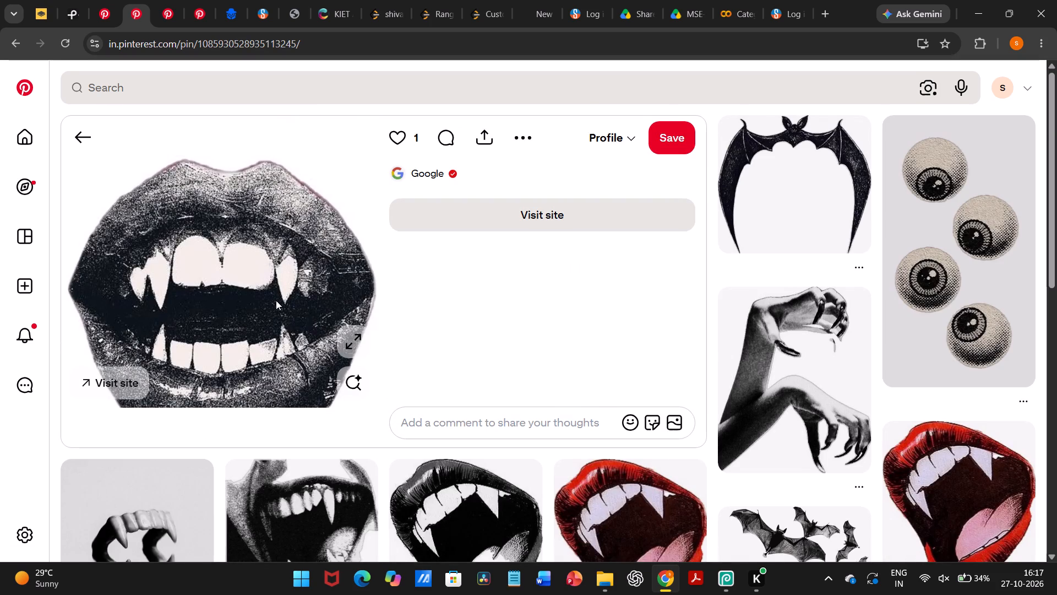
# Open the black-and-white Vampire aesthetic open-mouth pin among the related pins and copy its image.
pyautogui.scroll(-2, 276, 300)
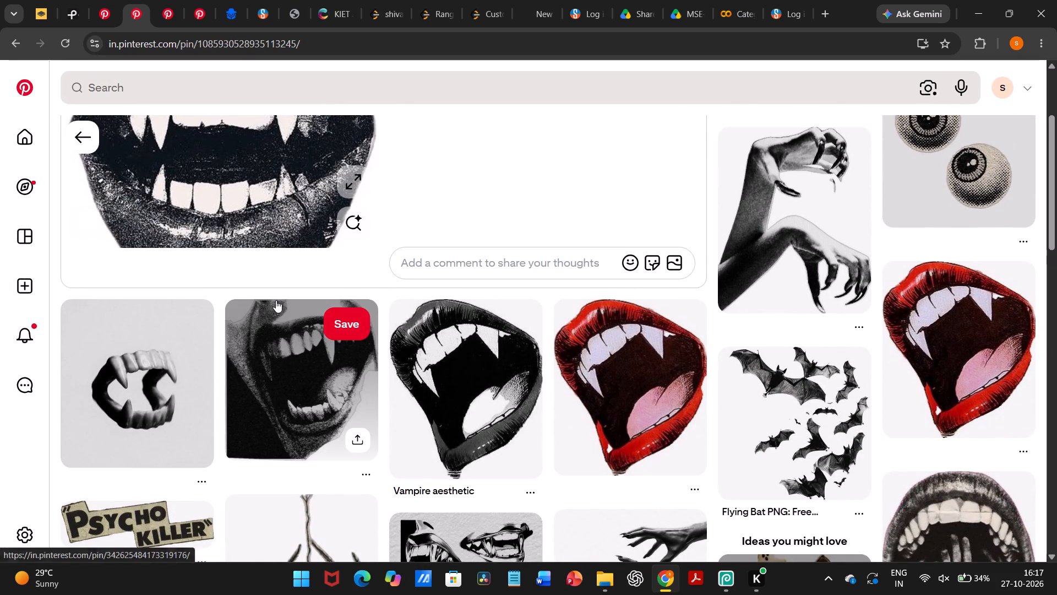
pyautogui.scroll(-1, 276, 300)
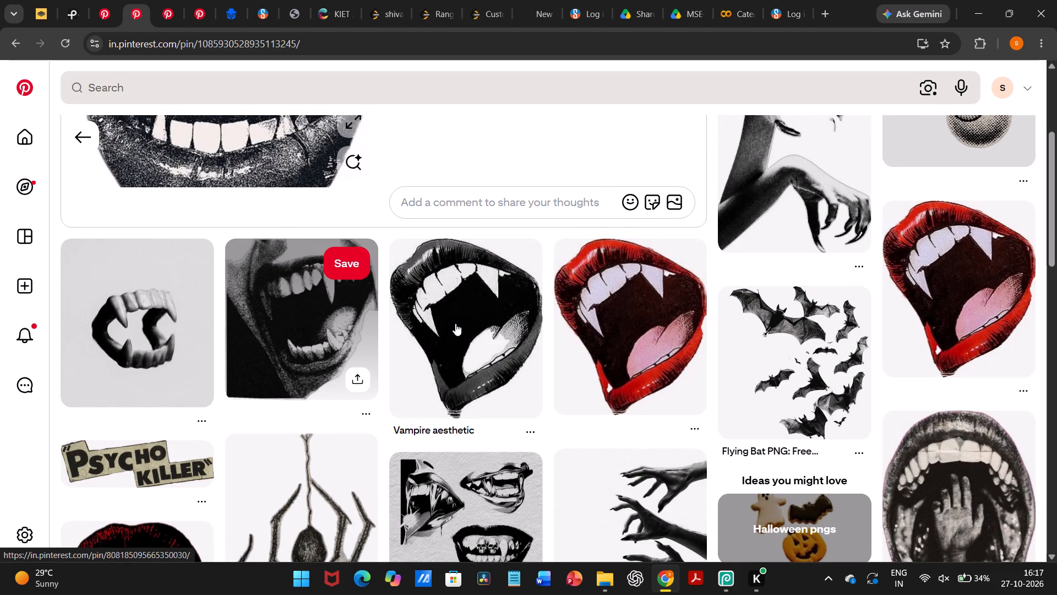
pyautogui.scroll(-1, 455, 323)
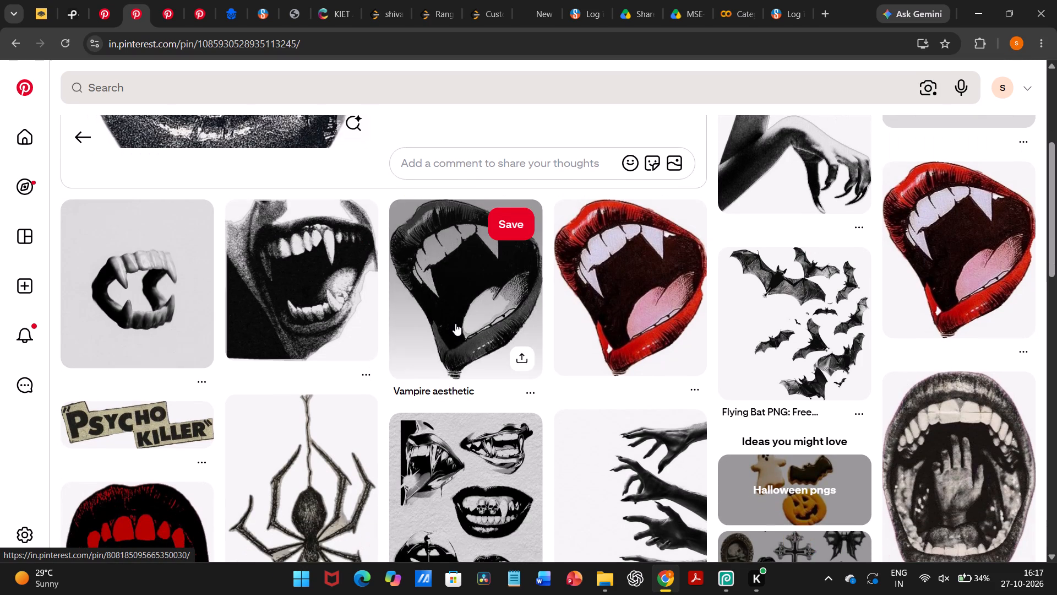
pyautogui.rightClick(455, 323)
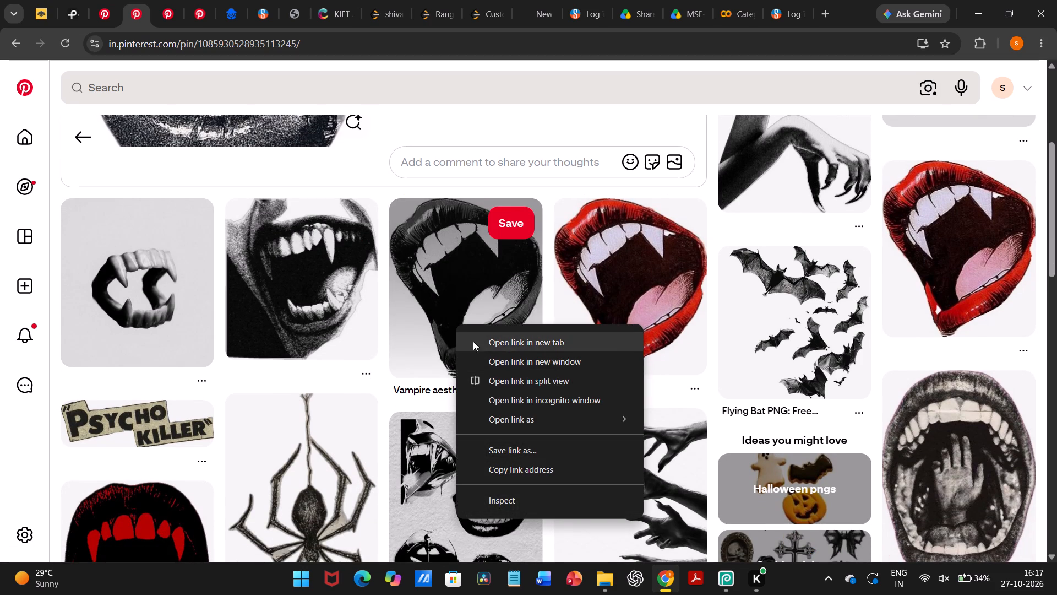
pyautogui.click(431, 304)
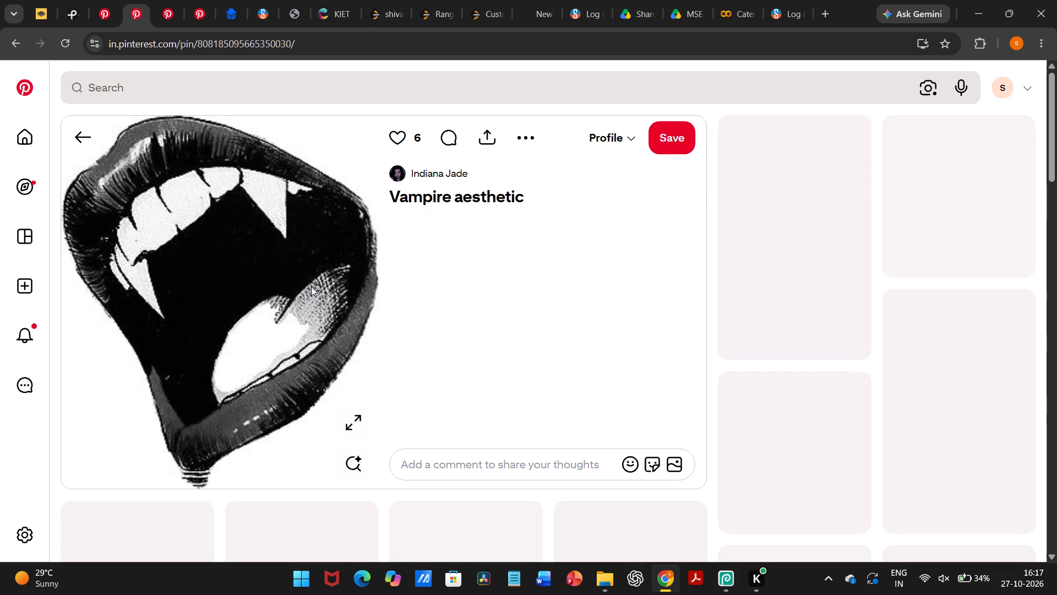
pyautogui.rightClick(311, 286)
pyautogui.click(349, 348)
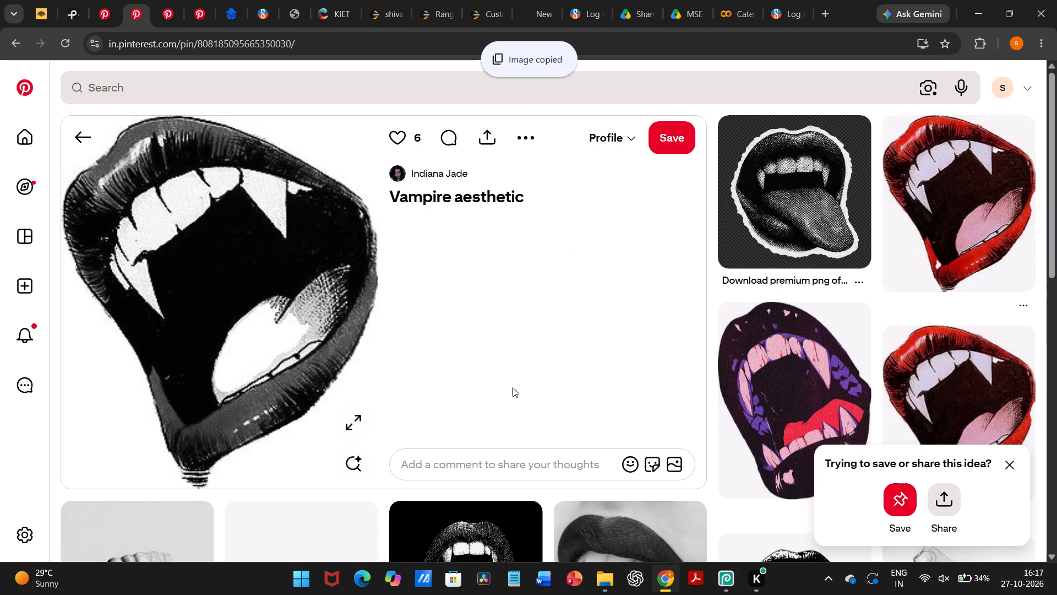
# Paste the copied vampire mouth into the BHEJA FRY poster in Photopea, show its layer and place it centred below the two figures.
pyautogui.click(727, 582)
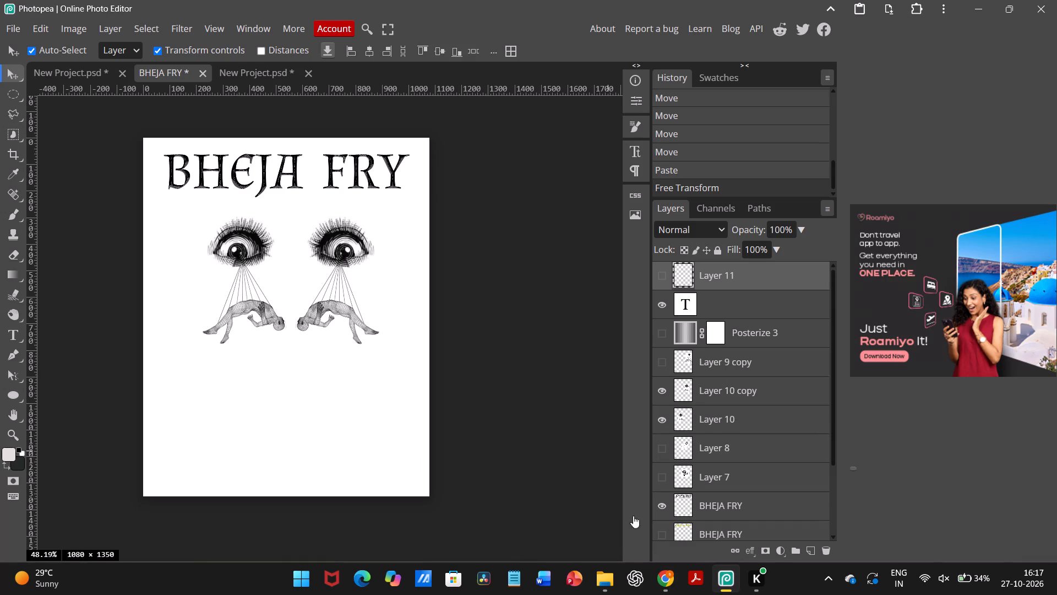
pyautogui.hotkey('ctrl', 'v')
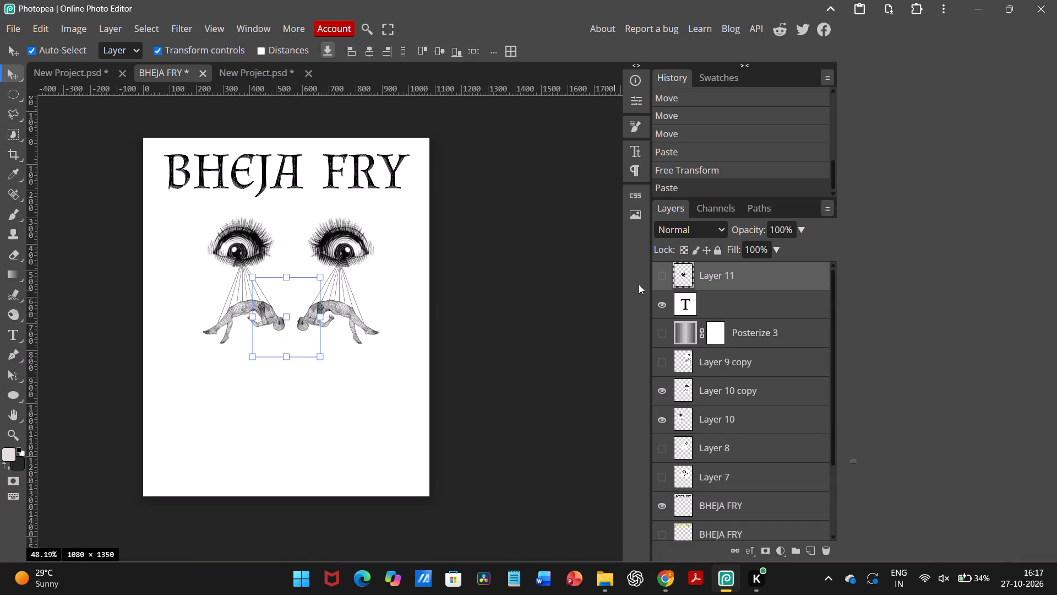
pyautogui.click(661, 278)
pyautogui.moveTo(287, 327); pyautogui.dragTo(289, 353)
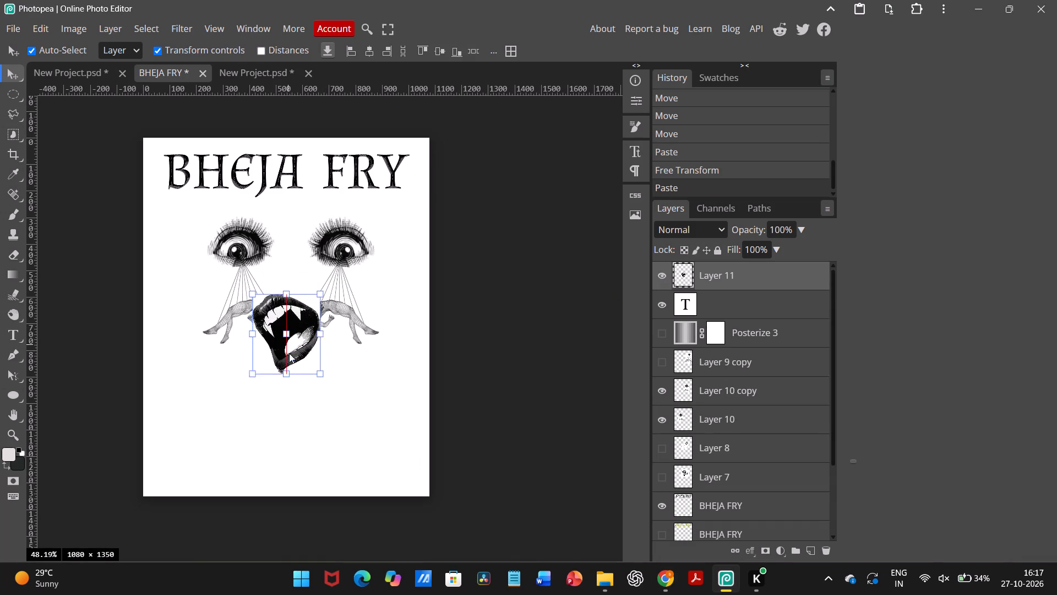
pyautogui.moveTo(289, 353); pyautogui.dragTo(288, 393)
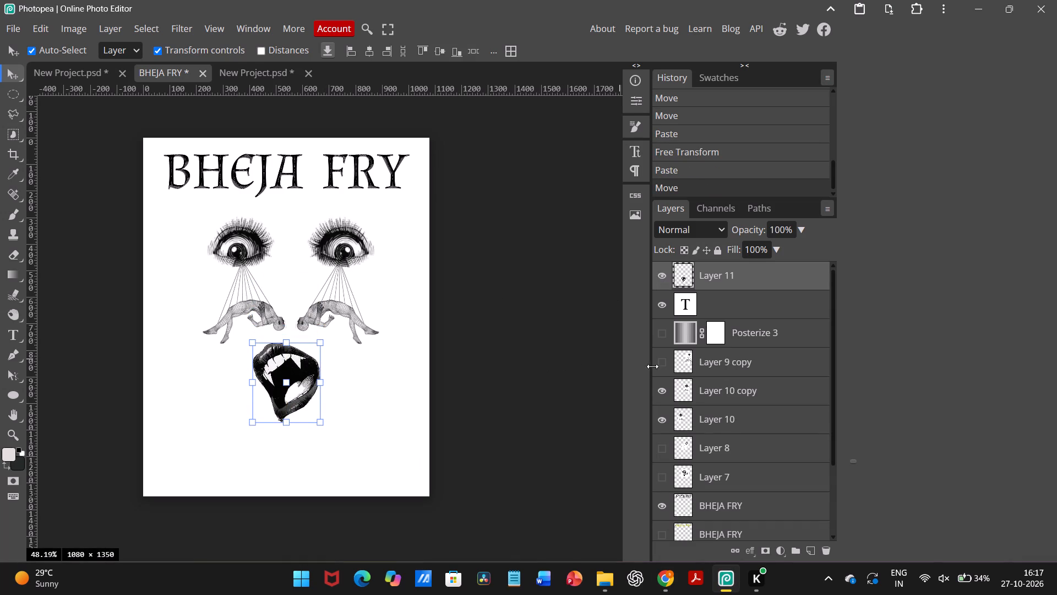
# Delete the unused image layers Layer 9 copy, Layer 8 and Layer 7 from the poster.
pyautogui.click(662, 366)
pyautogui.click(686, 365)
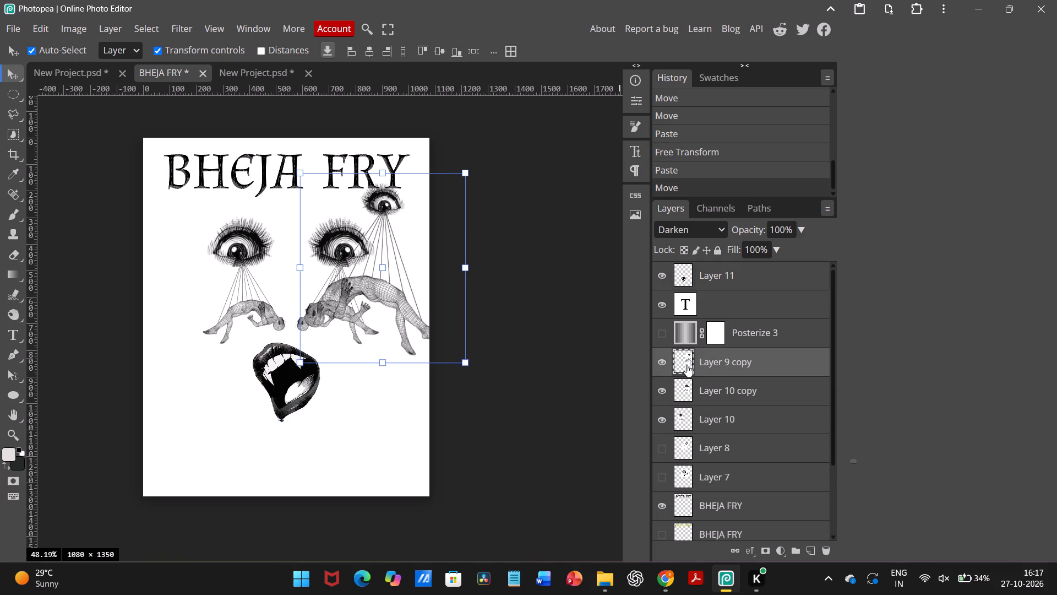
pyautogui.press('Delete')
pyautogui.click(711, 394)
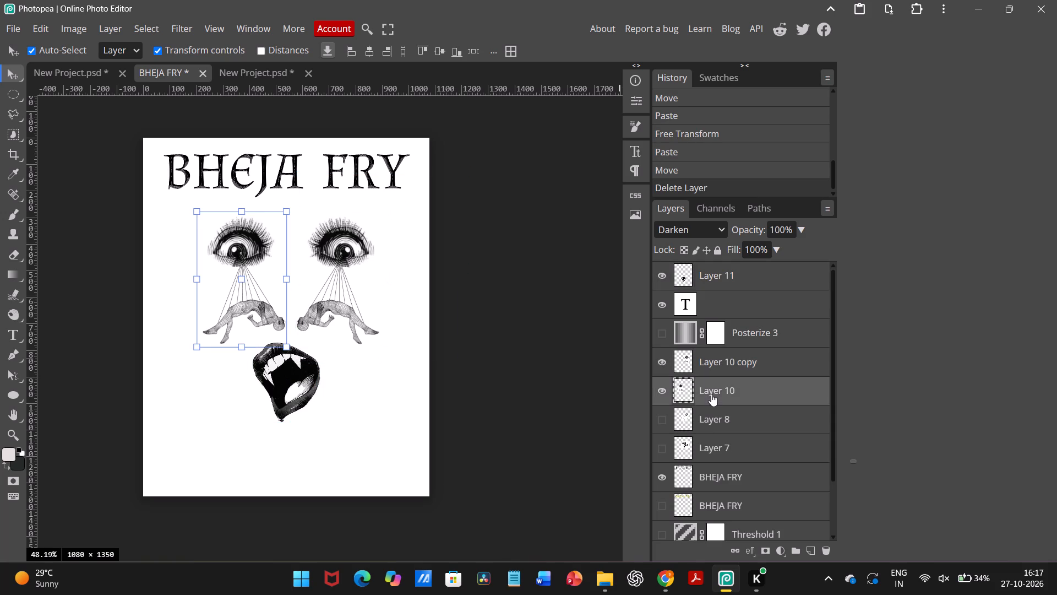
pyautogui.click(662, 386)
pyautogui.click(662, 386)
pyautogui.click(706, 416)
pyautogui.press('Delete')
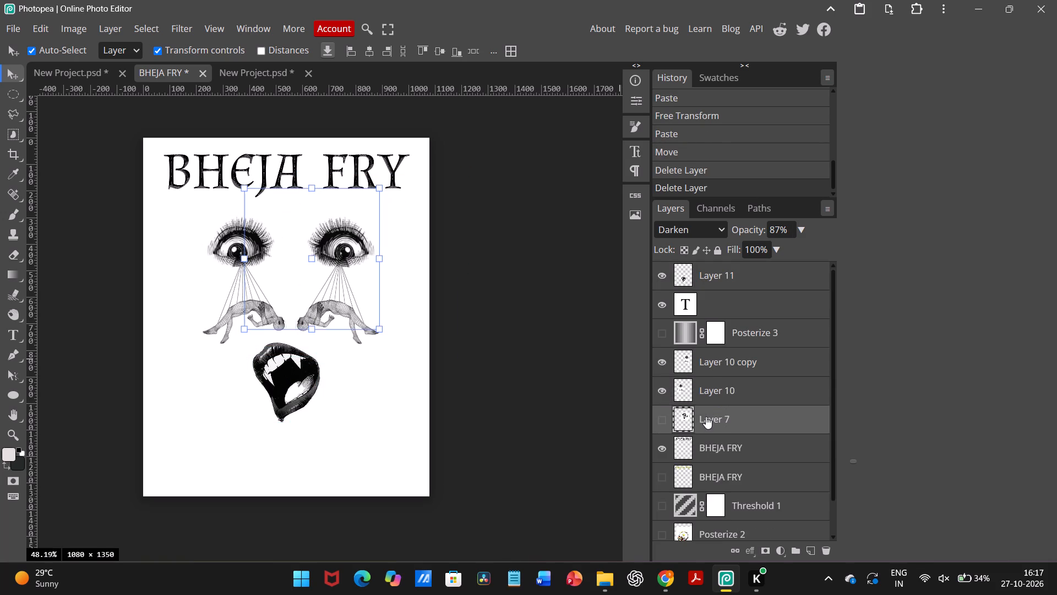
pyautogui.click(669, 420)
pyautogui.click(668, 419)
pyautogui.click(688, 424)
pyautogui.press('Delete')
# Delete the hidden duplicate BHEJA FRY layer and the Threshold 1 adjustment layer, keeping Posterize 2.
pyautogui.click(667, 424)
pyautogui.click(667, 424)
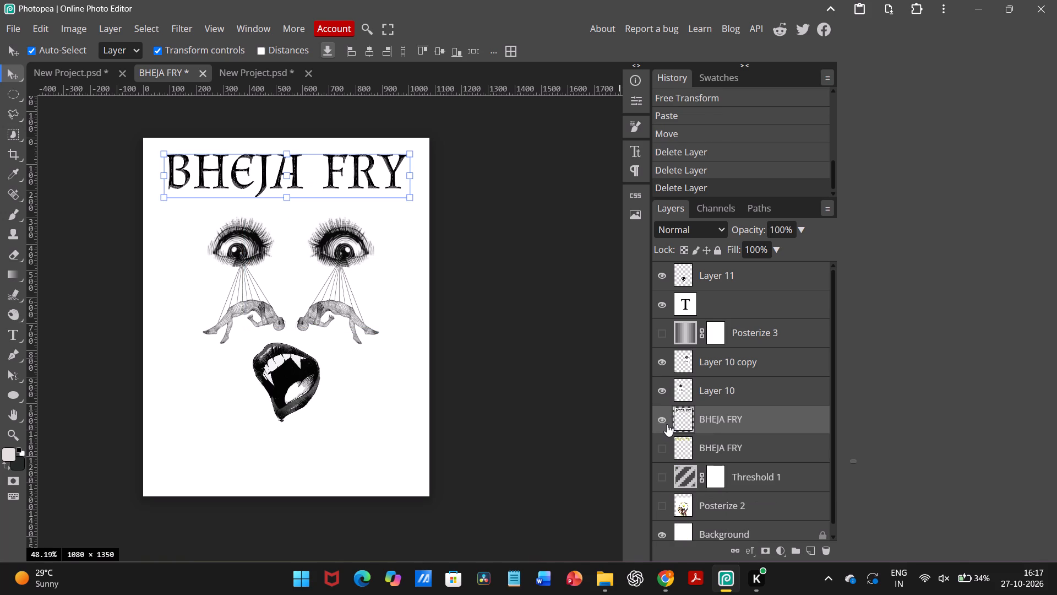
pyautogui.click(693, 447)
pyautogui.press('Delete')
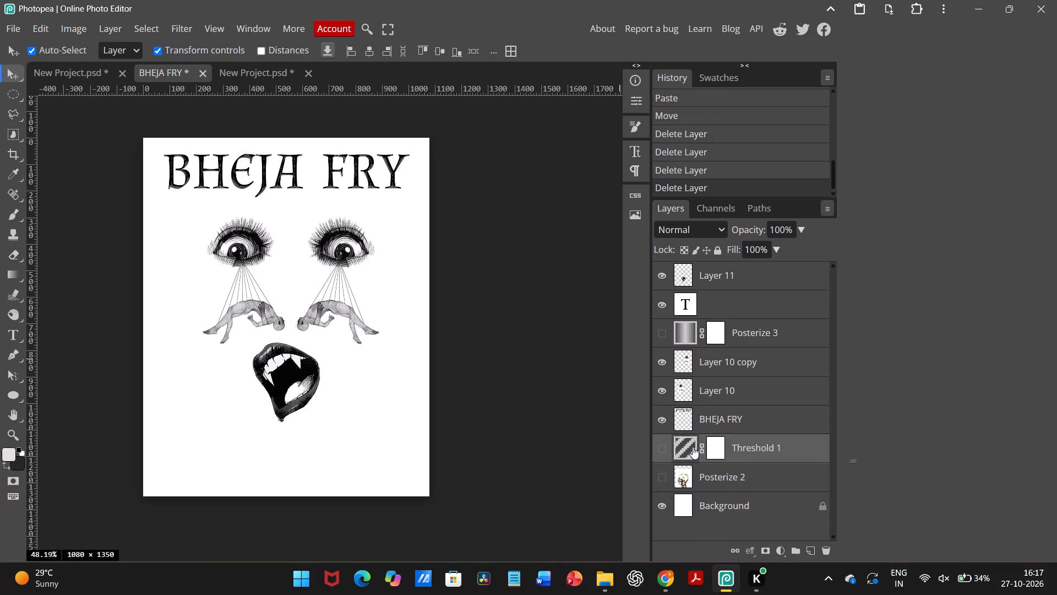
pyautogui.click(693, 447)
pyautogui.press('Delete')
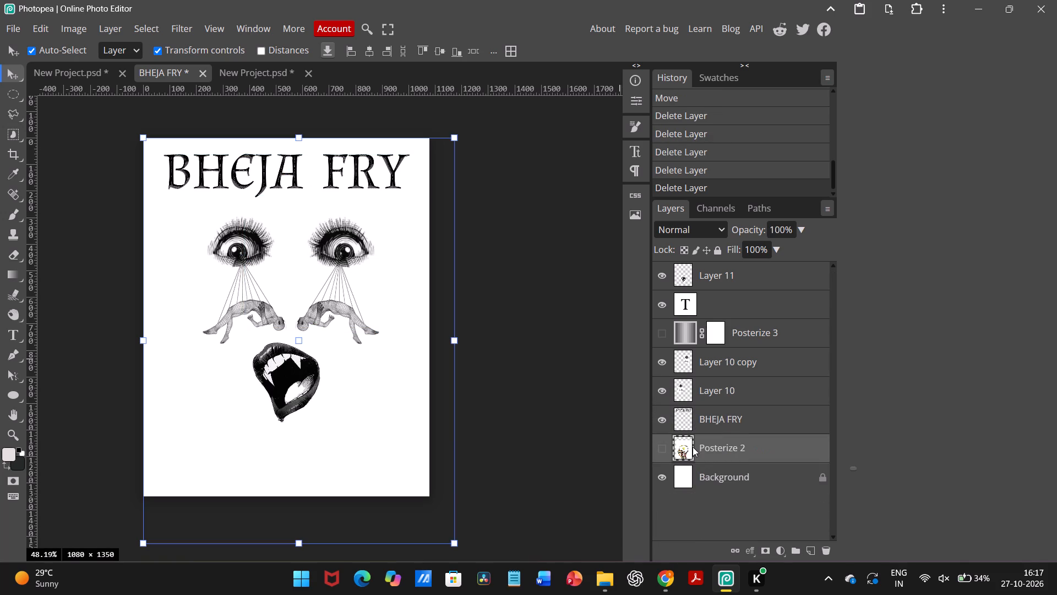
pyautogui.click(574, 448)
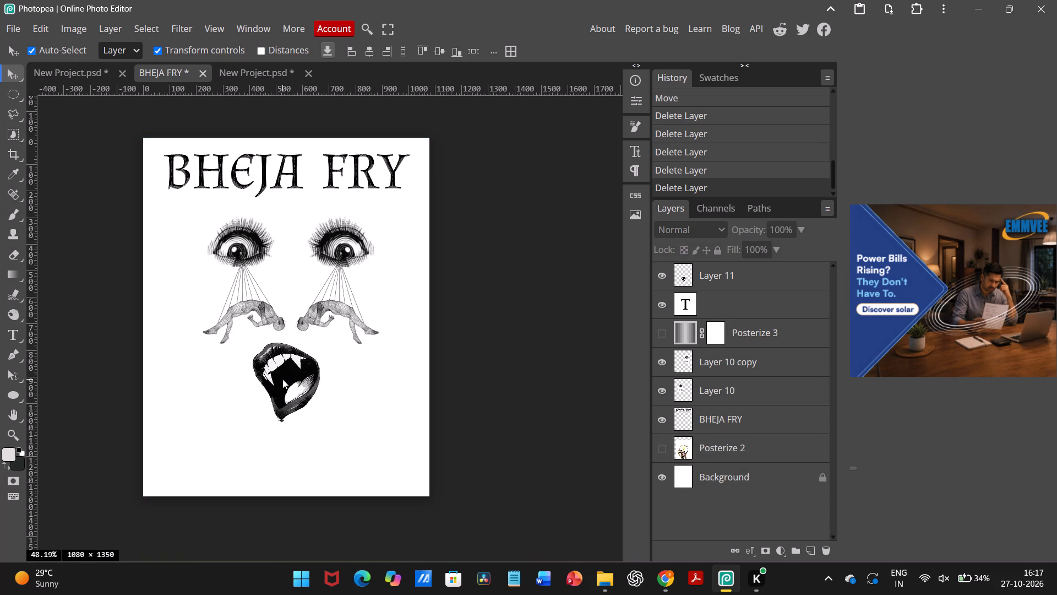
# Enlarge the vampire mouth to about 163% and centre it beneath the figures at about X 540, Y 945 px.
pyautogui.click(282, 379)
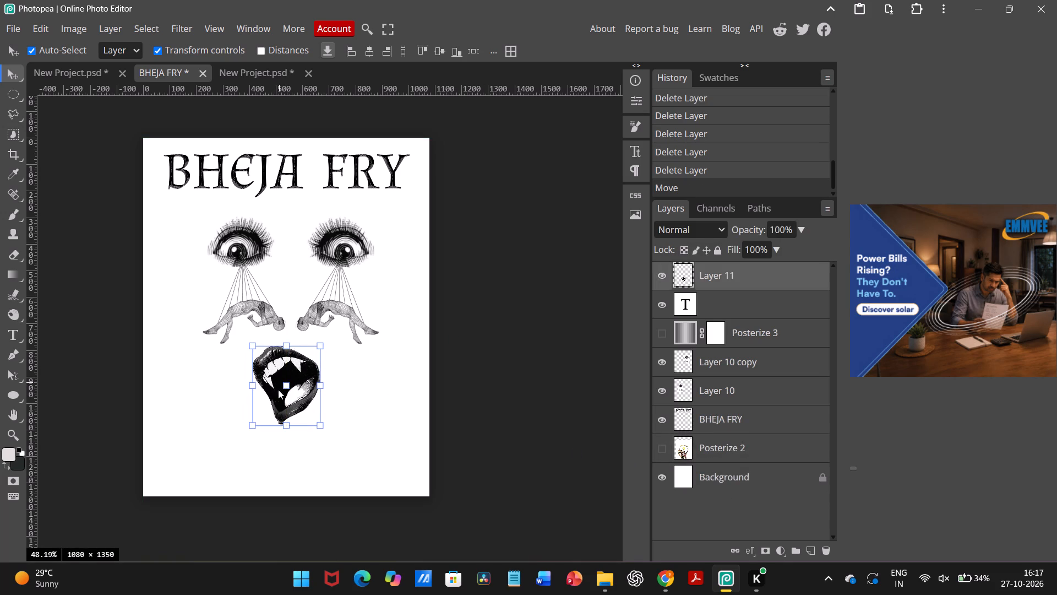
pyautogui.moveTo(257, 425); pyautogui.dragTo(198, 466)
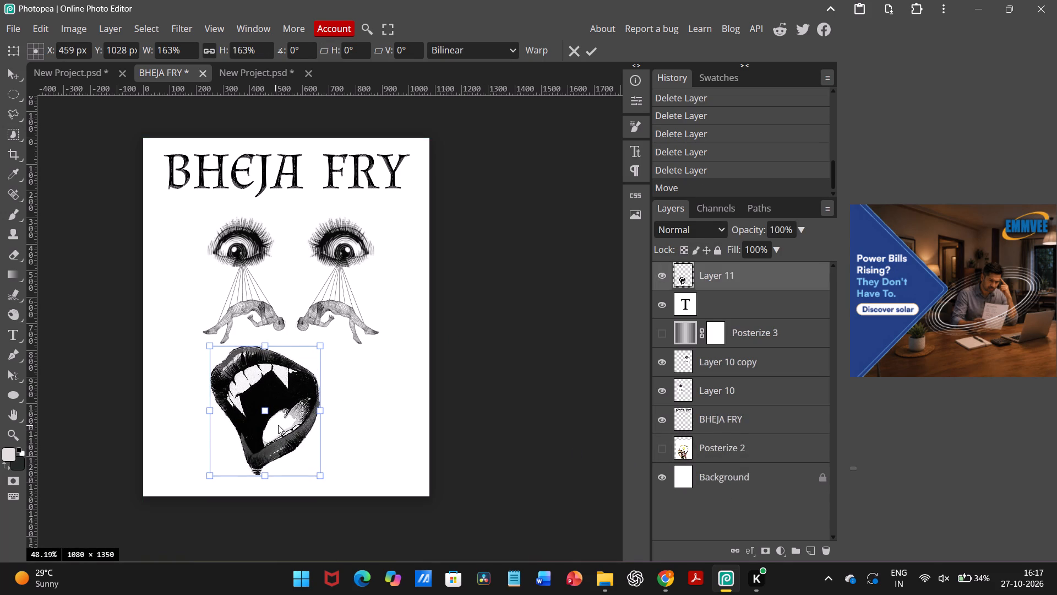
pyautogui.moveTo(278, 425); pyautogui.dragTo(298, 403)
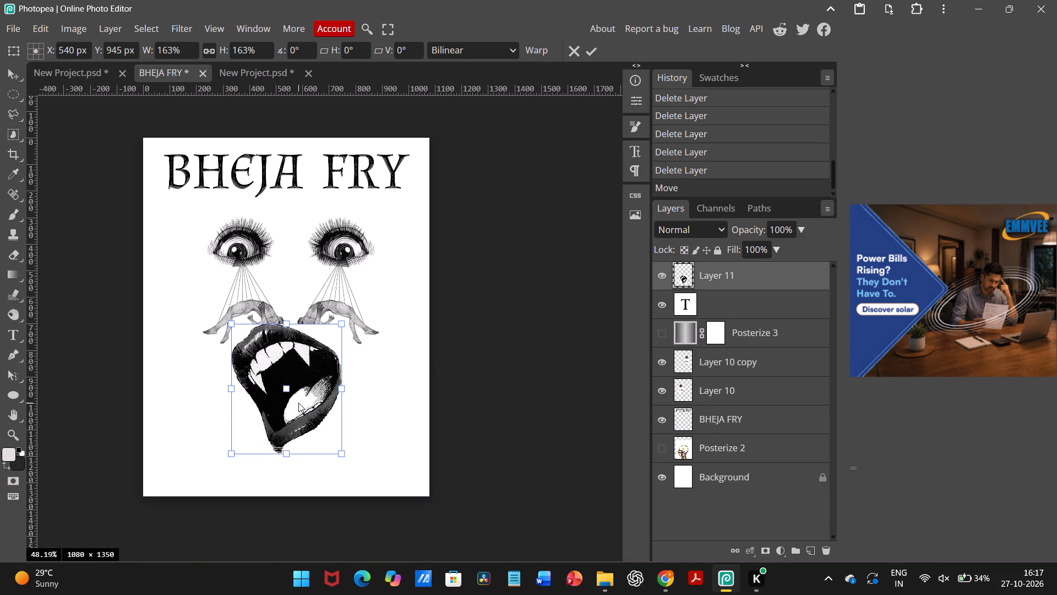
# Set the vampire mouth layer's blend mode to Darken.
pyautogui.click(697, 229)
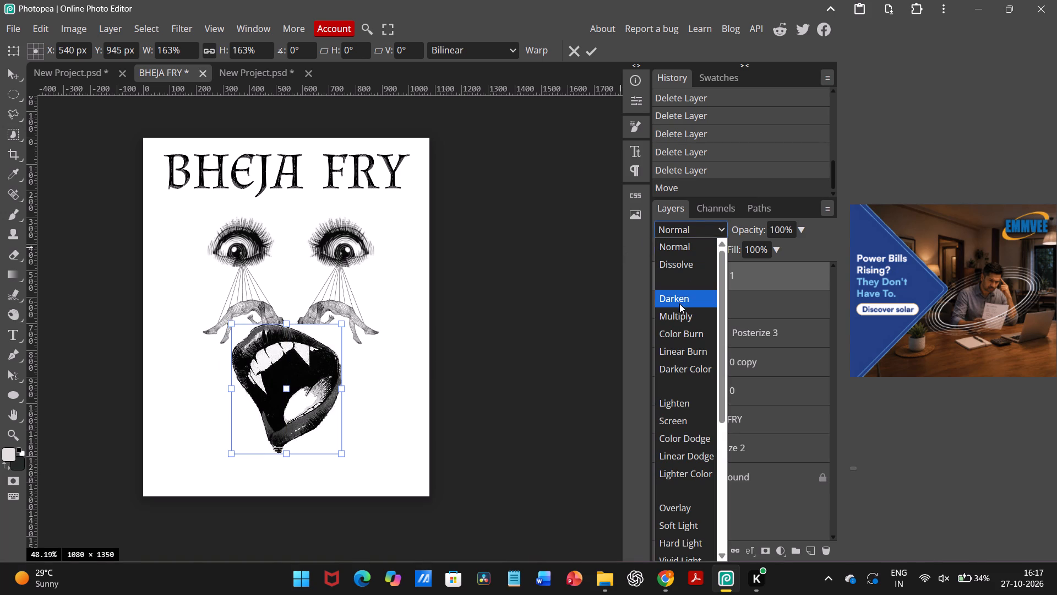
pyautogui.click(676, 305)
pyautogui.click(533, 386)
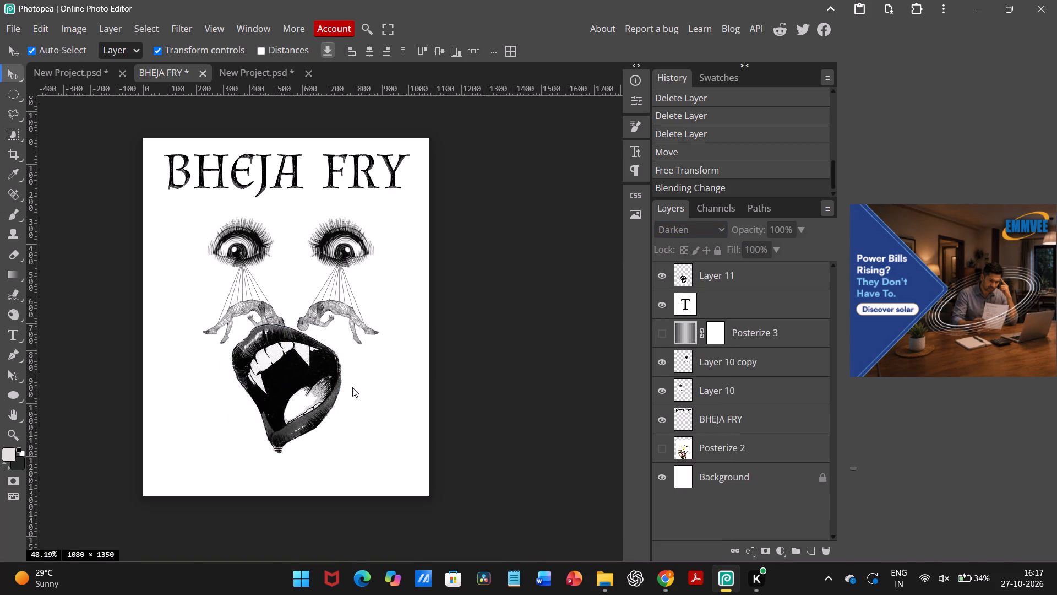
# Move the vampire mouth up beneath the eyes so that its upper lip overlaps the two hanging figures.
pyautogui.click(347, 390)
pyautogui.moveTo(317, 405); pyautogui.dragTo(333, 395)
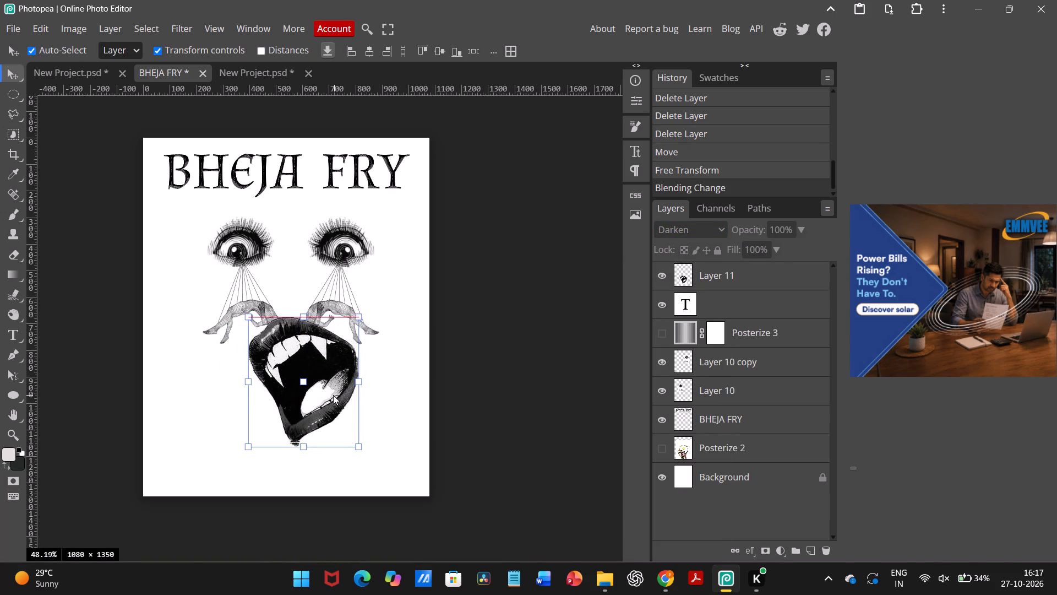
pyautogui.moveTo(333, 395); pyautogui.dragTo(320, 384)
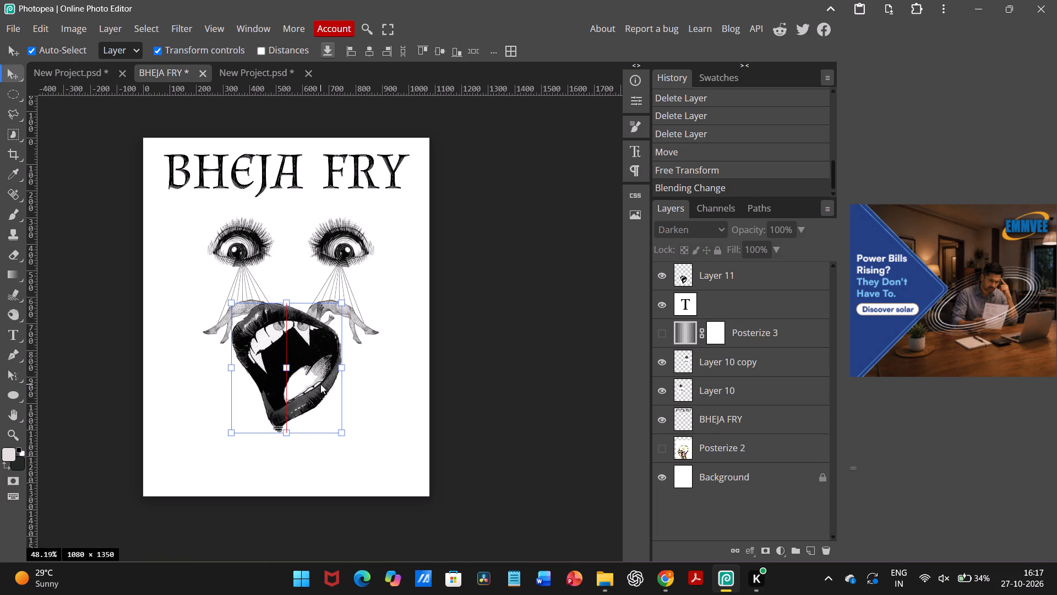
pyautogui.moveTo(320, 384); pyautogui.dragTo(325, 381)
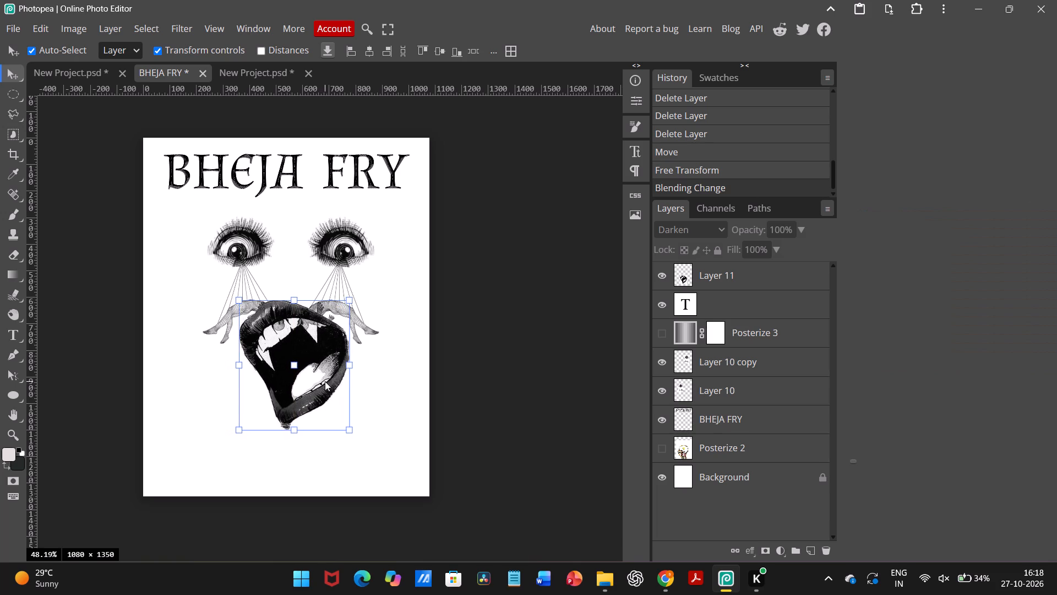
pyautogui.moveTo(325, 381); pyautogui.dragTo(324, 381)
pyautogui.click(505, 337)
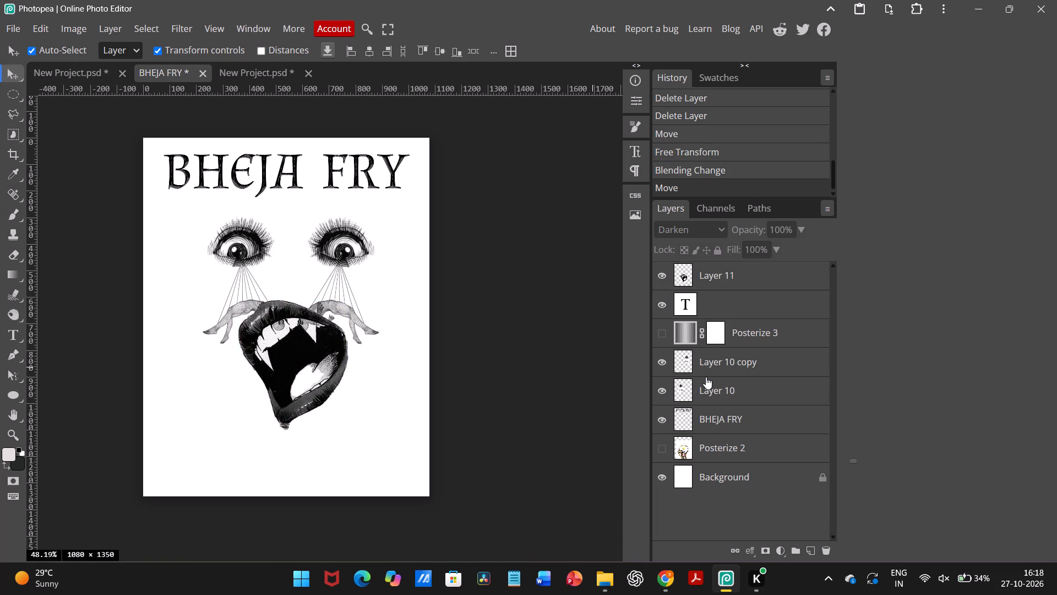
# Move the two eye-and-figure layers, Layer 10 copy and Layer 10, above the mouth's Layer 11 in the stacking order.
pyautogui.moveTo(708, 358); pyautogui.dragTo(707, 301)
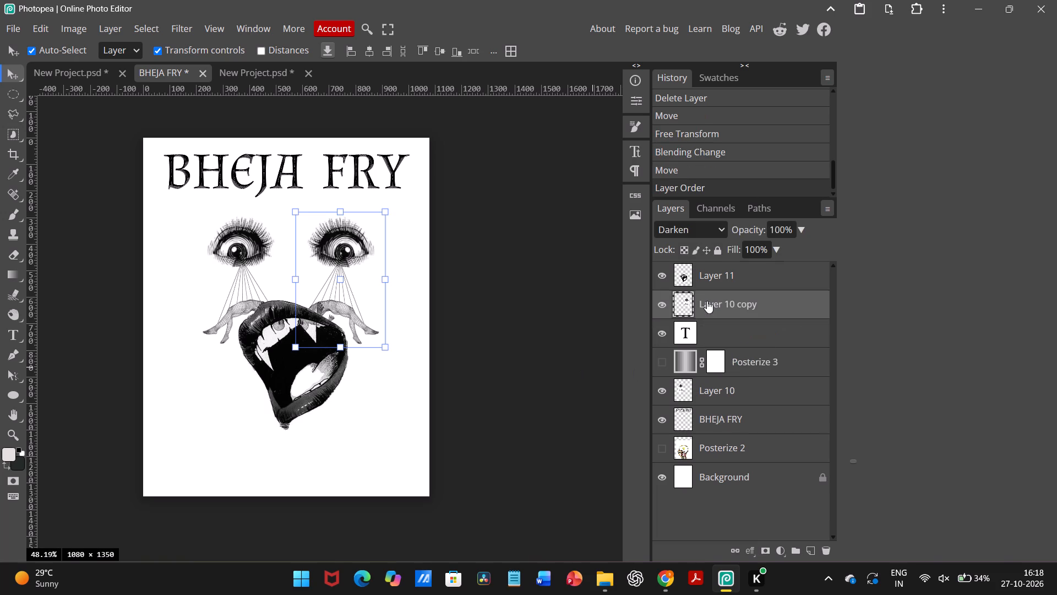
pyautogui.click(707, 296)
pyautogui.moveTo(710, 308); pyautogui.dragTo(708, 273)
pyautogui.moveTo(713, 393); pyautogui.dragTo(714, 272)
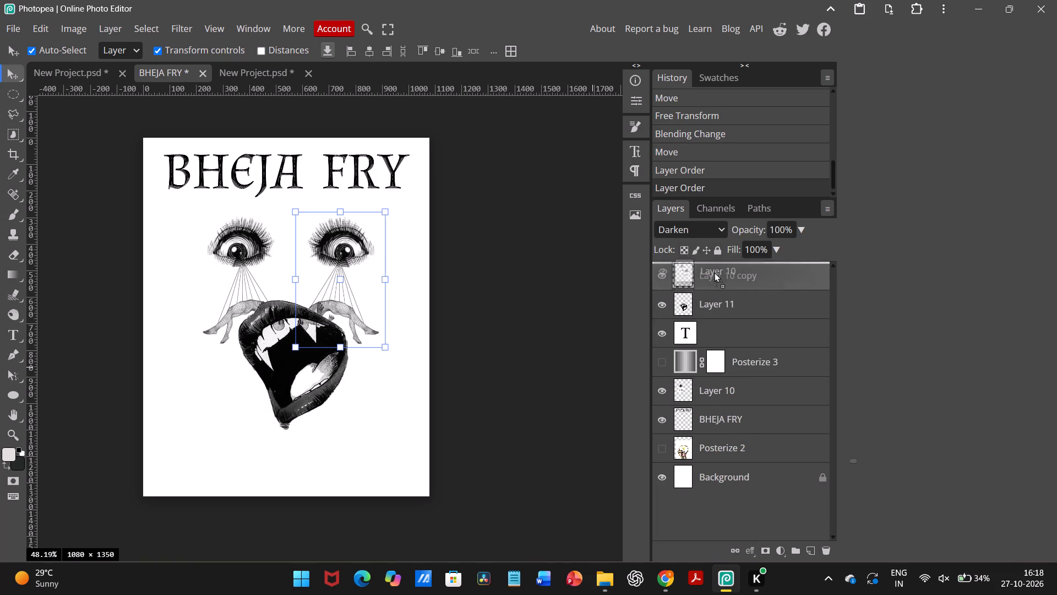
# Place Layer 10 directly below Layer 10 copy, above the mouth's Layer 11, in the stacking order.
pyautogui.moveTo(714, 272); pyautogui.dragTo(714, 290)
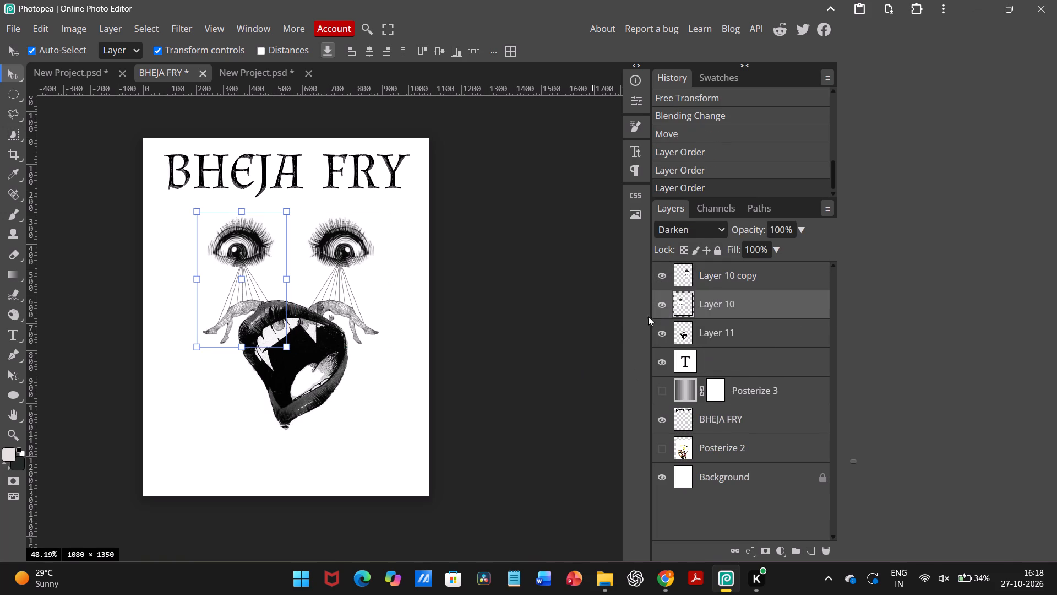
pyautogui.click(620, 326)
# Move both eye-and-figure pairs slightly up and outward so they sit level and evenly spaced about the poster's centre.
pyautogui.moveTo(237, 302); pyautogui.dragTo(189, 294)
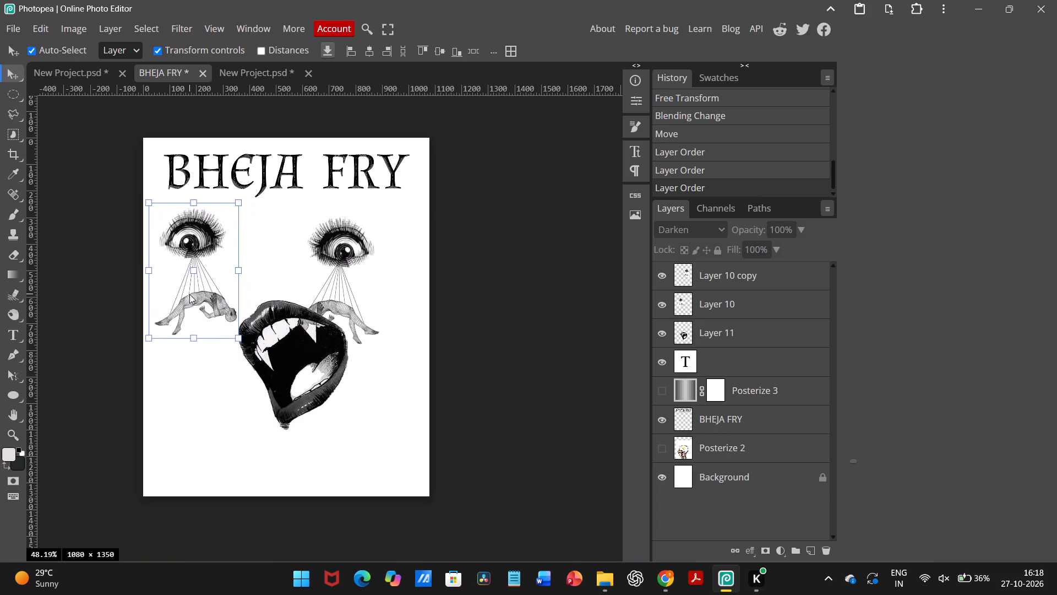
pyautogui.moveTo(189, 294); pyautogui.dragTo(222, 297)
pyautogui.click(417, 282)
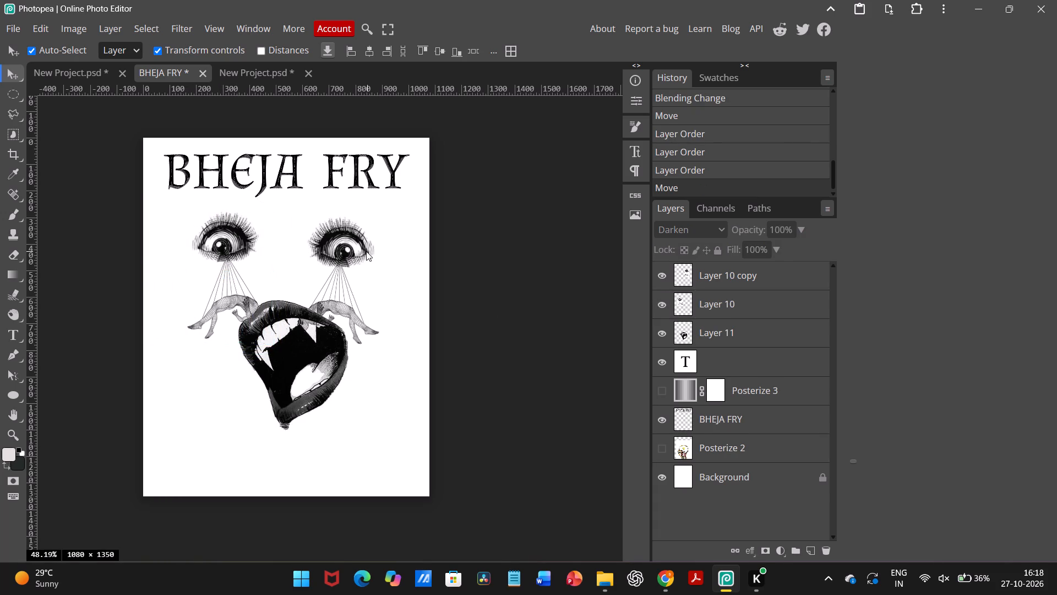
pyautogui.moveTo(357, 251); pyautogui.dragTo(353, 245)
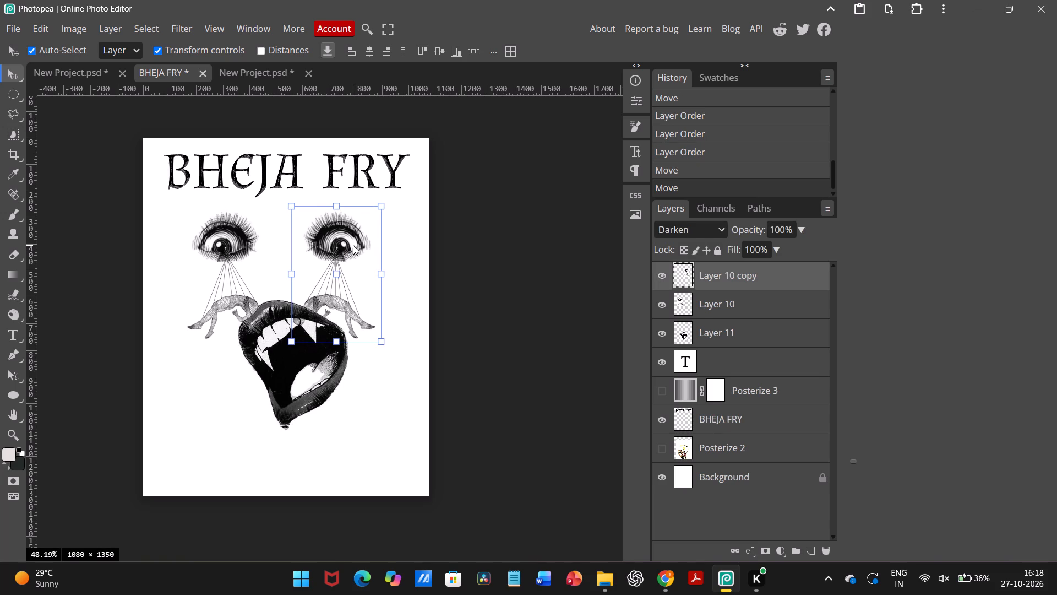
pyautogui.click(475, 292)
# Centre the vampire mouth horizontally at about X 540 px, with its upper lip just touching the two figures' heads.
pyautogui.click(324, 365)
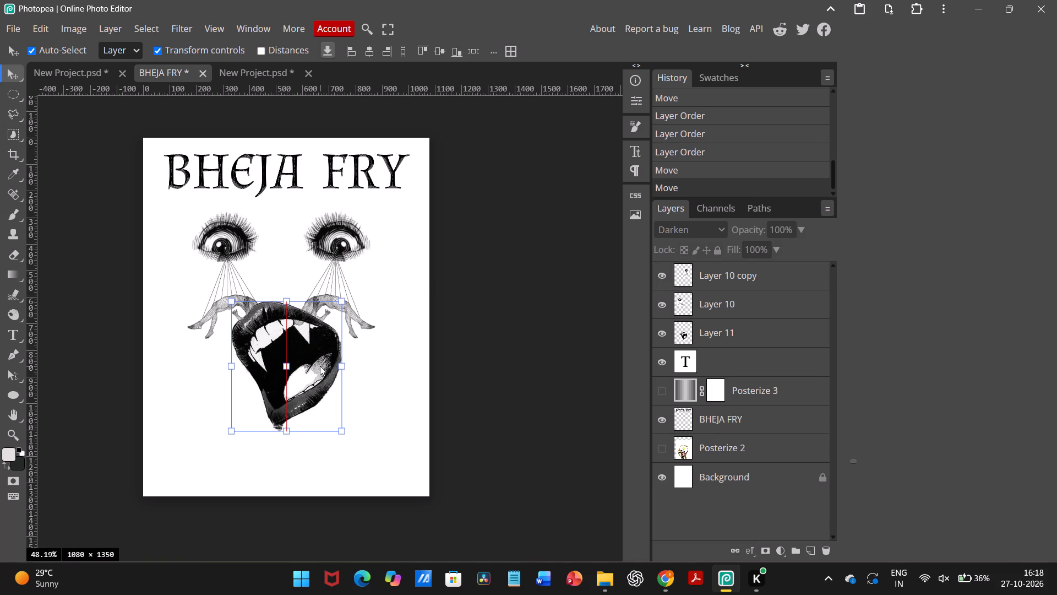
pyautogui.click(404, 369)
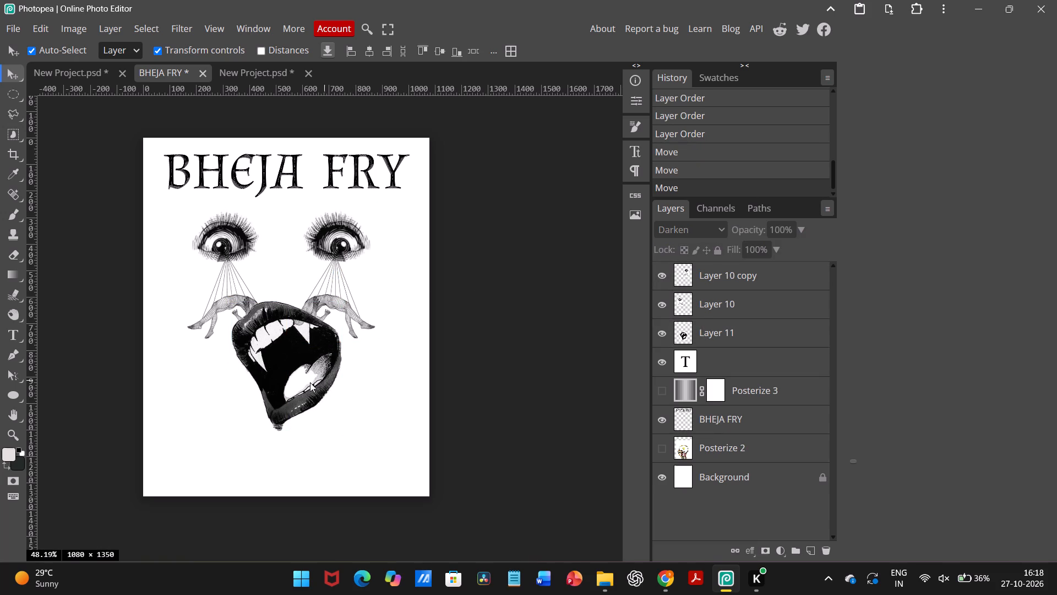
pyautogui.moveTo(309, 382); pyautogui.dragTo(302, 393)
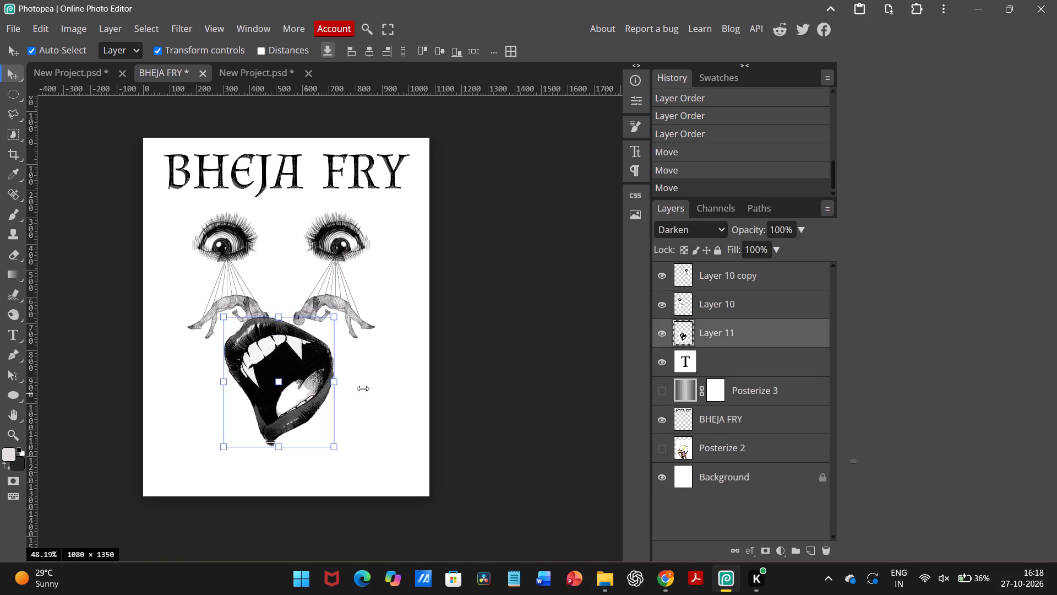
pyautogui.click(380, 387)
pyautogui.moveTo(299, 388); pyautogui.dragTo(304, 381)
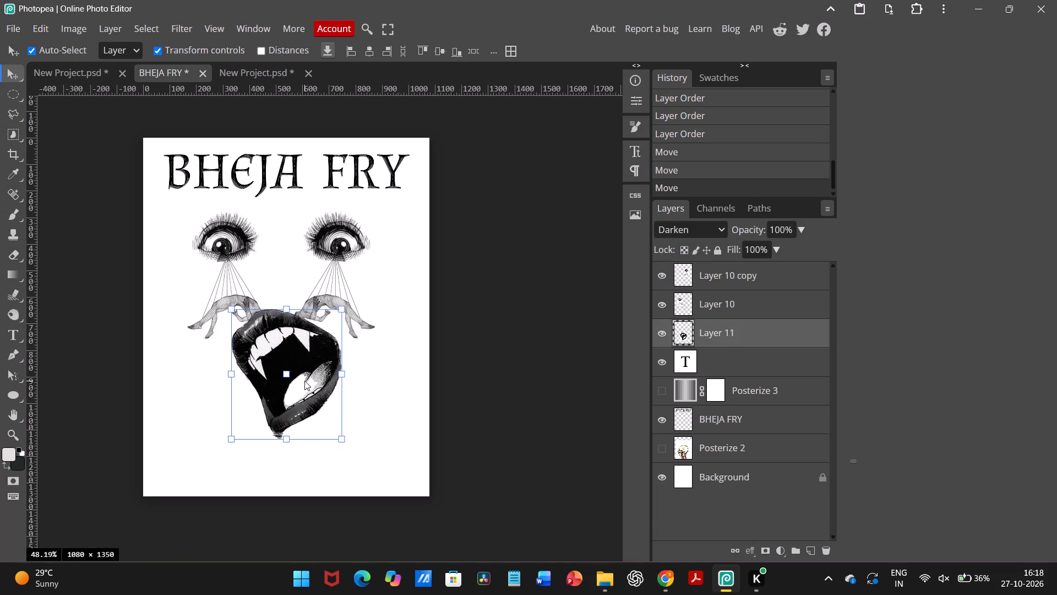
# Reduce the vampire mouth layer's opacity to 46%.
pyautogui.moveTo(745, 225); pyautogui.dragTo(704, 226)
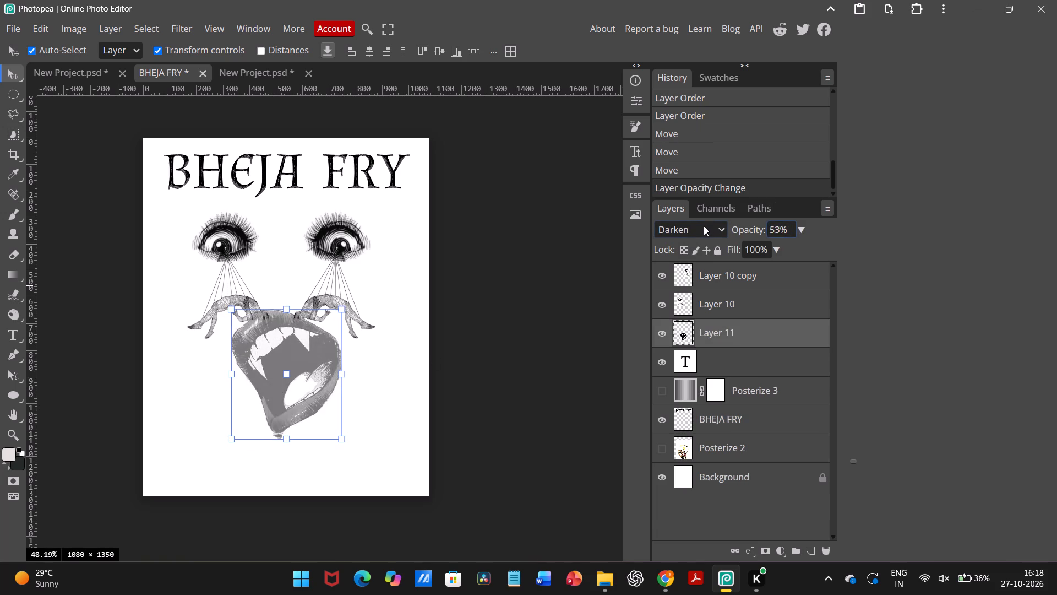
pyautogui.moveTo(704, 226); pyautogui.dragTo(701, 226)
pyautogui.click(575, 289)
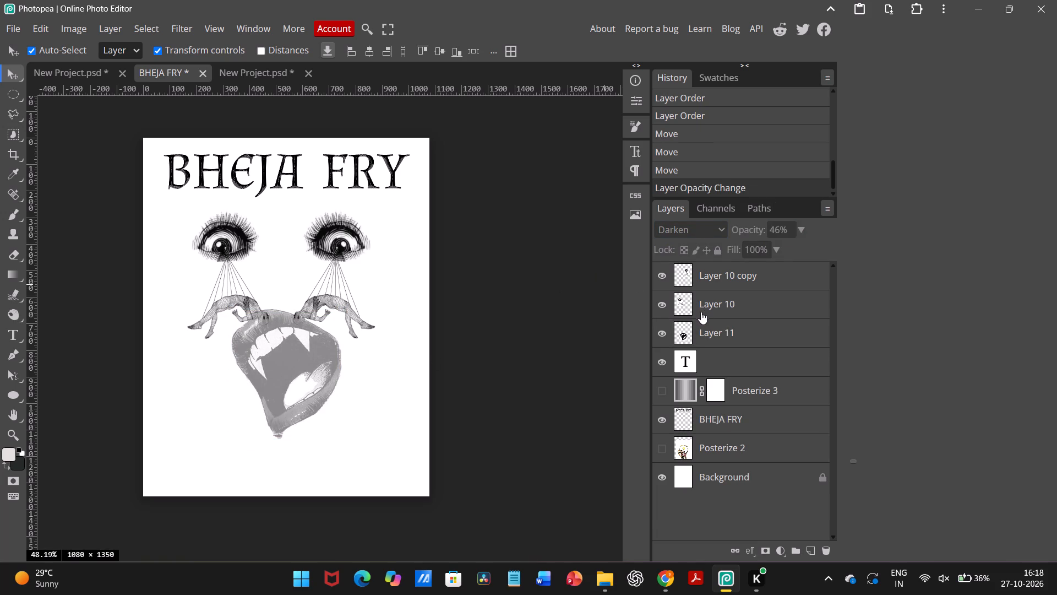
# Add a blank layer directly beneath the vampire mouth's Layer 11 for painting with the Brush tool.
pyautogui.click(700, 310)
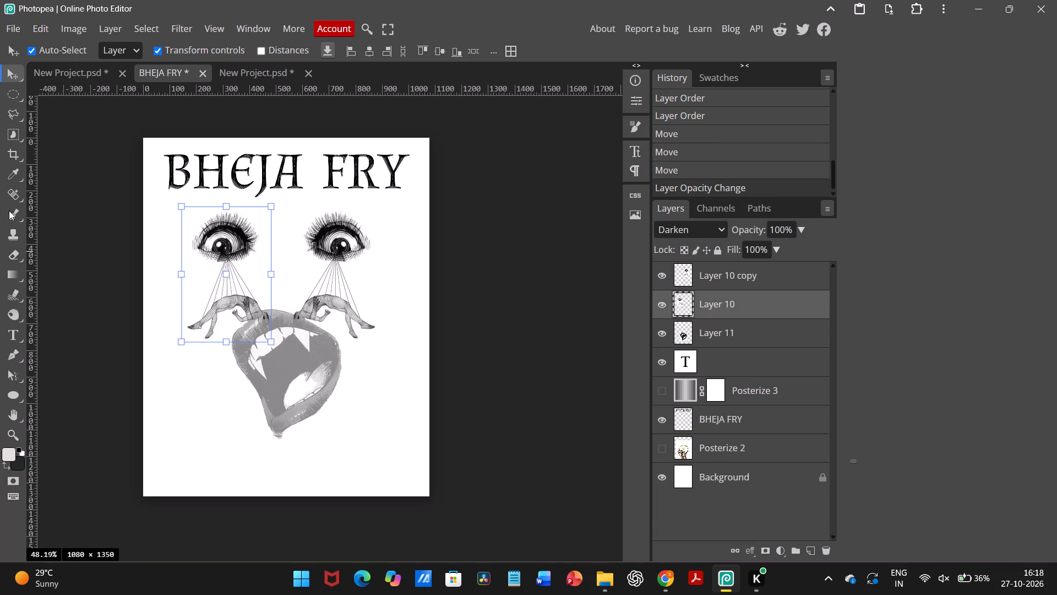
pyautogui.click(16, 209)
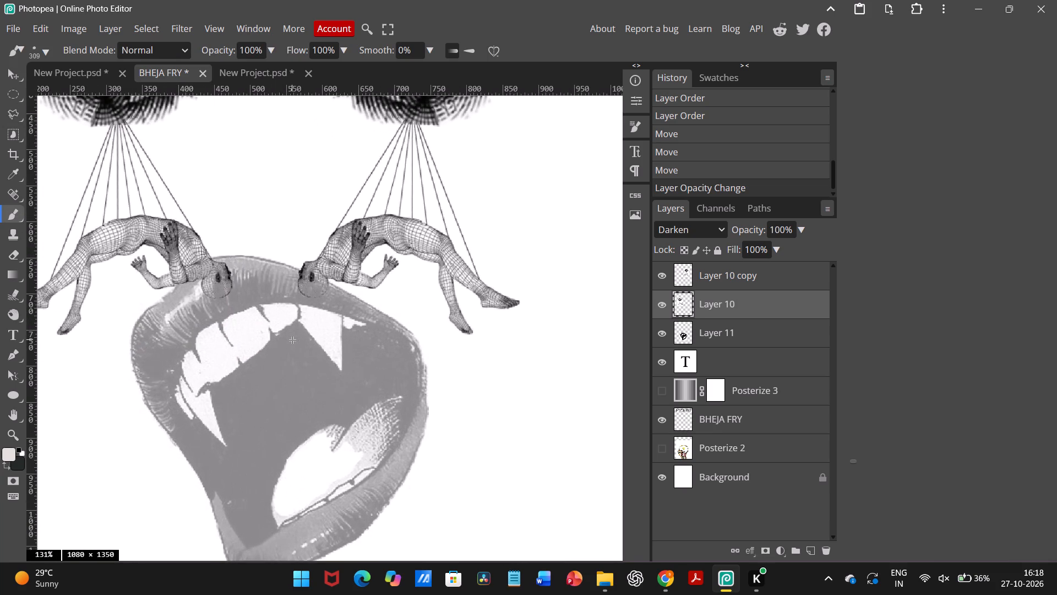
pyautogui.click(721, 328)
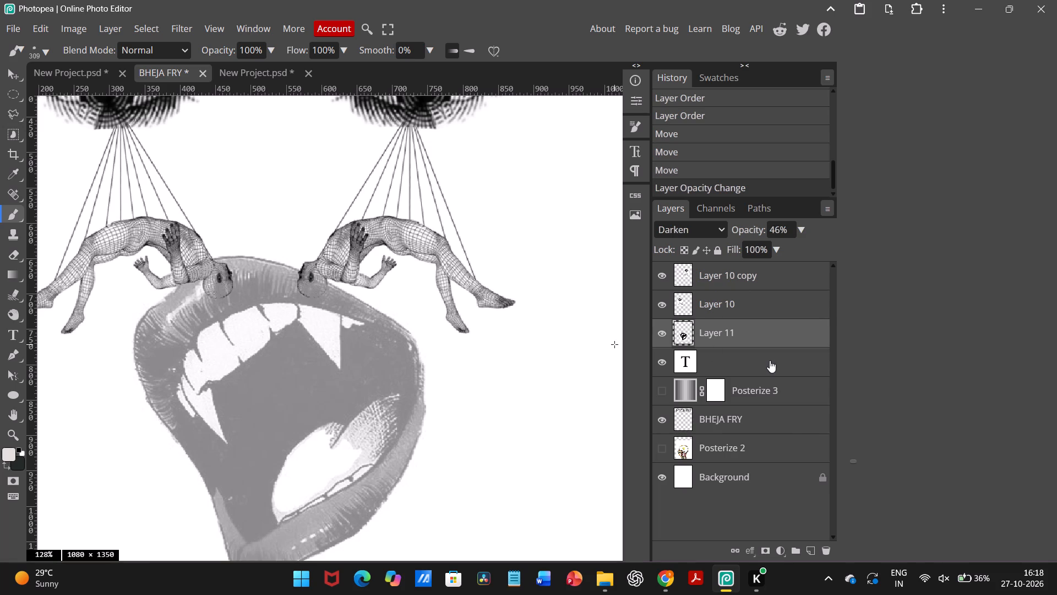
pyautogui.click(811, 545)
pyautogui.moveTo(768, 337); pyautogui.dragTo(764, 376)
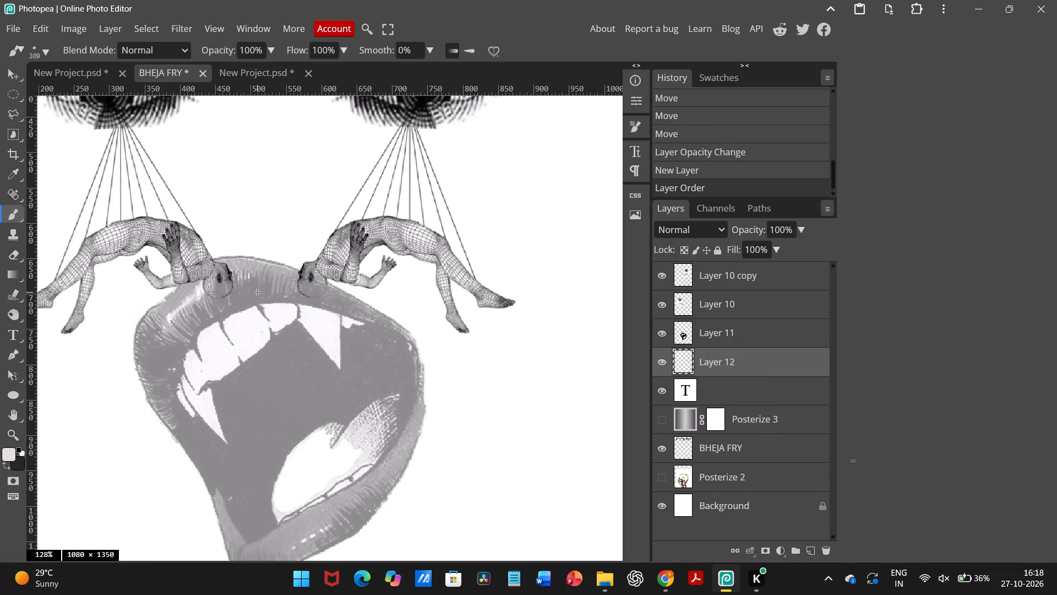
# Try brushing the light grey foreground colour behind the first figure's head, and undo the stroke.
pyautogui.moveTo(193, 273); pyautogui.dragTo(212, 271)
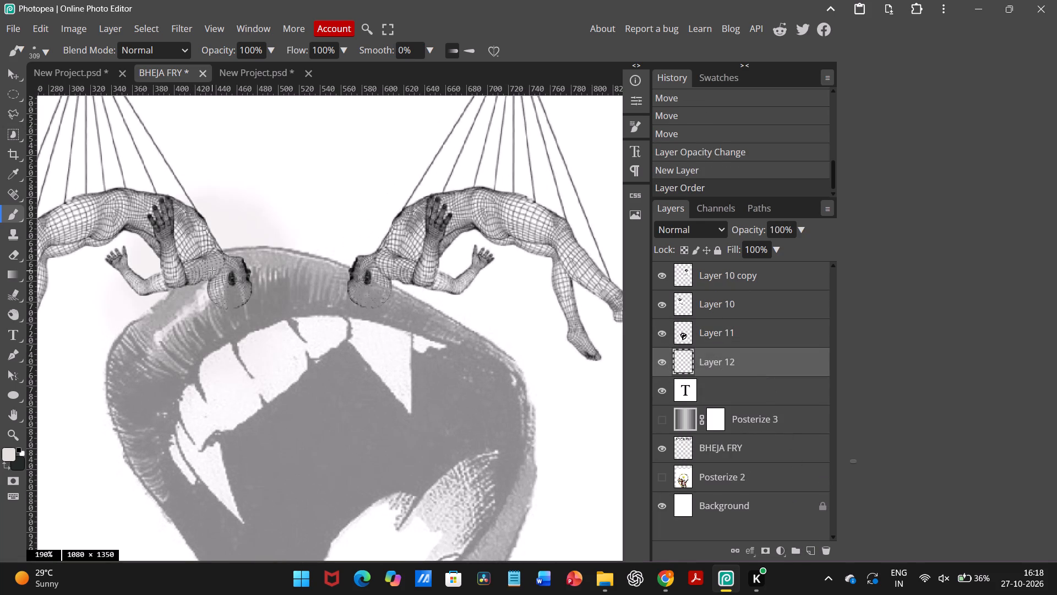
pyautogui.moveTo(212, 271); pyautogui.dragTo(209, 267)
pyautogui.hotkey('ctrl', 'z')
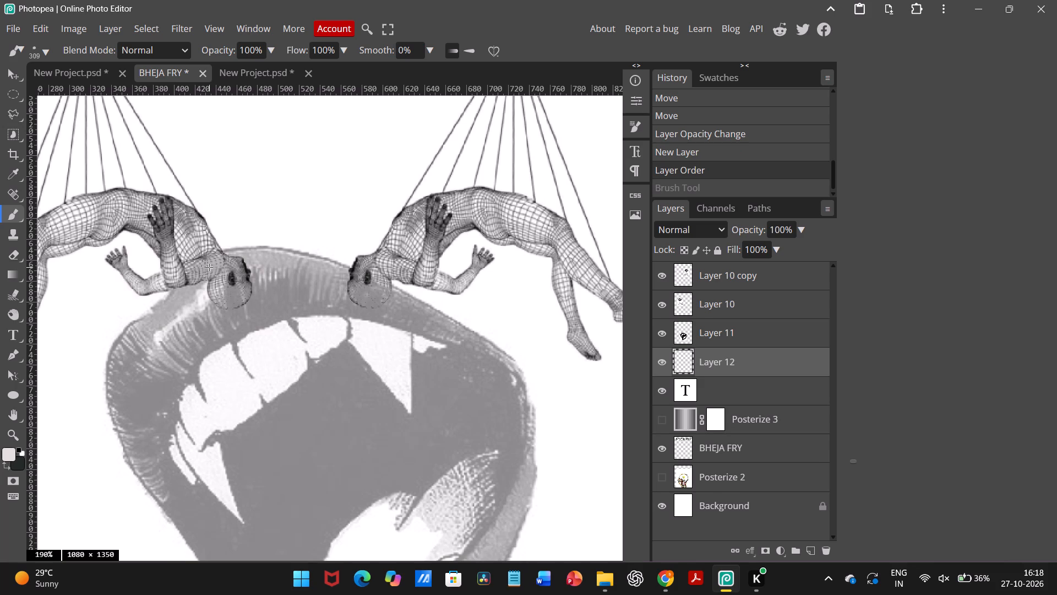
# Set the foreground colour to a near-white.
pyautogui.click(7, 450)
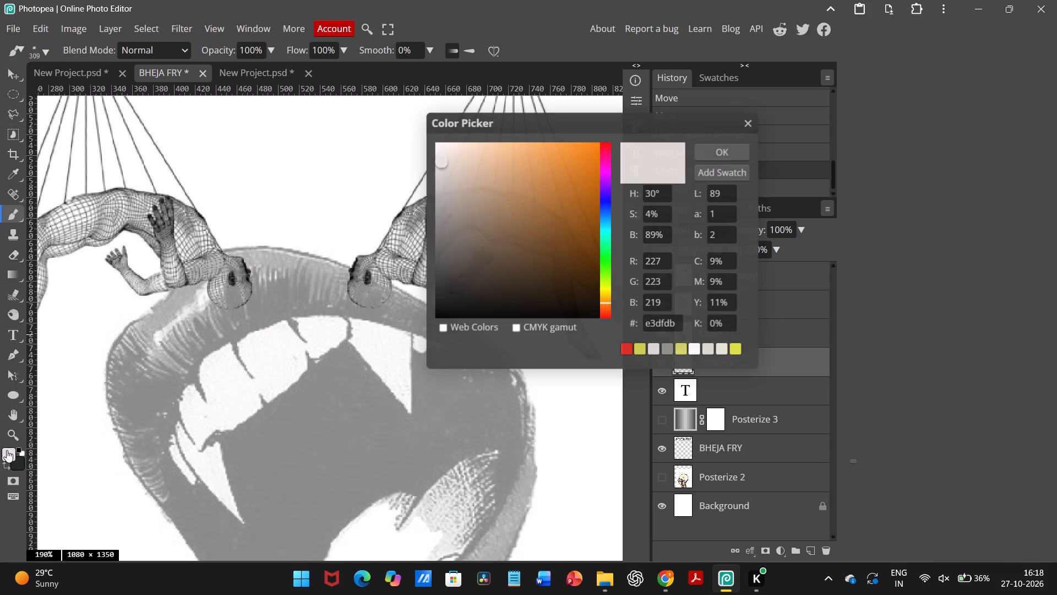
pyautogui.moveTo(480, 185); pyautogui.dragTo(450, 147)
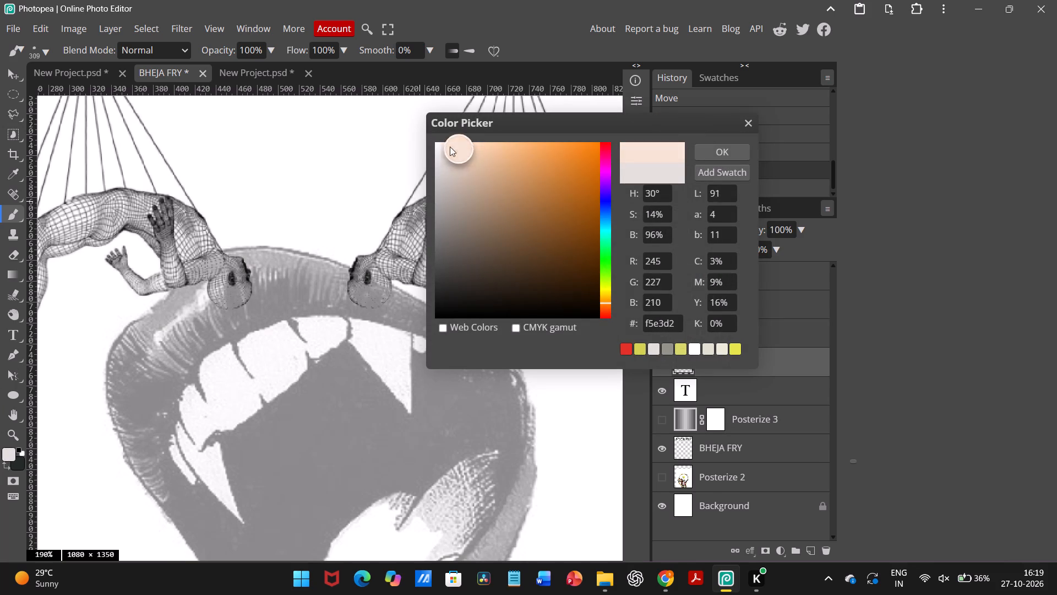
pyautogui.moveTo(450, 147); pyautogui.dragTo(437, 144)
pyautogui.click(720, 145)
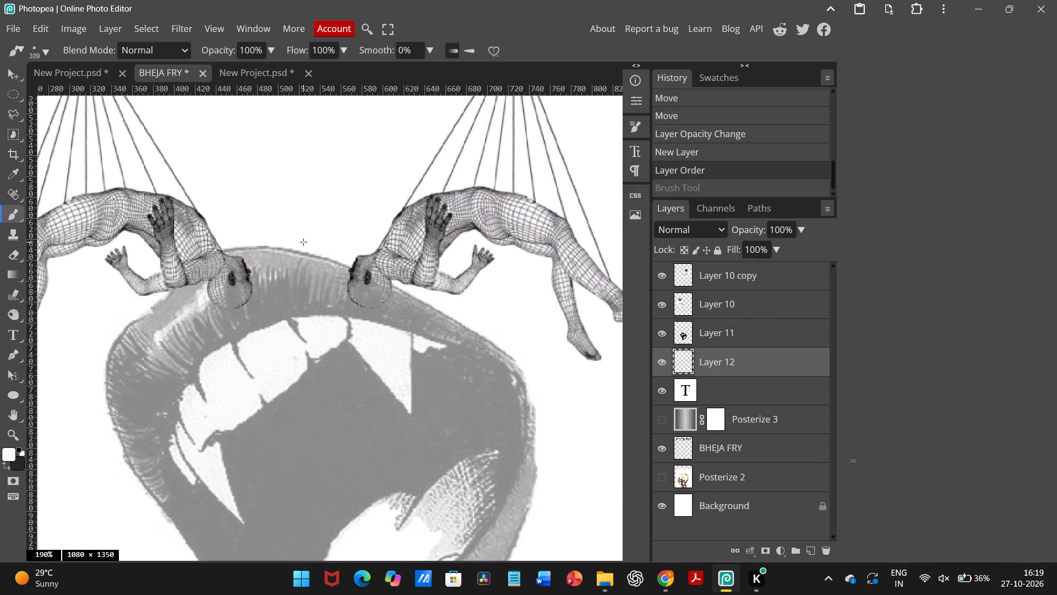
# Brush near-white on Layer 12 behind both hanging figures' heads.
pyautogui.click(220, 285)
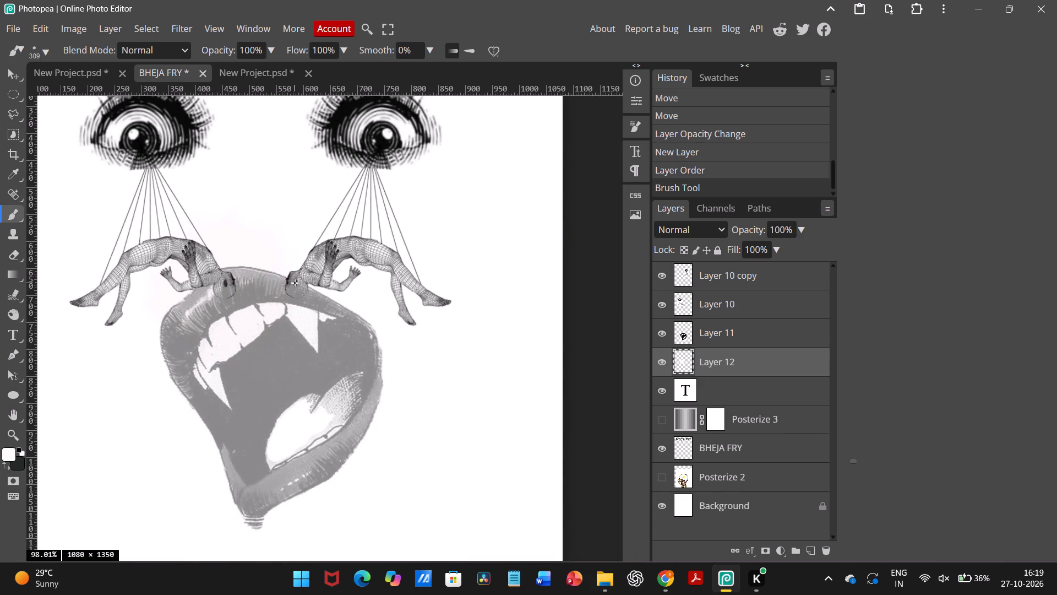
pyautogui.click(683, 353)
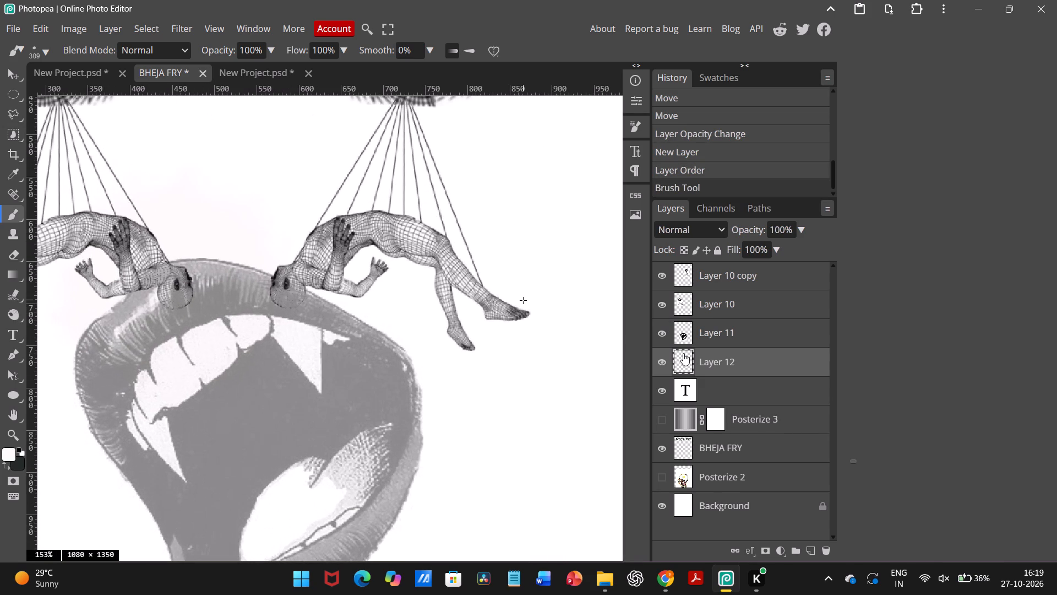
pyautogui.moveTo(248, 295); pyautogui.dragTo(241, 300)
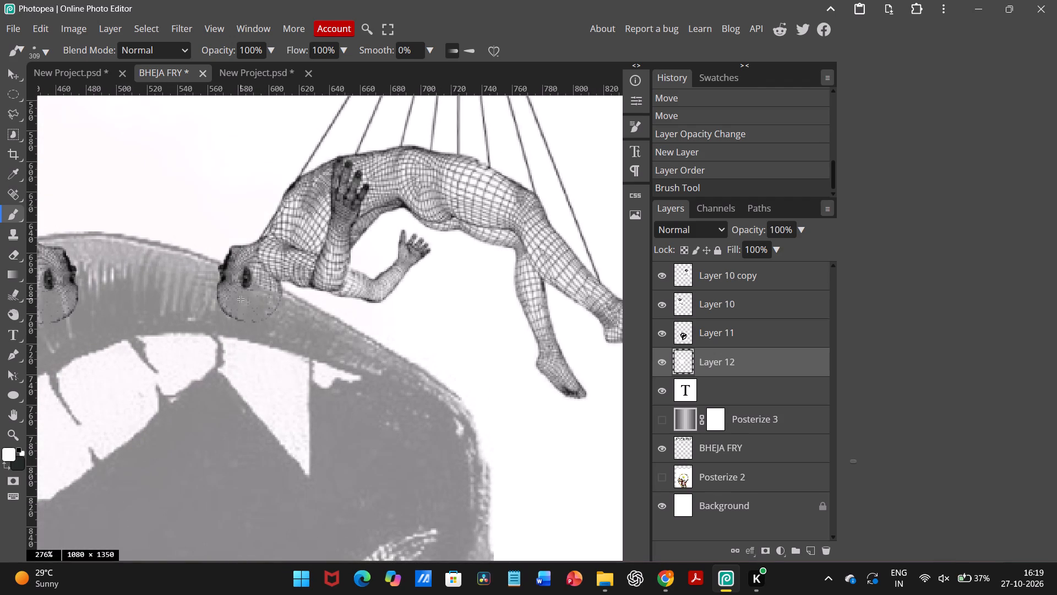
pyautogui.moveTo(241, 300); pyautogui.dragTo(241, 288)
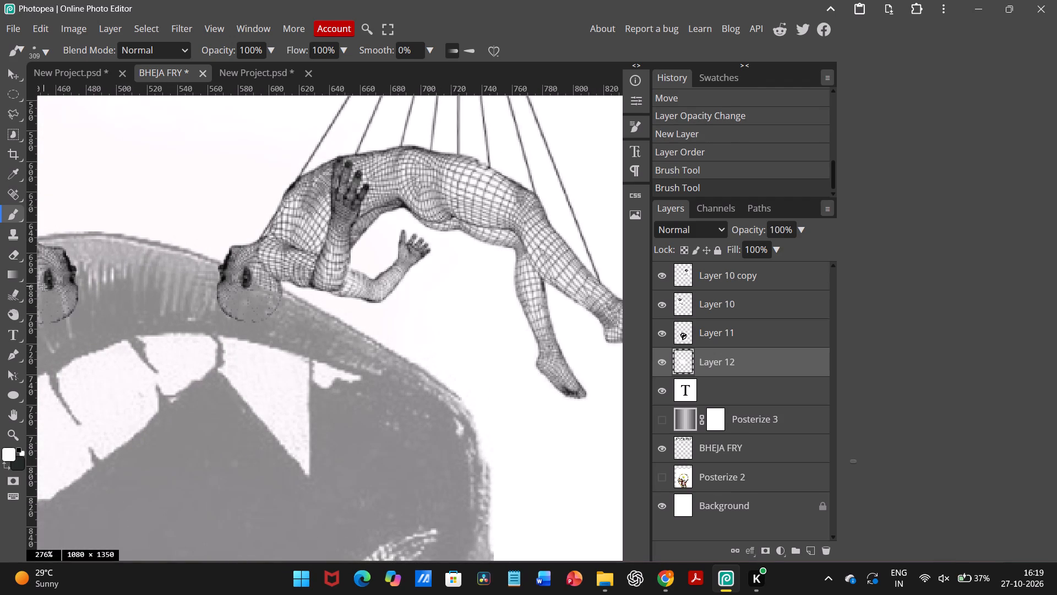
# Switch the brush to the hard round preset at 309 px and 100% hardness.
pyautogui.rightClick(86, 256)
pyautogui.click(131, 344)
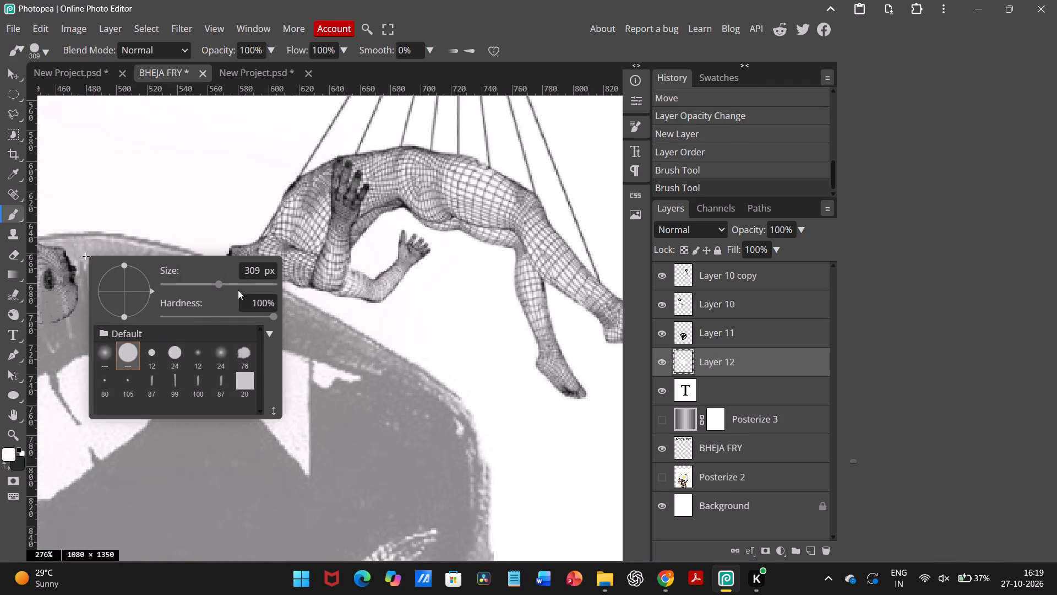
pyautogui.click(339, 277)
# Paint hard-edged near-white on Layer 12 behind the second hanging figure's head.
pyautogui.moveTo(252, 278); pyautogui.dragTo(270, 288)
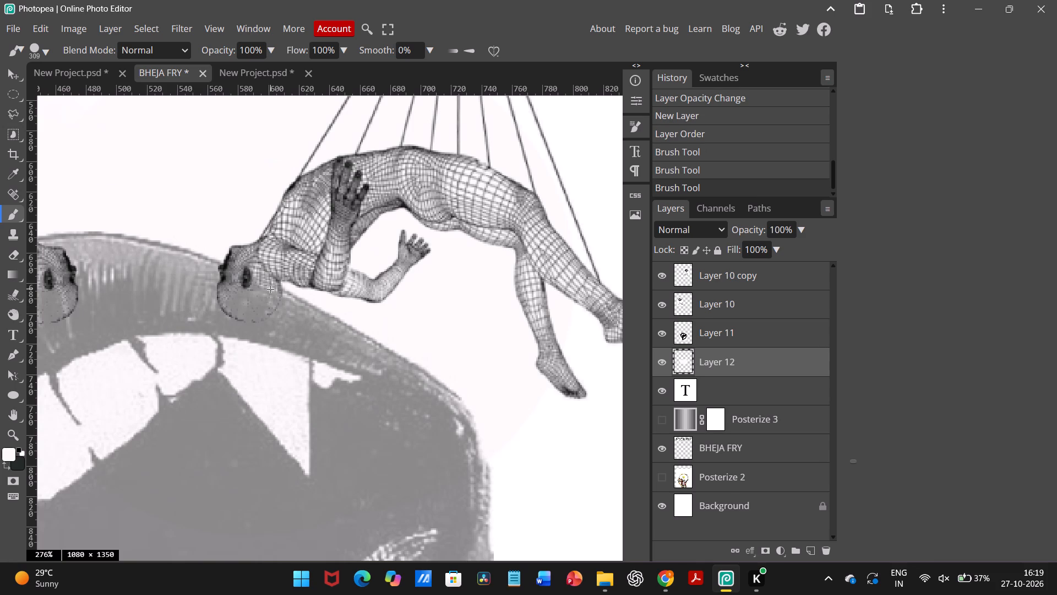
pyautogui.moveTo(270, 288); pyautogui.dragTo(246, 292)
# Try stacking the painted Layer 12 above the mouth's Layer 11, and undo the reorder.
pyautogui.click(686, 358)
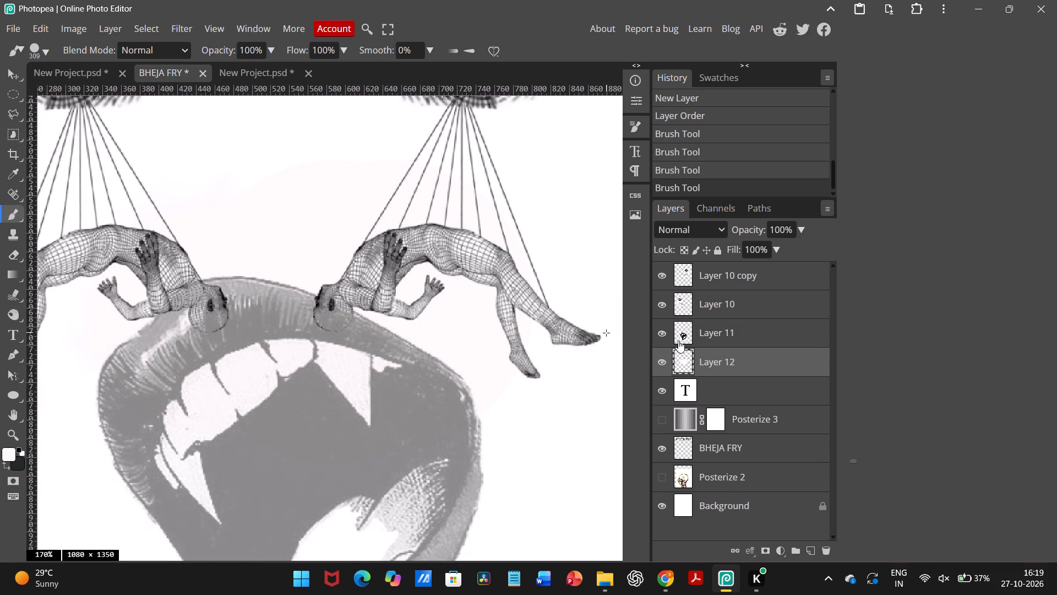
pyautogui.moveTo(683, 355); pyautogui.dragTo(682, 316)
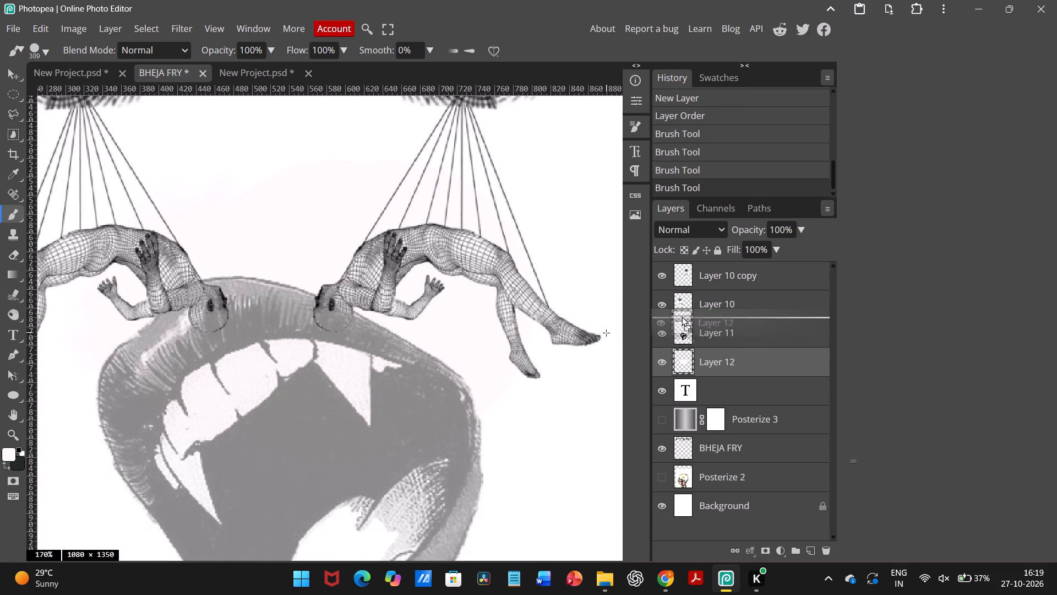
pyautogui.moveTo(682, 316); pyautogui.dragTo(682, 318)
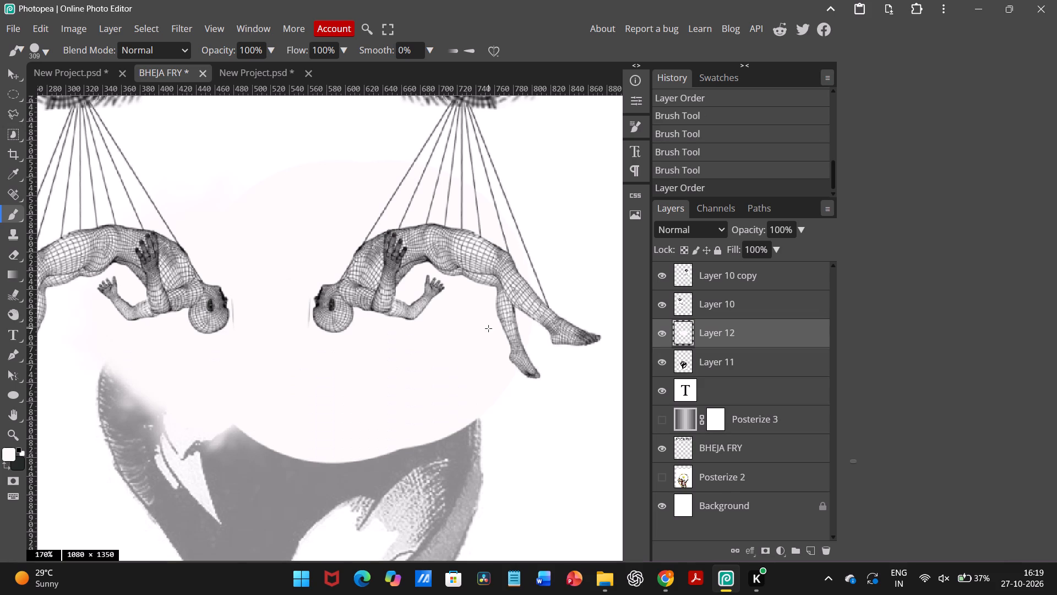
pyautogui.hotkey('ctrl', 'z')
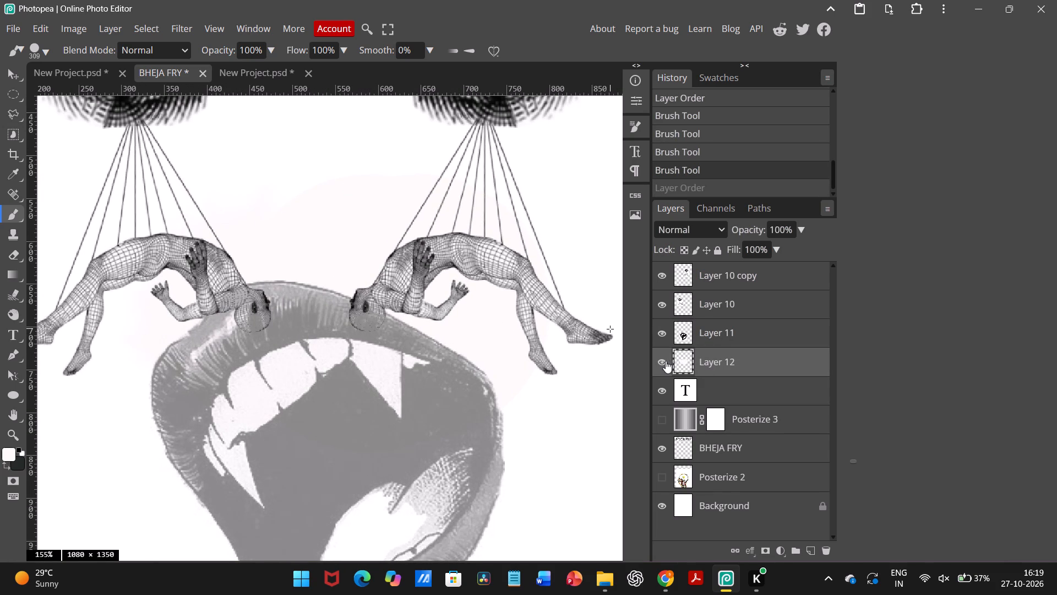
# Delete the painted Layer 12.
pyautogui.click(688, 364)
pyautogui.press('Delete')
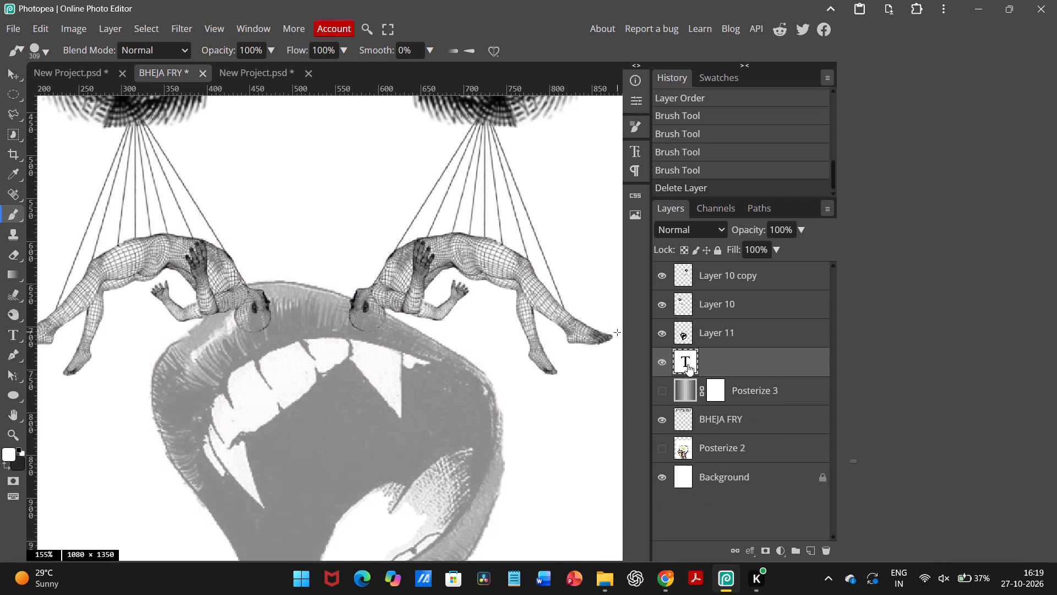
# Add a new blank layer between the figures' Layer 10 and the mouth's Layer 11.
pyautogui.click(704, 313)
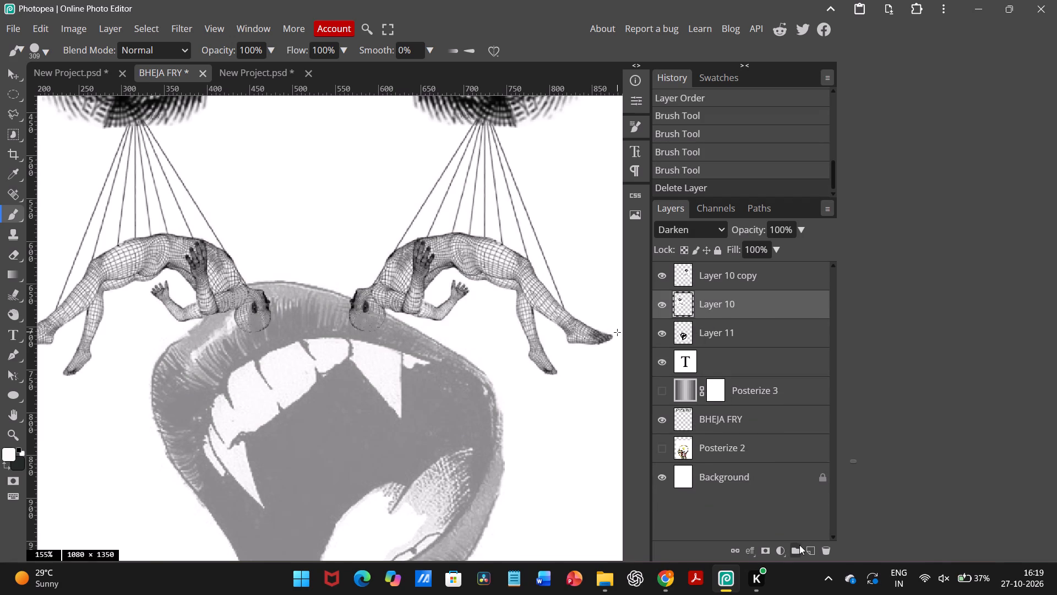
pyautogui.click(809, 544)
pyautogui.moveTo(751, 312); pyautogui.dragTo(750, 342)
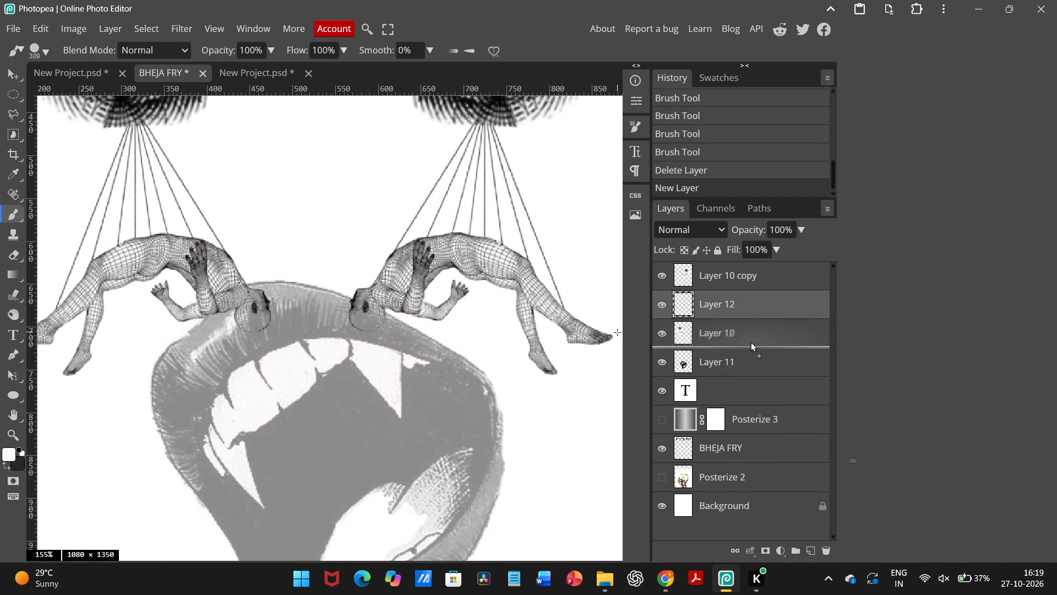
pyautogui.moveTo(750, 342); pyautogui.dragTo(750, 344)
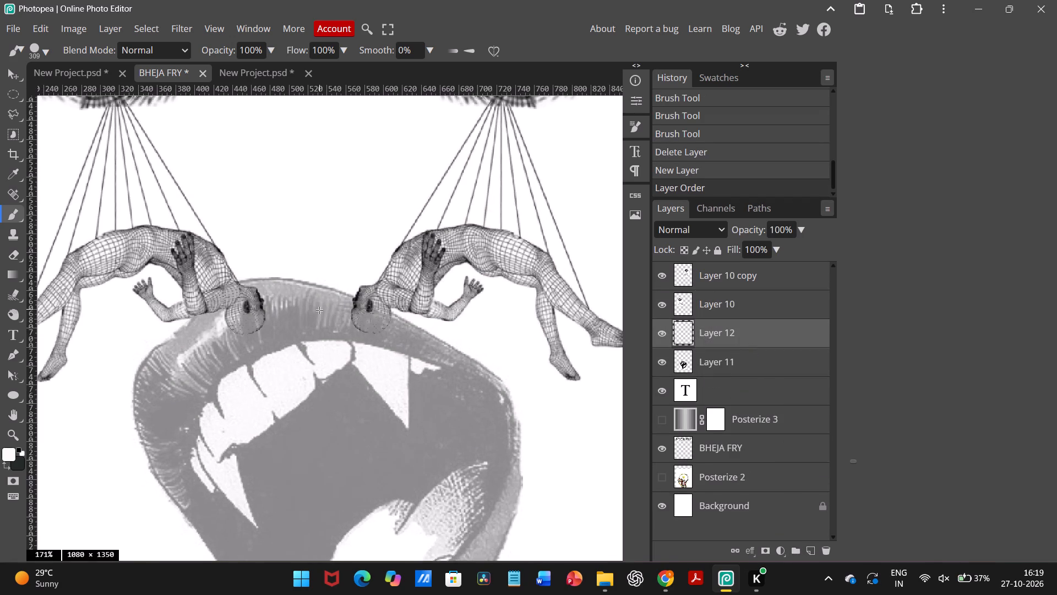
# Paint near-white on Layer 12 behind the first hanging figure's head with a 38 px brush, undoing the extra stroke.
pyautogui.rightClick(235, 312)
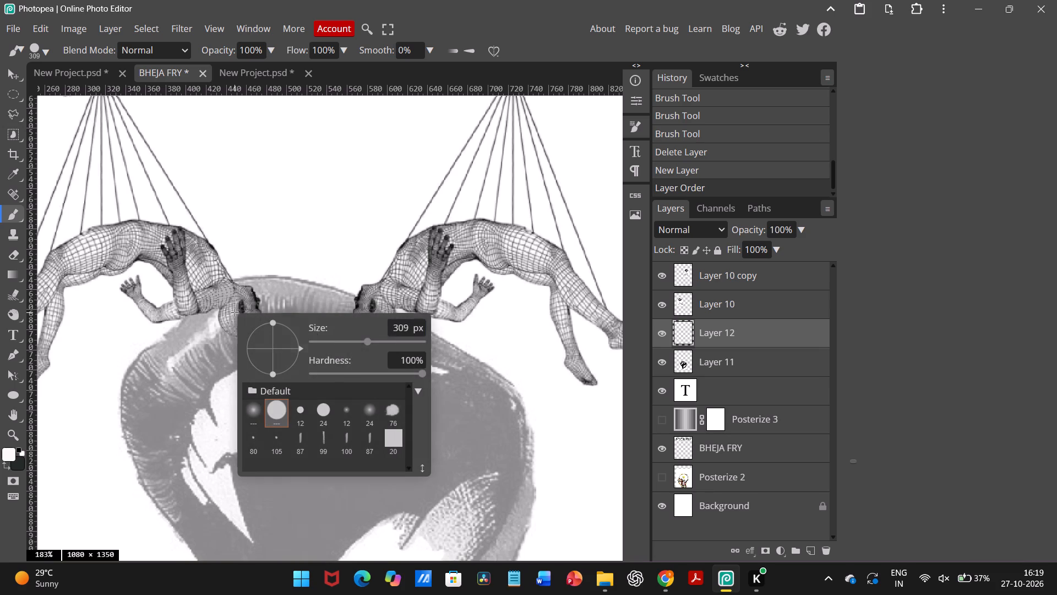
pyautogui.click(337, 343)
pyautogui.click(243, 308)
pyautogui.moveTo(243, 308); pyautogui.dragTo(239, 317)
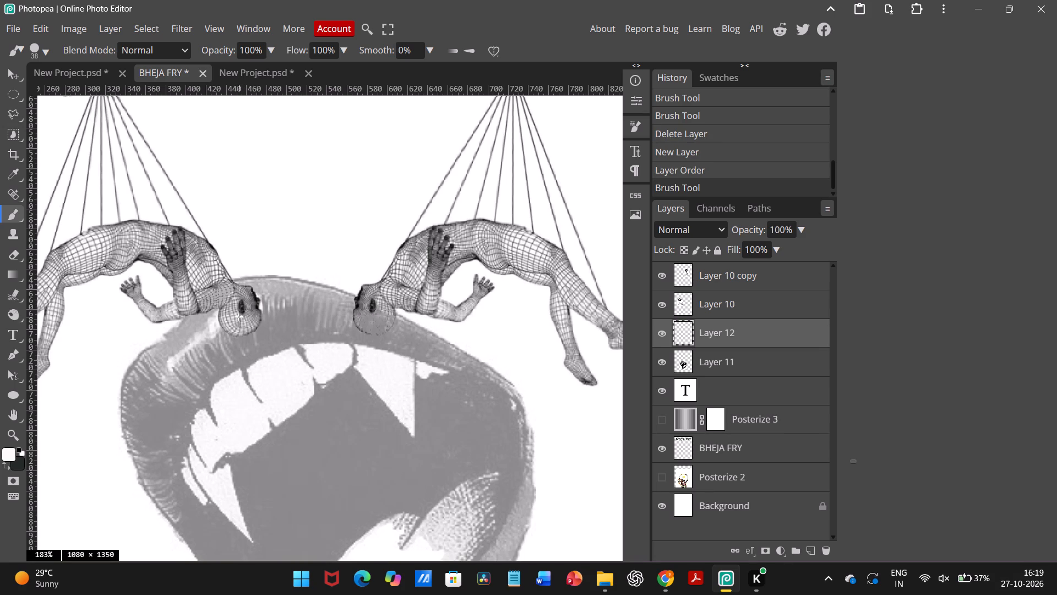
pyautogui.moveTo(239, 317); pyautogui.dragTo(238, 315)
pyautogui.hotkey('ctrl', 'z')
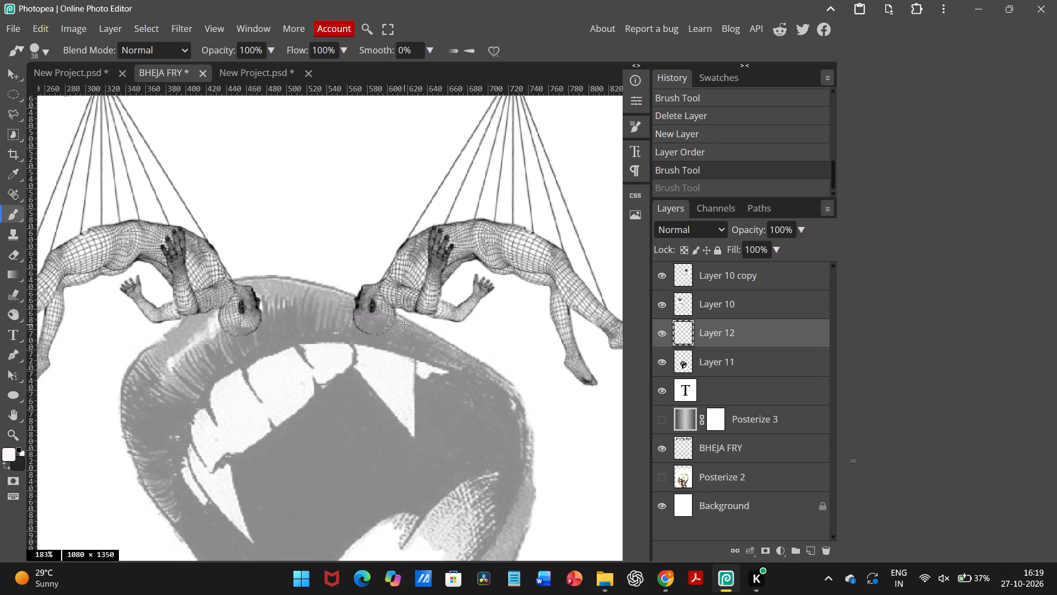
# Reduce the brush to 11 px and start painting near-white behind the second hanging figure's head, undoing the last stroke.
pyautogui.rightClick(354, 316)
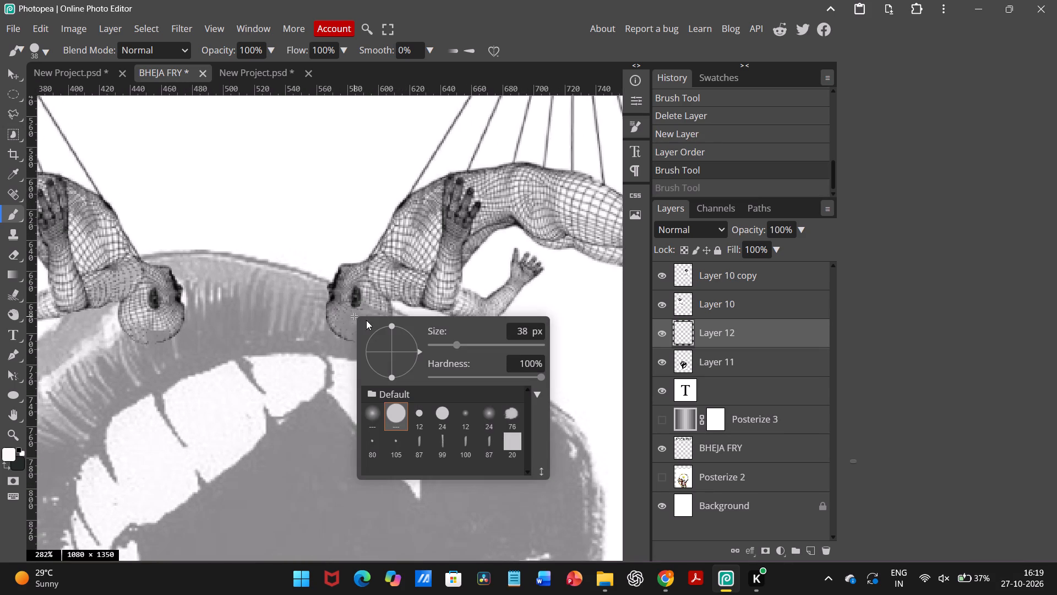
pyautogui.click(447, 343)
pyautogui.moveTo(354, 308); pyautogui.dragTo(353, 312)
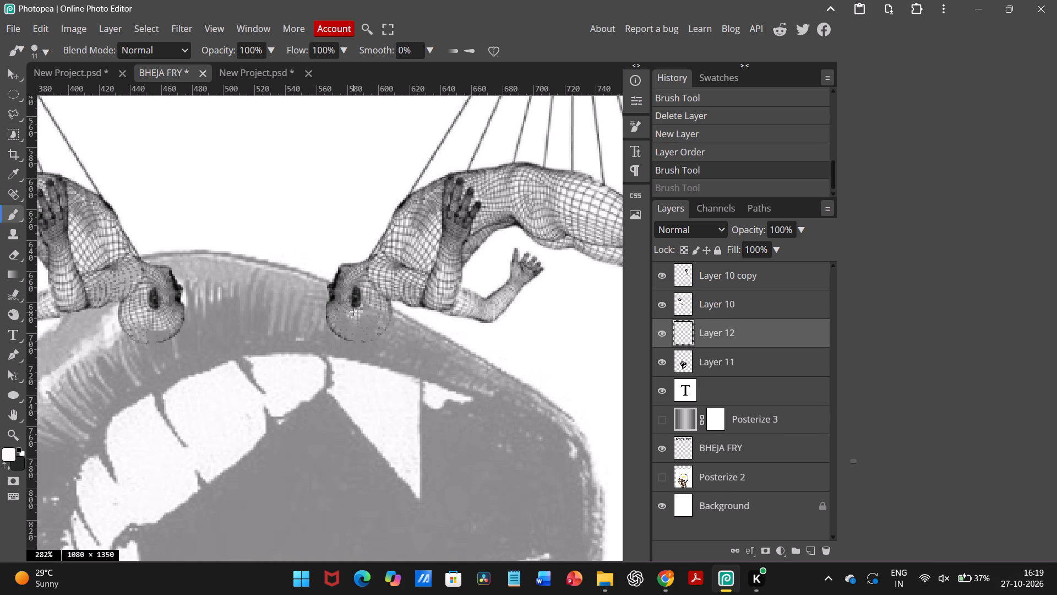
pyautogui.moveTo(353, 312); pyautogui.dragTo(342, 315)
pyautogui.moveTo(342, 315); pyautogui.dragTo(344, 302)
pyautogui.moveTo(344, 302); pyautogui.dragTo(341, 292)
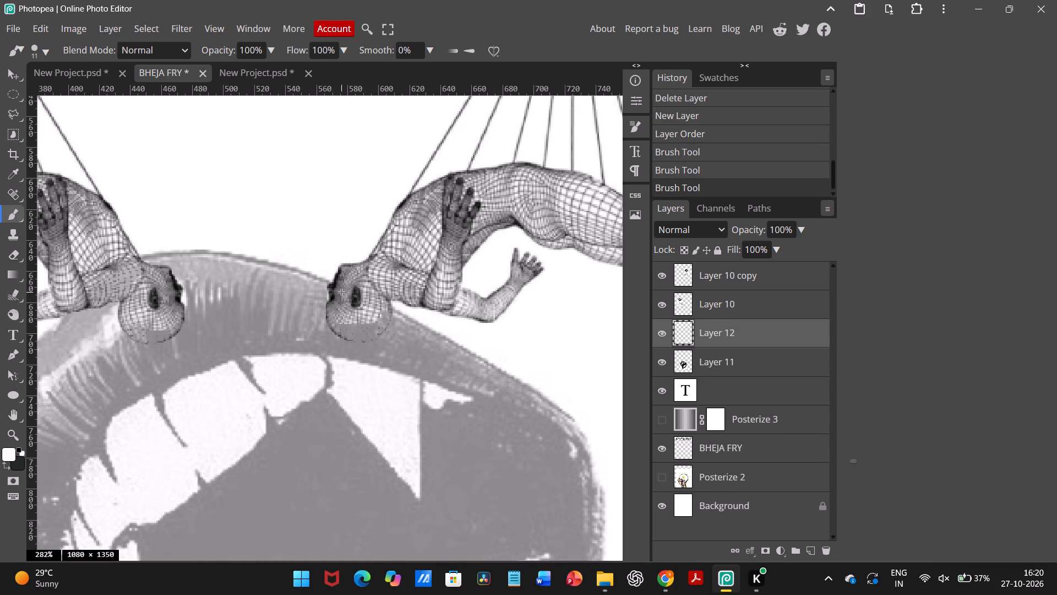
pyautogui.hotkey('ctrl', 'z')
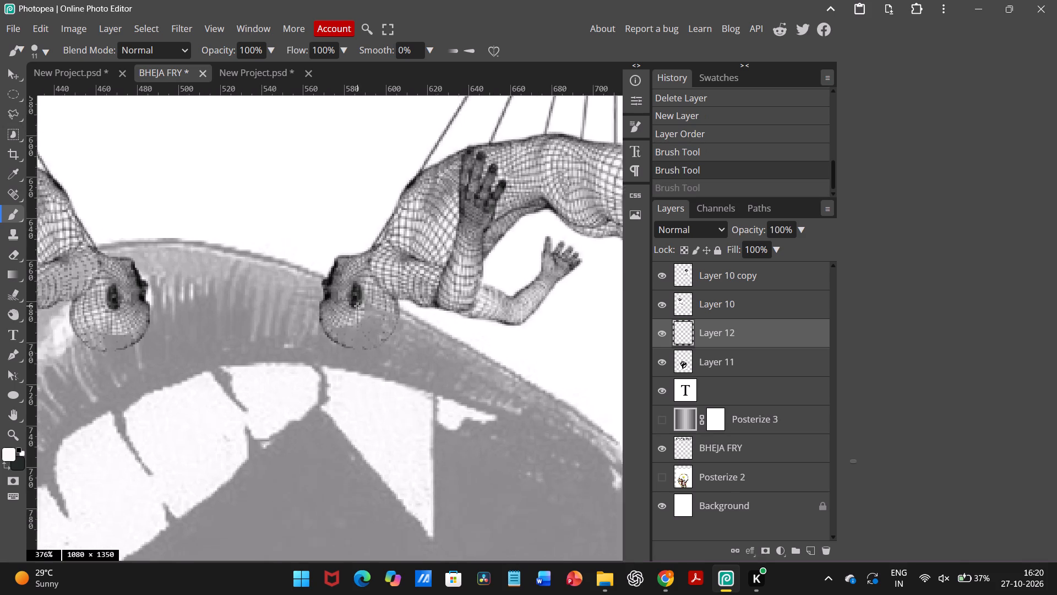
# Fill the lower part of the second hanging figure's head with near-white on Layer 12, up to its rounded edge.
pyautogui.moveTo(357, 306); pyautogui.dragTo(391, 324)
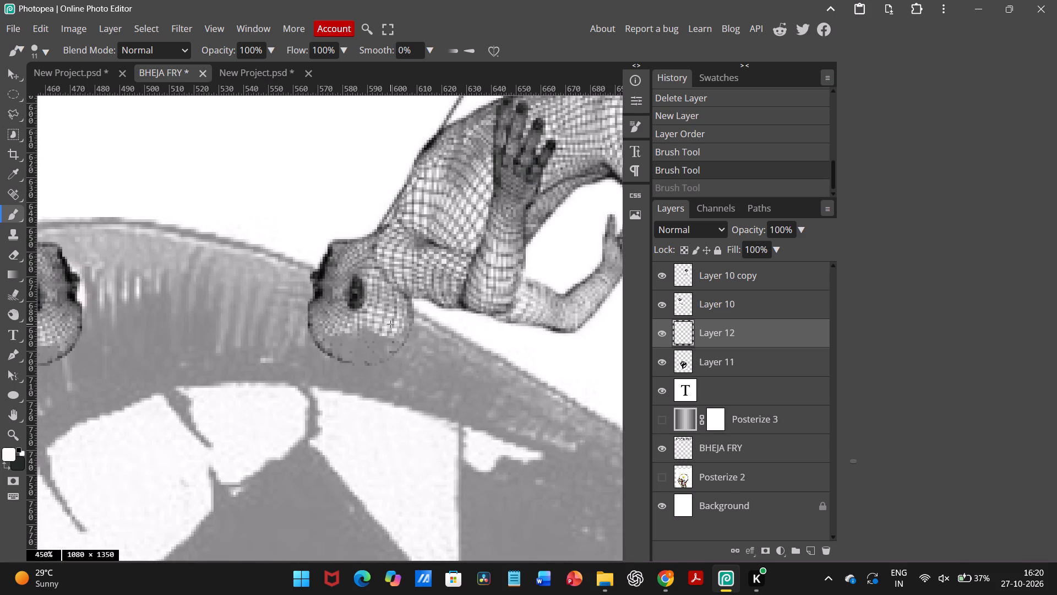
pyautogui.moveTo(391, 324); pyautogui.dragTo(391, 325)
pyautogui.click(391, 325)
pyautogui.moveTo(384, 328); pyautogui.dragTo(383, 330)
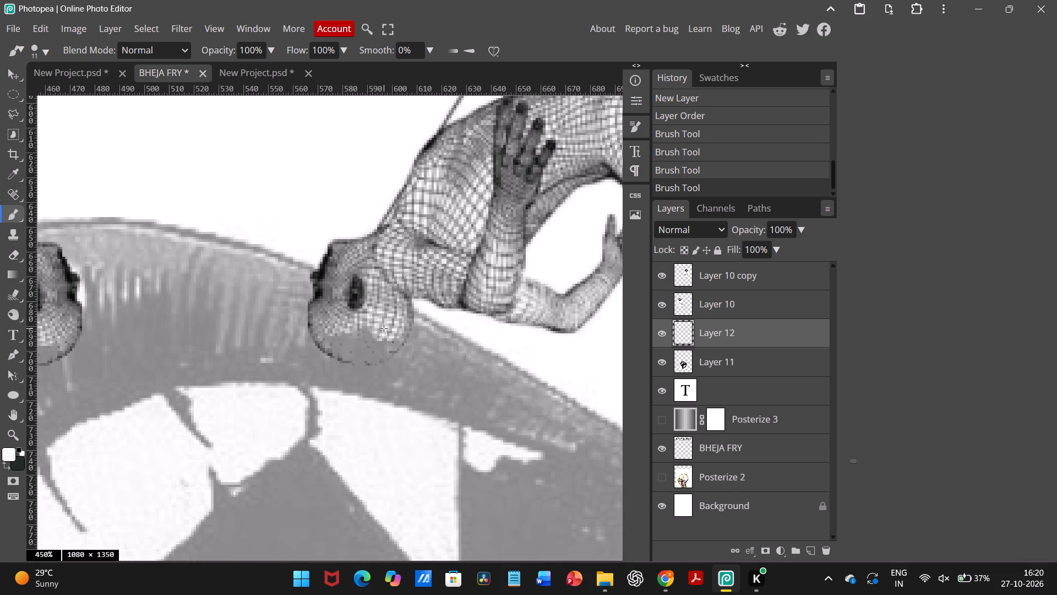
pyautogui.moveTo(383, 330); pyautogui.dragTo(339, 336)
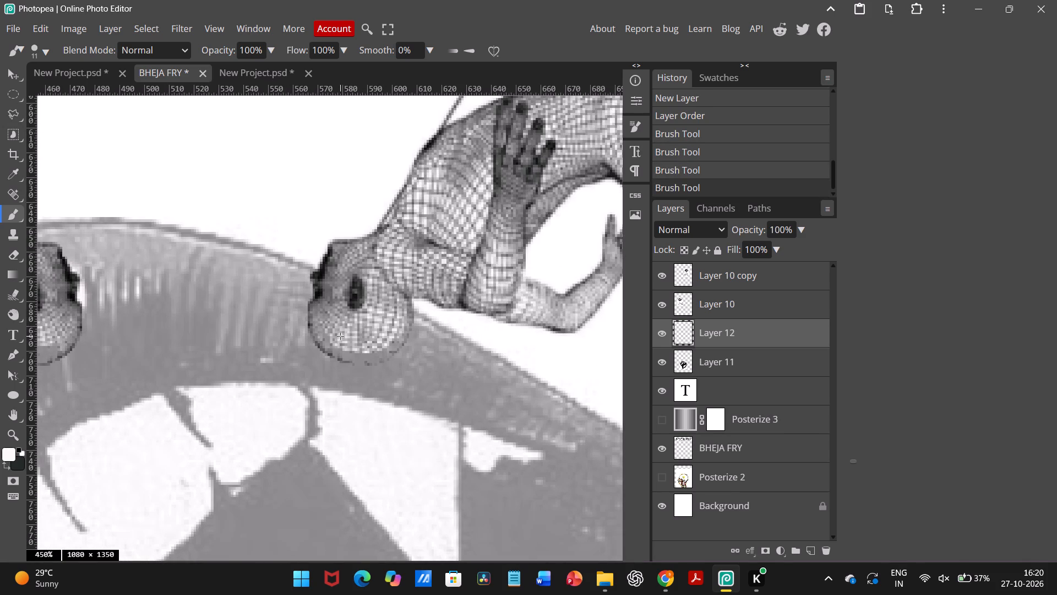
pyautogui.moveTo(339, 336); pyautogui.dragTo(338, 336)
pyautogui.click(339, 340)
pyautogui.click(344, 344)
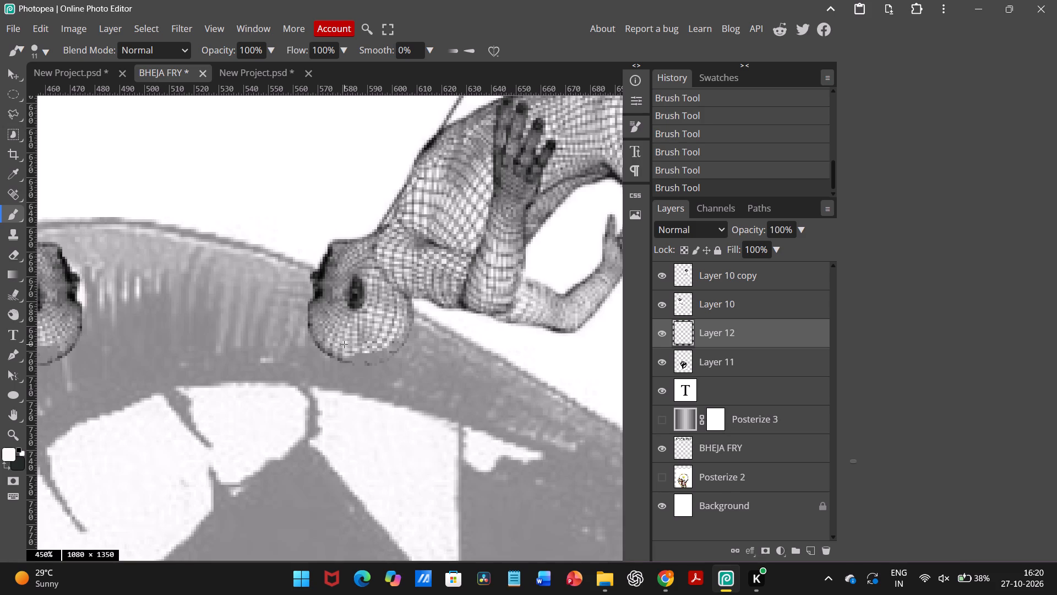
pyautogui.click(355, 349)
pyautogui.click(366, 349)
pyautogui.click(377, 345)
pyautogui.click(391, 334)
# Paint near-white on Layer 12 behind the second hanging figure's face edge and across the upper part of the head.
pyautogui.click(318, 317)
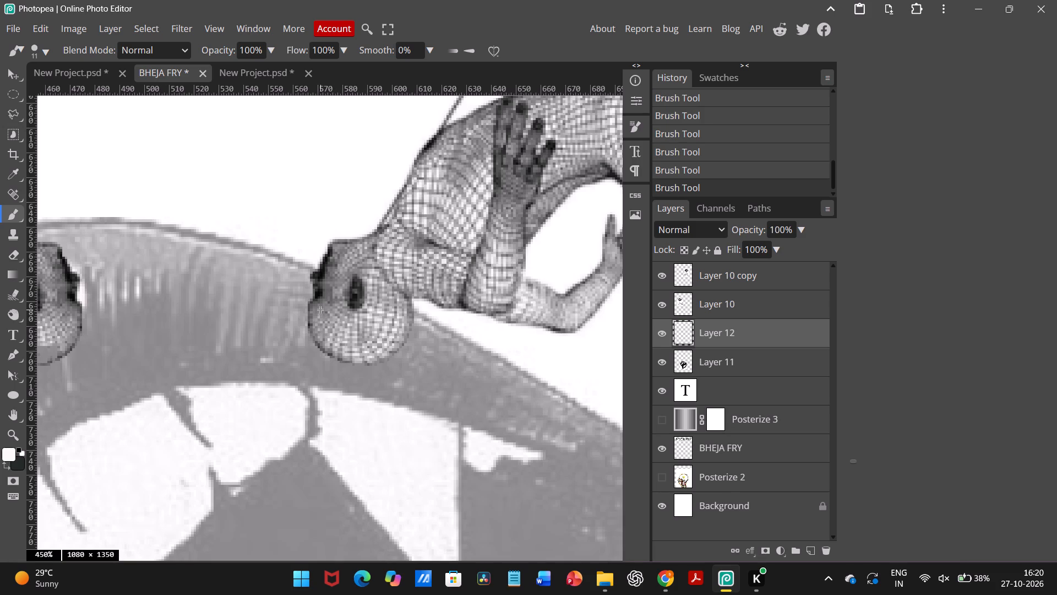
pyautogui.click(322, 308)
pyautogui.click(337, 292)
pyautogui.click(328, 289)
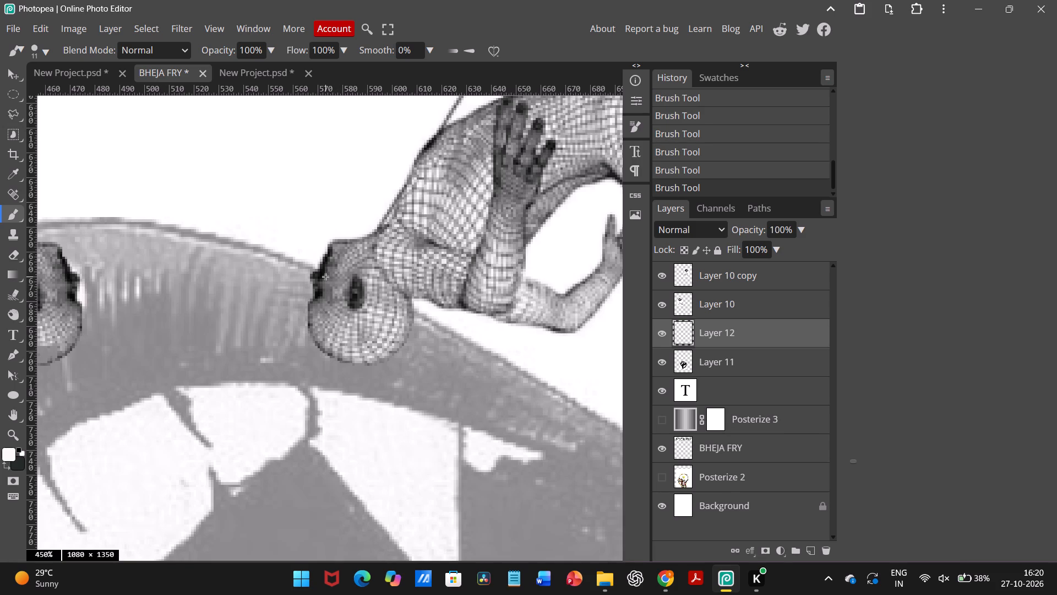
pyautogui.click(324, 274)
pyautogui.moveTo(348, 284); pyautogui.dragTo(377, 298)
pyautogui.moveTo(377, 298); pyautogui.dragTo(390, 305)
pyautogui.click(399, 308)
pyautogui.moveTo(389, 303); pyautogui.dragTo(336, 288)
pyautogui.moveTo(336, 288); pyautogui.dragTo(327, 290)
pyautogui.moveTo(327, 290); pyautogui.dragTo(330, 277)
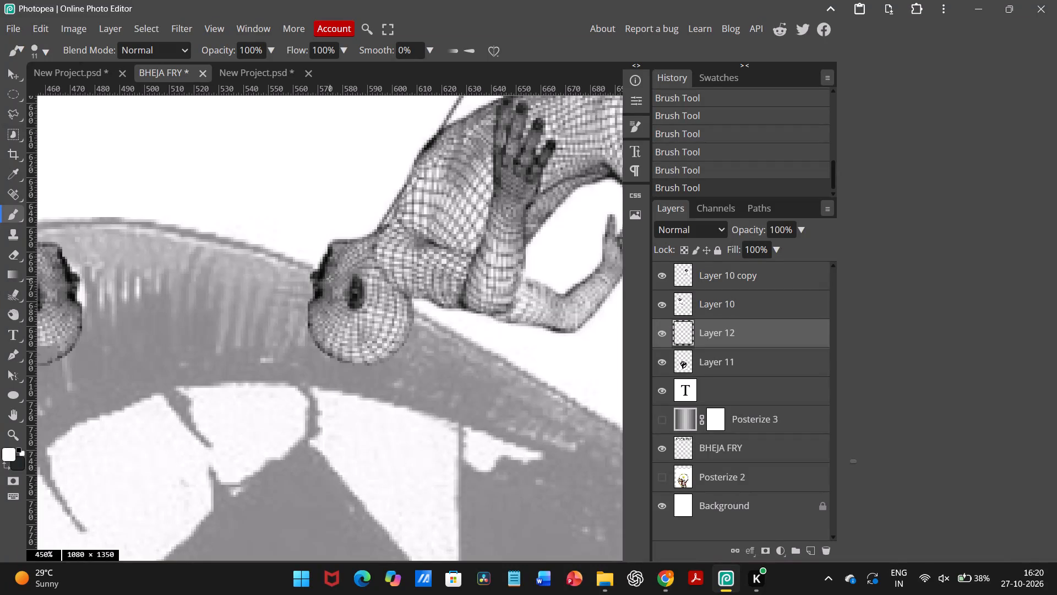
pyautogui.moveTo(330, 277); pyautogui.dragTo(337, 268)
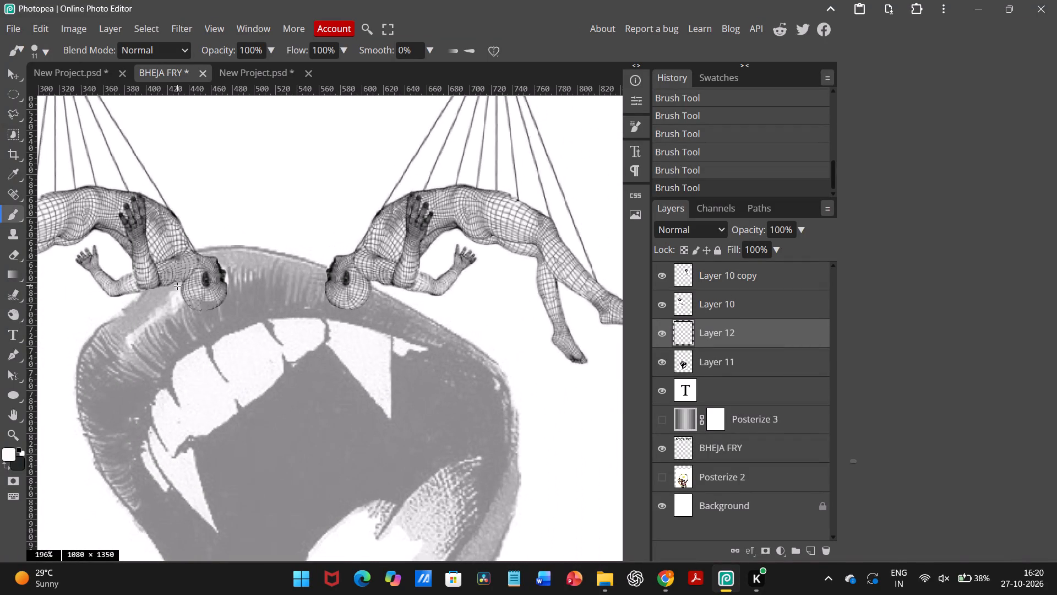
# Brush near-white on Layer 12 behind the middle of the first hanging figure's head.
pyautogui.moveTo(225, 278); pyautogui.dragTo(225, 283)
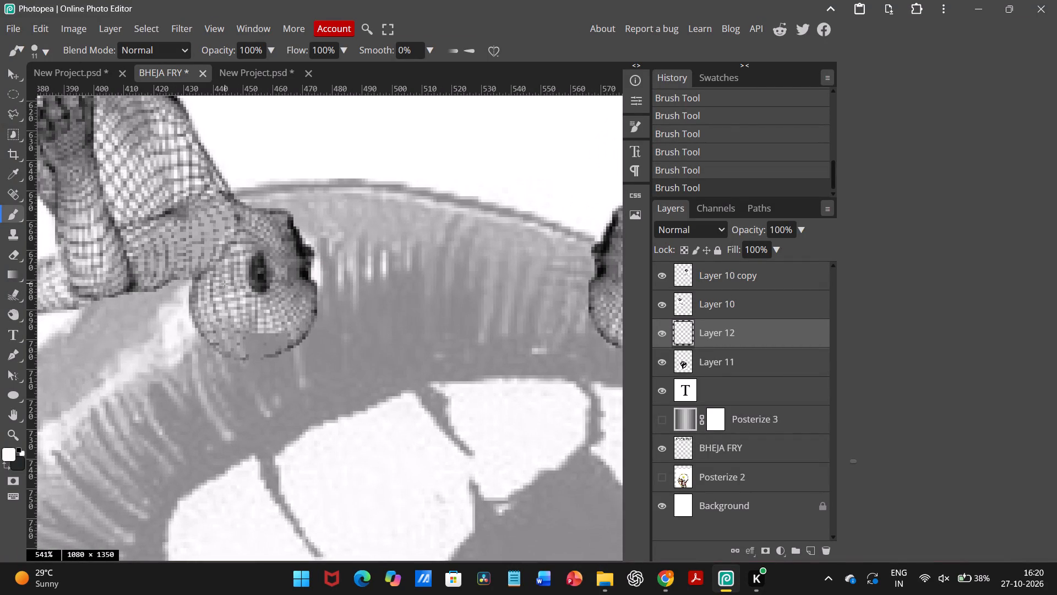
pyautogui.moveTo(225, 283); pyautogui.dragTo(264, 273)
# Select Layer 12 together with Layer 10 and apply a clipping mask.
pyautogui.keyDown('shift'); pyautogui.click(707, 328); pyautogui.keyUp('shift')
pyautogui.keyDown('shift'); pyautogui.click(709, 311); pyautogui.keyUp('shift')
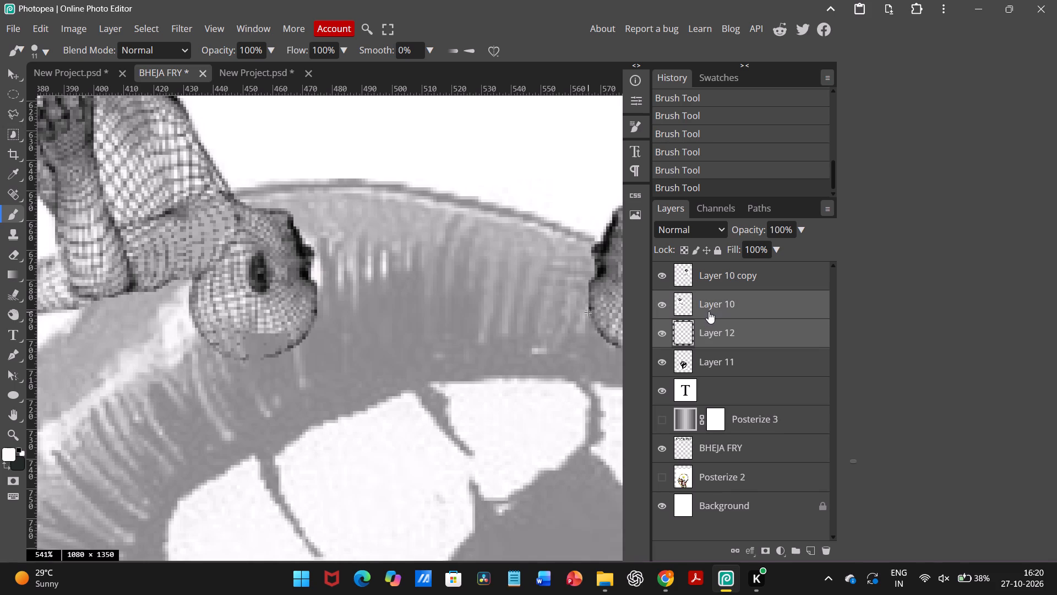
pyautogui.rightClick(709, 311)
pyautogui.click(737, 445)
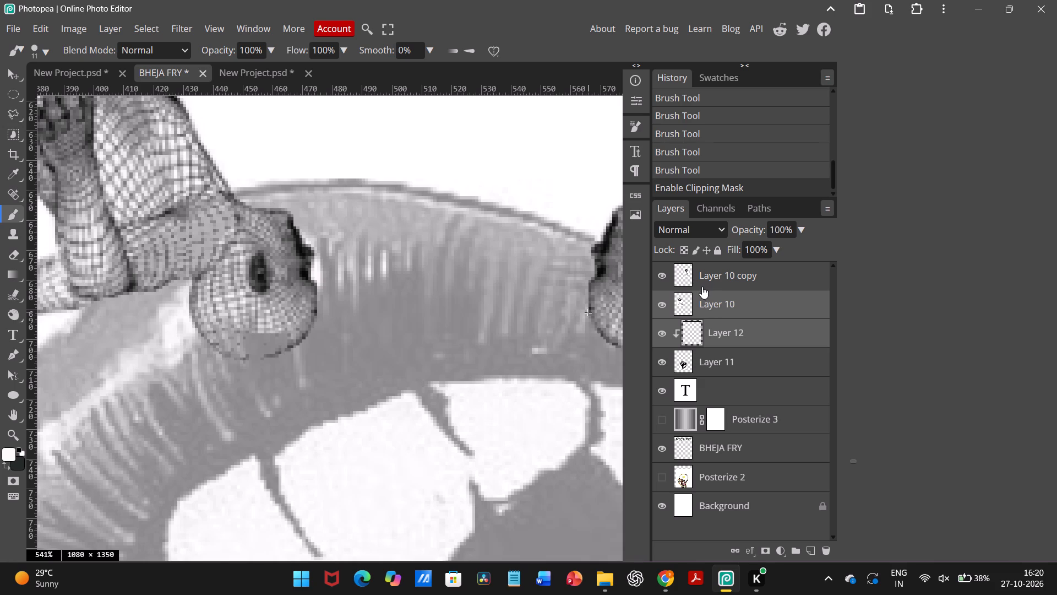
# Add a new blank layer above Layer 10 copy.
pyautogui.click(704, 301)
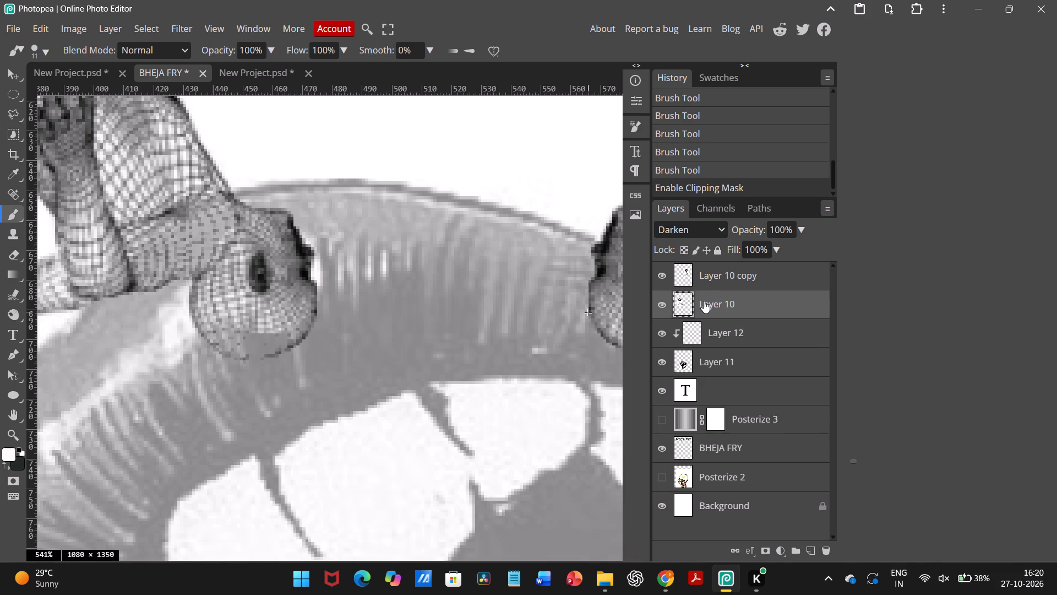
pyautogui.click(707, 270)
pyautogui.click(808, 552)
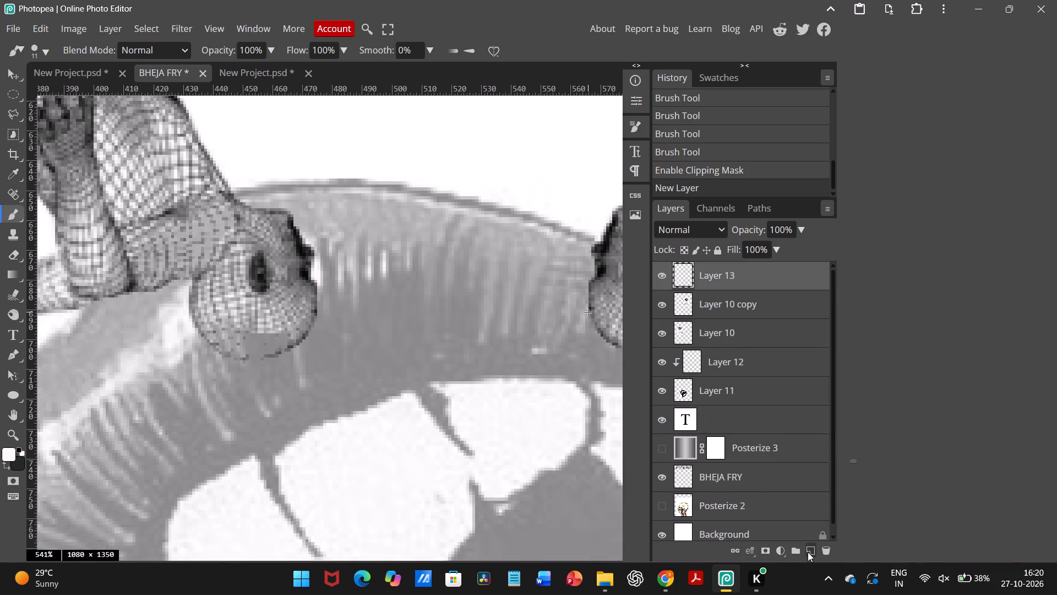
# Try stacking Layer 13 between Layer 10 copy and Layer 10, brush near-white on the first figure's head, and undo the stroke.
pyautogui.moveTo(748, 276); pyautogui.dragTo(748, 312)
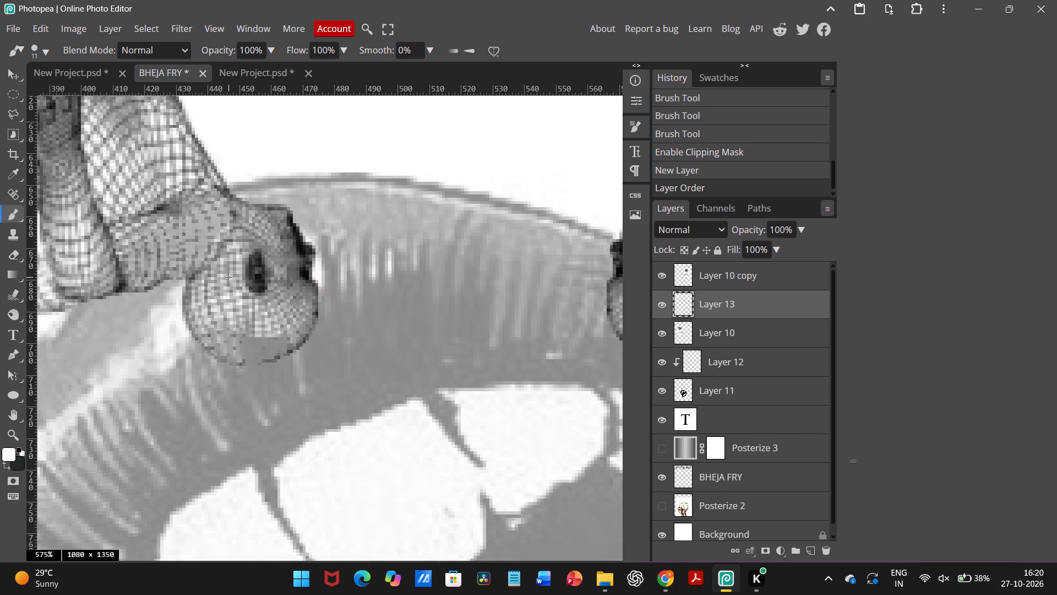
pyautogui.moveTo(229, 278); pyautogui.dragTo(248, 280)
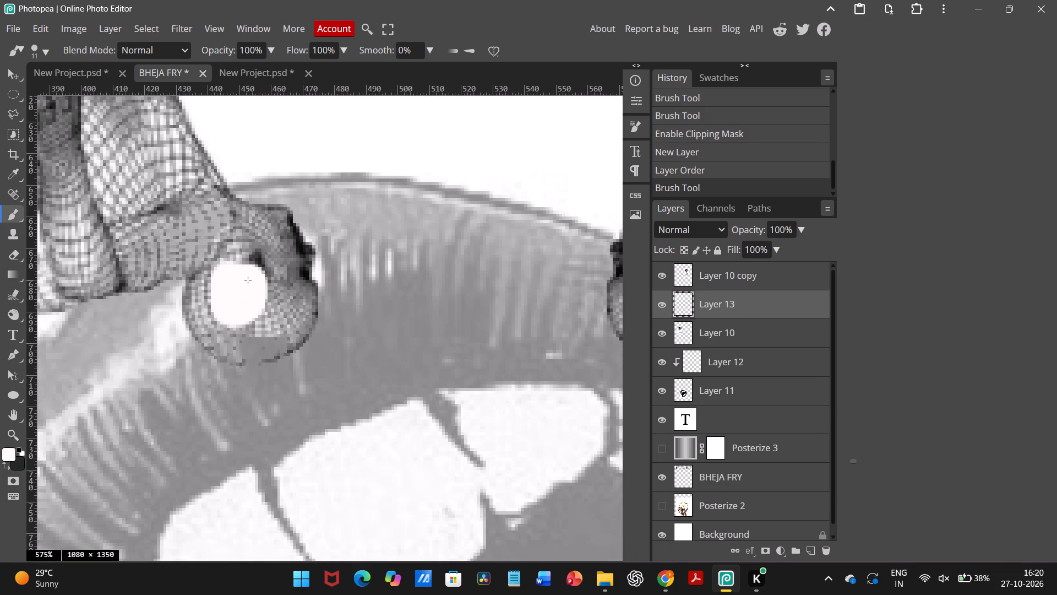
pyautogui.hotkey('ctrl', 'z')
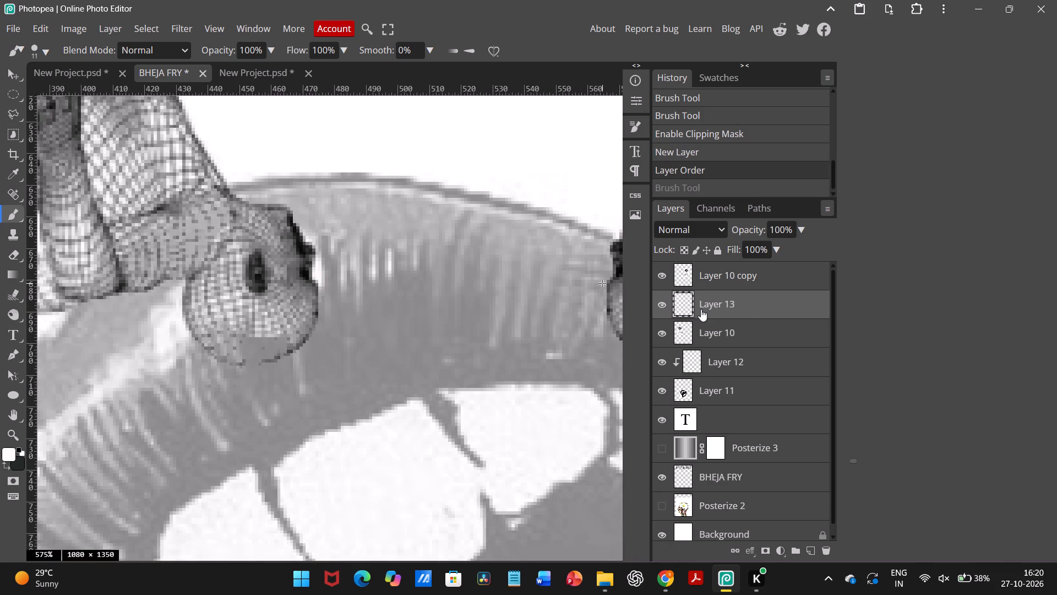
# Hide and reshow Layer 10 copy to check which hanging figure it holds.
pyautogui.click(699, 308)
pyautogui.click(663, 277)
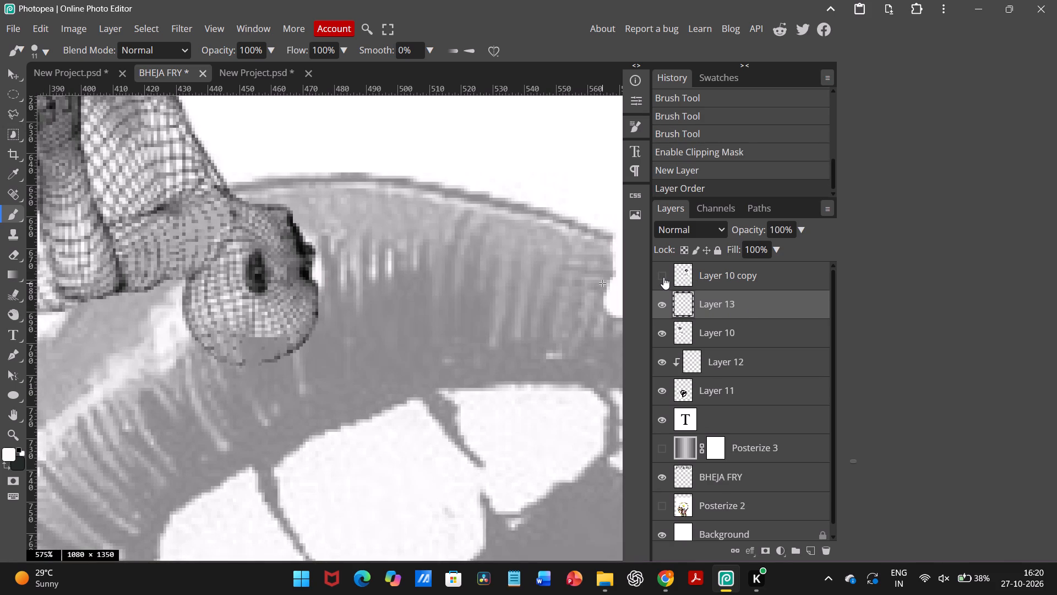
pyautogui.click(663, 277)
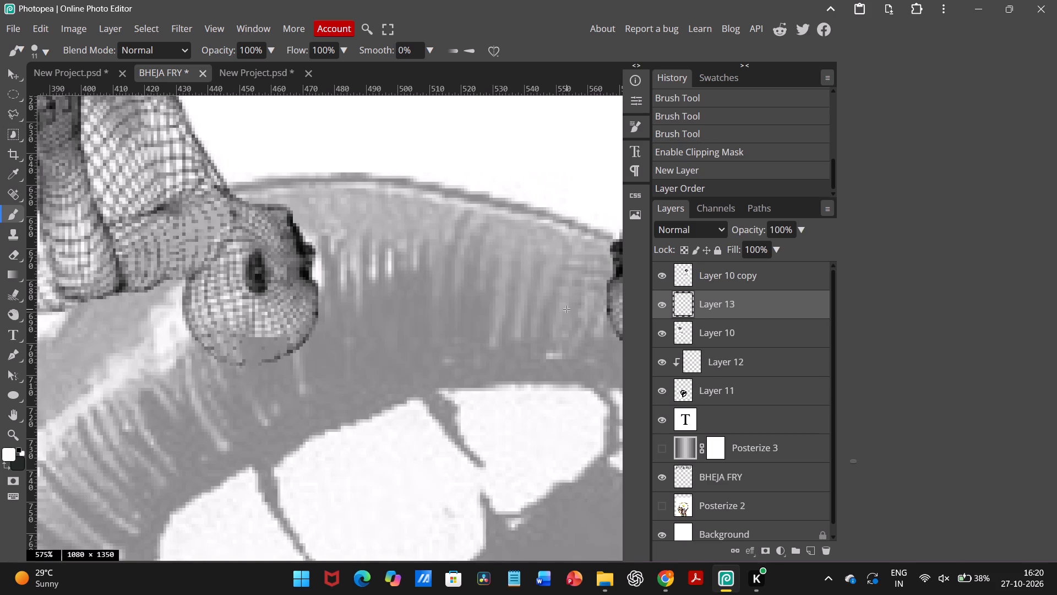
pyautogui.hscroll(-2, 551, 317)
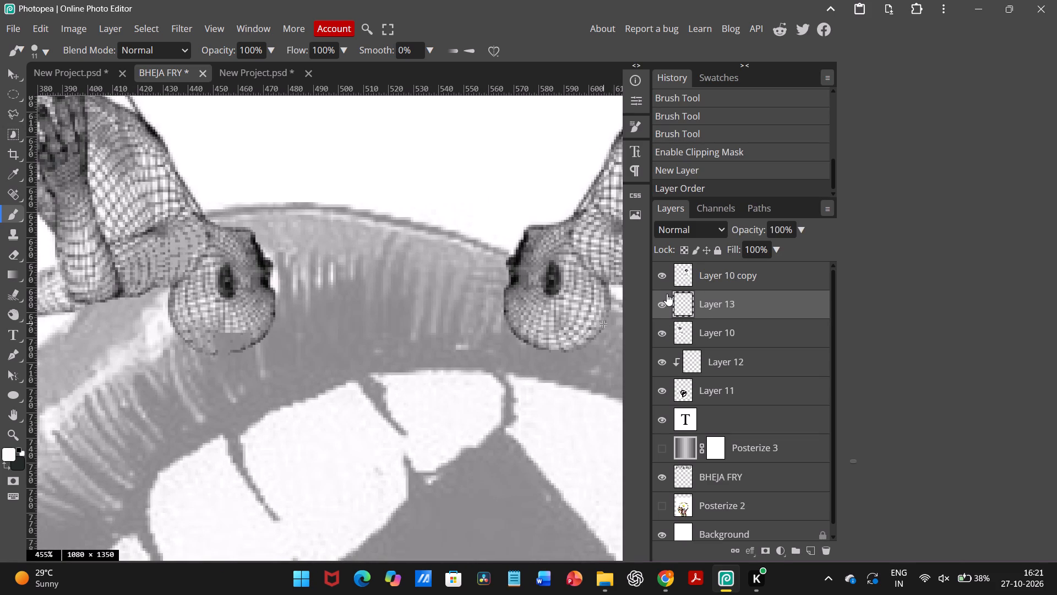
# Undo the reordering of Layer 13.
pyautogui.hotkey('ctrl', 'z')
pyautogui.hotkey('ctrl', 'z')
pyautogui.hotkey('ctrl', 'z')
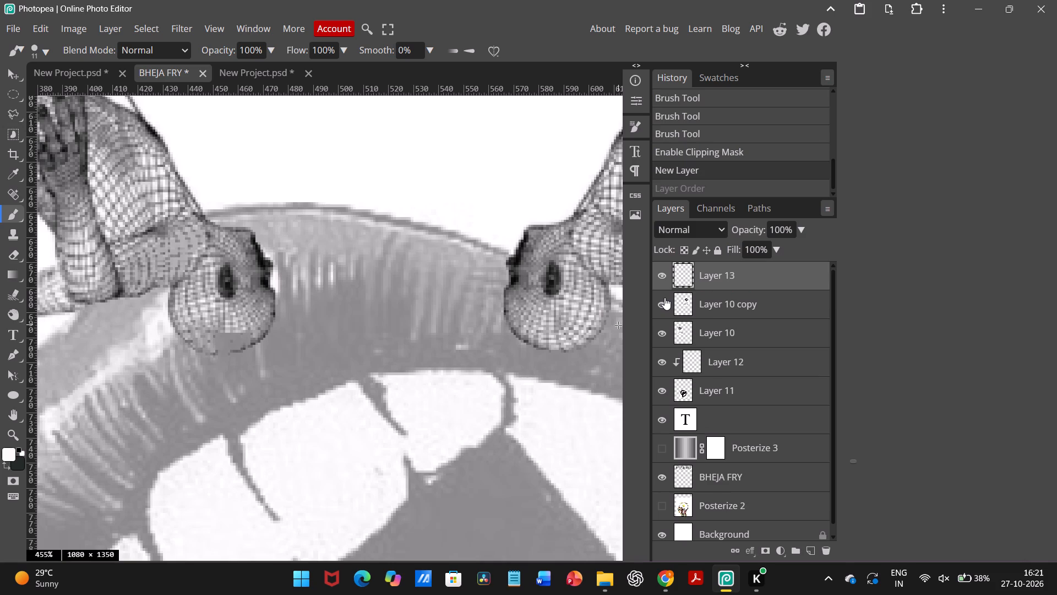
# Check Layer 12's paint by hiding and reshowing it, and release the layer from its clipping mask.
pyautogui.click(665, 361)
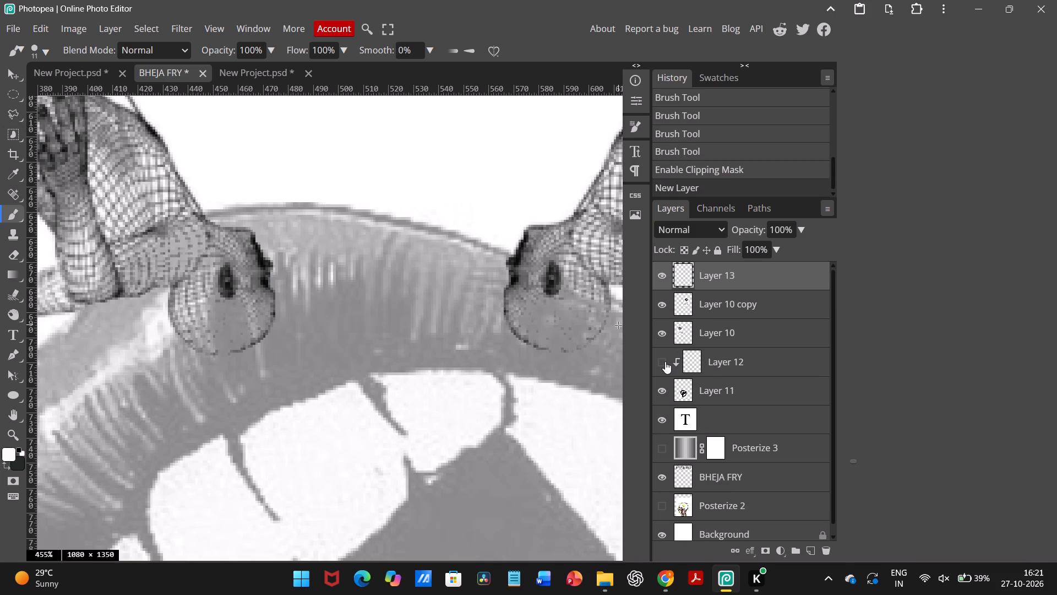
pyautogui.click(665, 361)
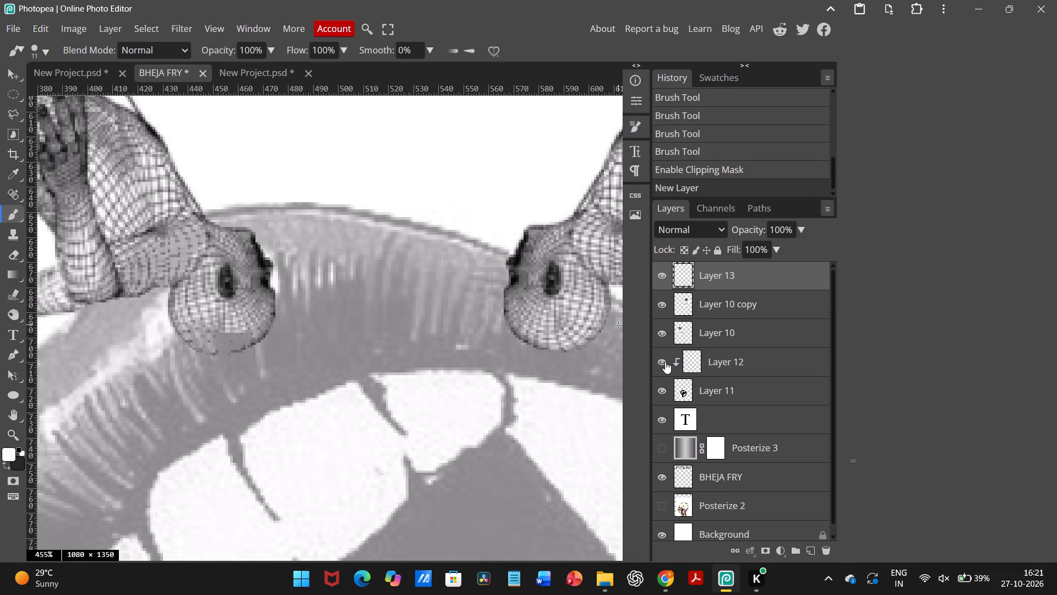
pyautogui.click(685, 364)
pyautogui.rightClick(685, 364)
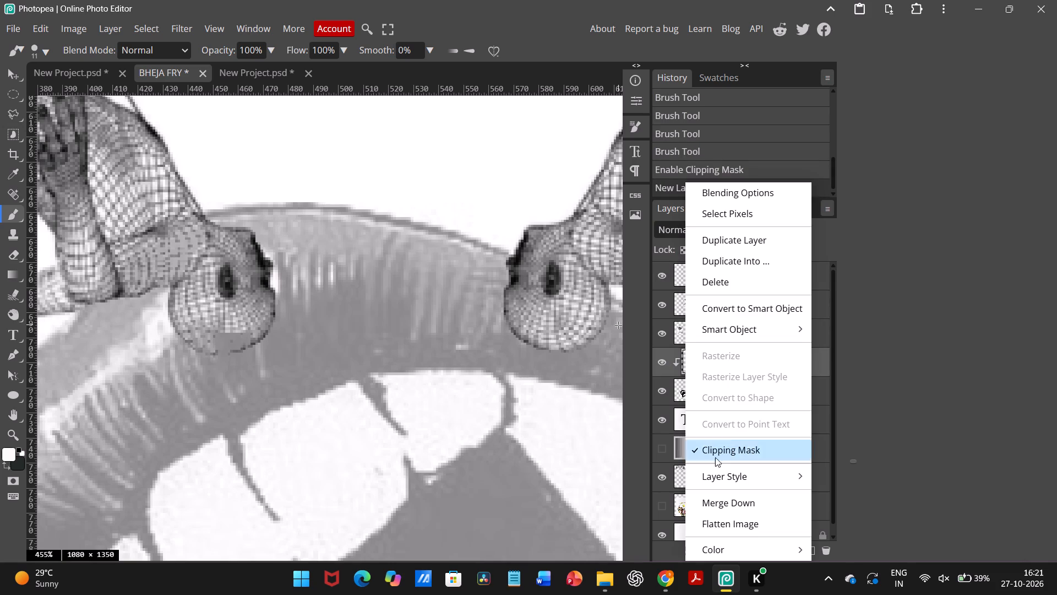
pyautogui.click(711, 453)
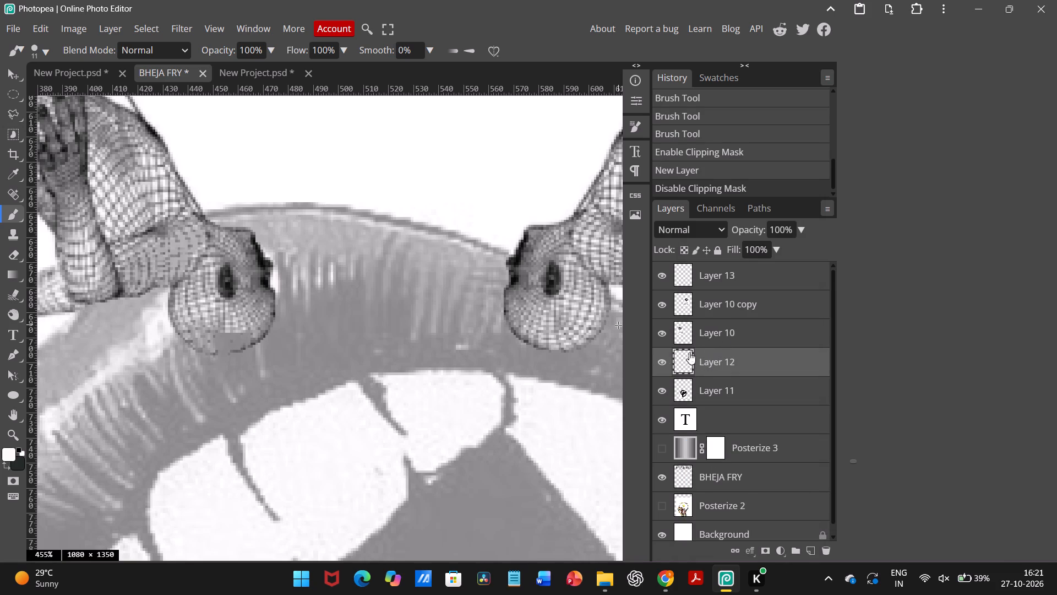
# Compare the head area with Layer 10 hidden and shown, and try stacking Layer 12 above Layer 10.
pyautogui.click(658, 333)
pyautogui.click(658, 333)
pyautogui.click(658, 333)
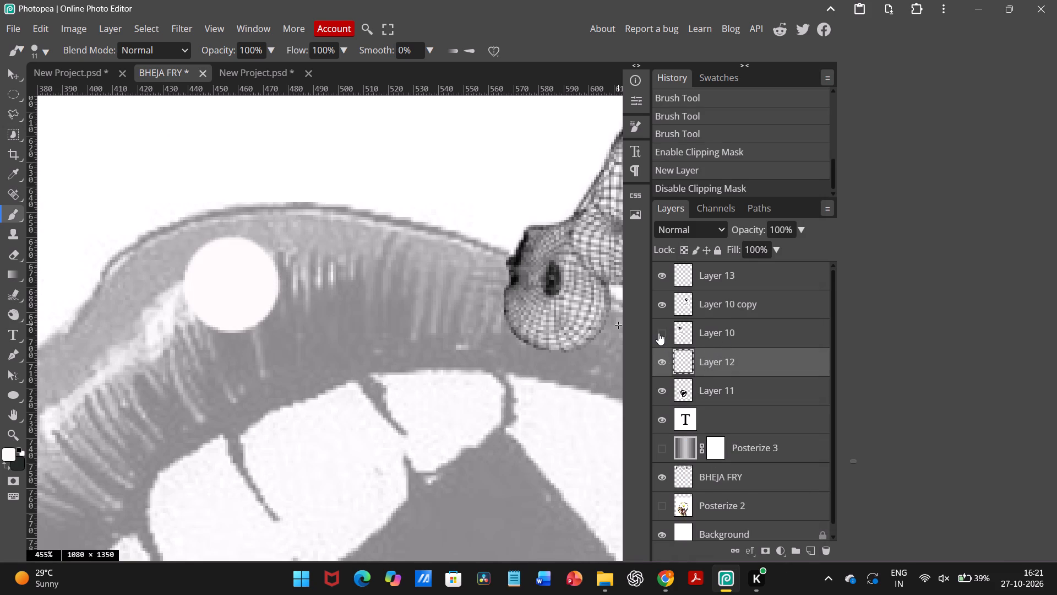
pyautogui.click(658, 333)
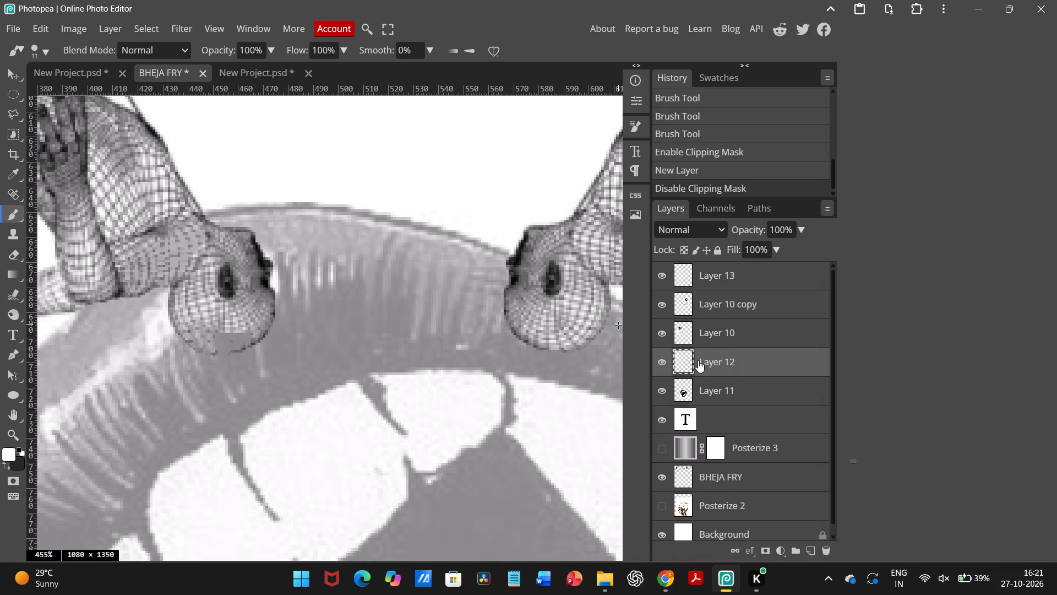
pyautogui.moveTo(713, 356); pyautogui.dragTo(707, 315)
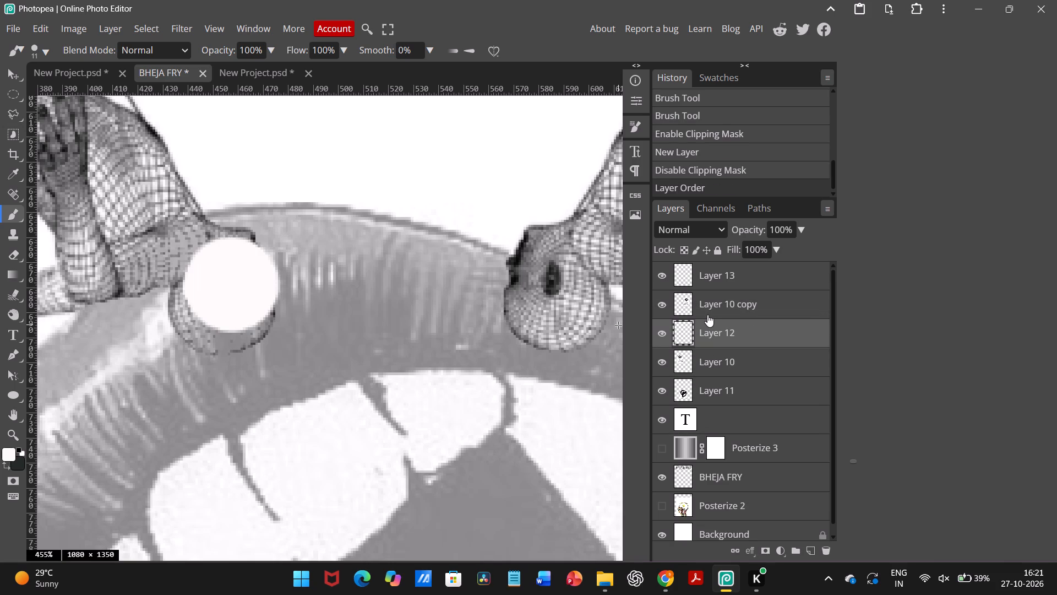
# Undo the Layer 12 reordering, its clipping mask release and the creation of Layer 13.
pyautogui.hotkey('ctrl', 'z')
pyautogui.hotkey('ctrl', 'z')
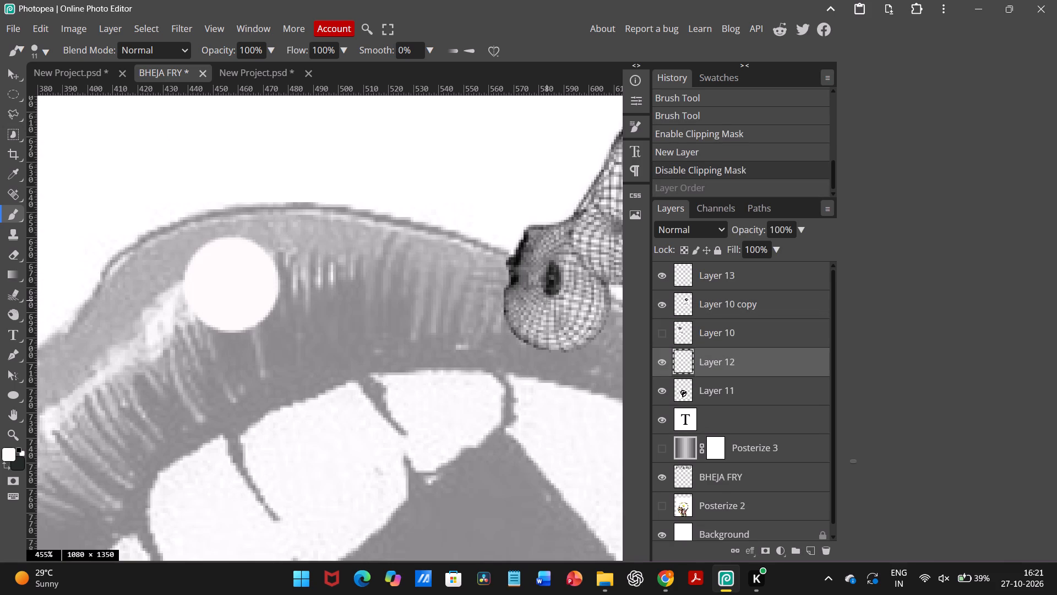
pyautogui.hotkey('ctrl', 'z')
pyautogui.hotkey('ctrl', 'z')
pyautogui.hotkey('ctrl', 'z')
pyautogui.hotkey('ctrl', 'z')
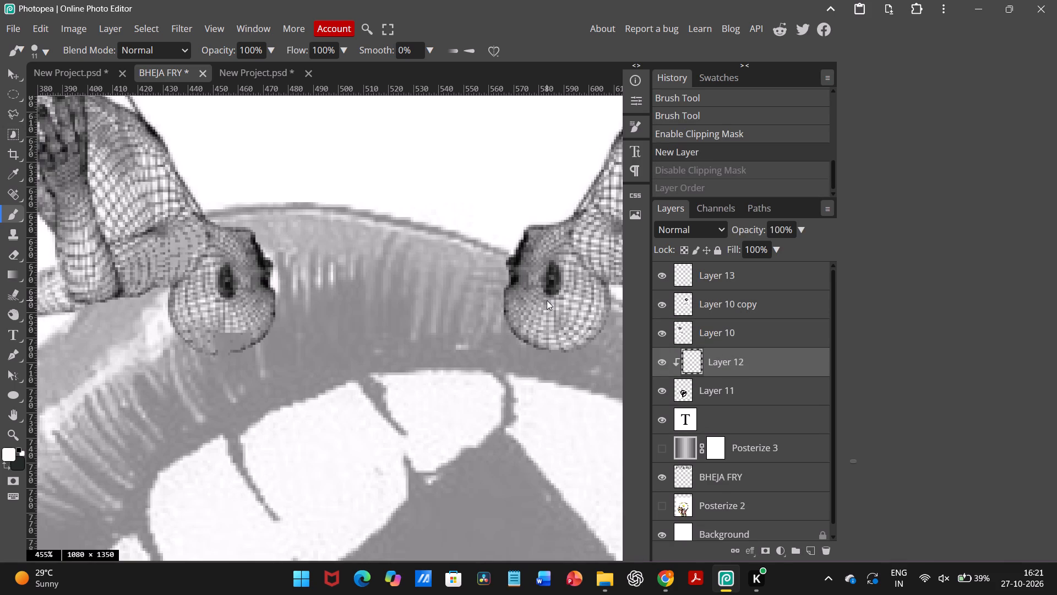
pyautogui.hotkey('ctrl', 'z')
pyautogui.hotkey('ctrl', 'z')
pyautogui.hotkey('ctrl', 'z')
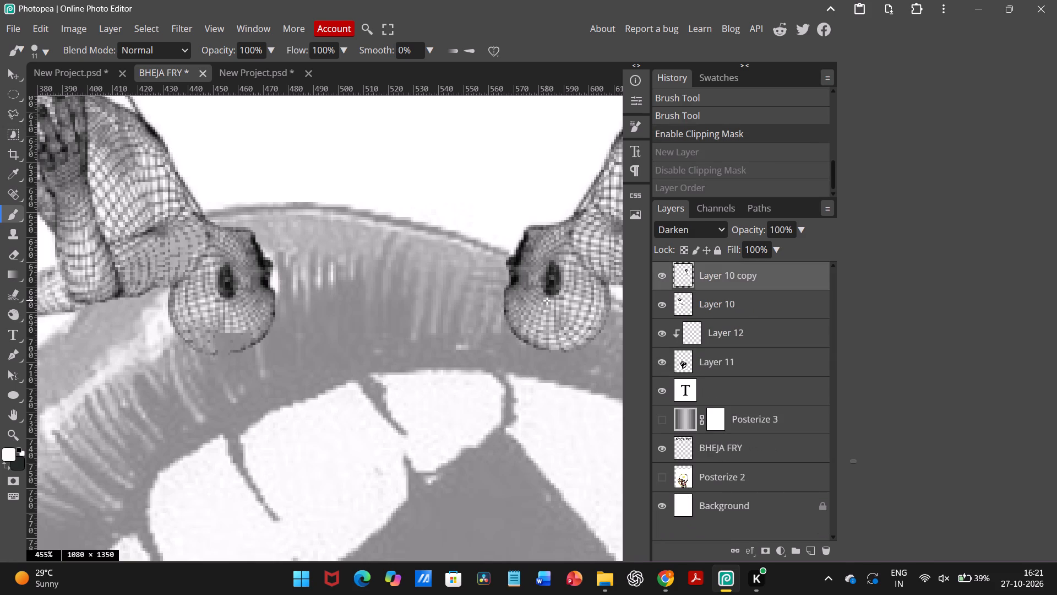
# Add a new blank layer and place it directly beneath Layer 10 copy, checking both layers' visibility.
pyautogui.click(706, 274)
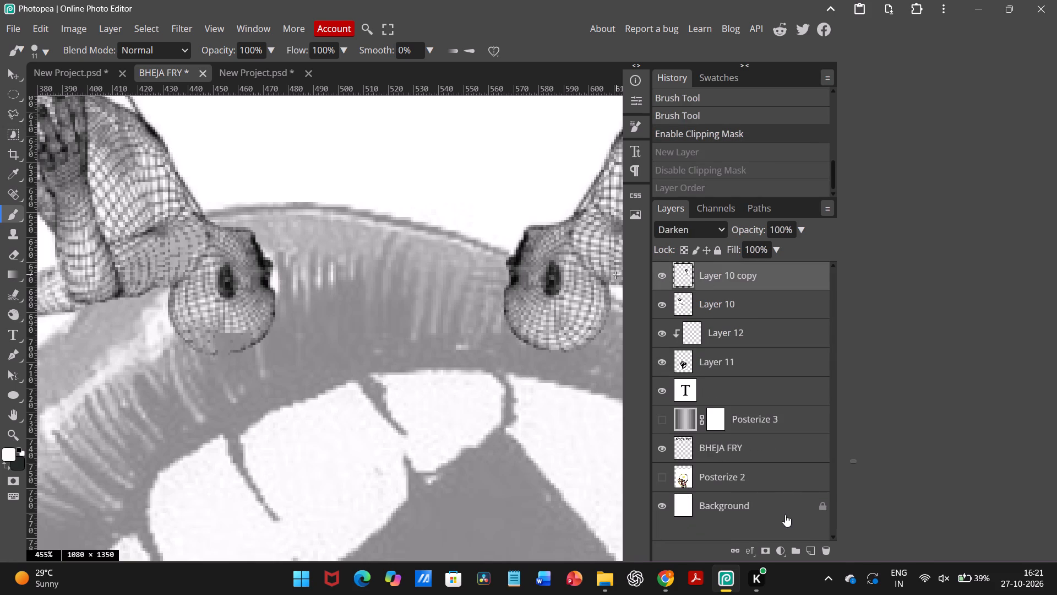
pyautogui.click(810, 553)
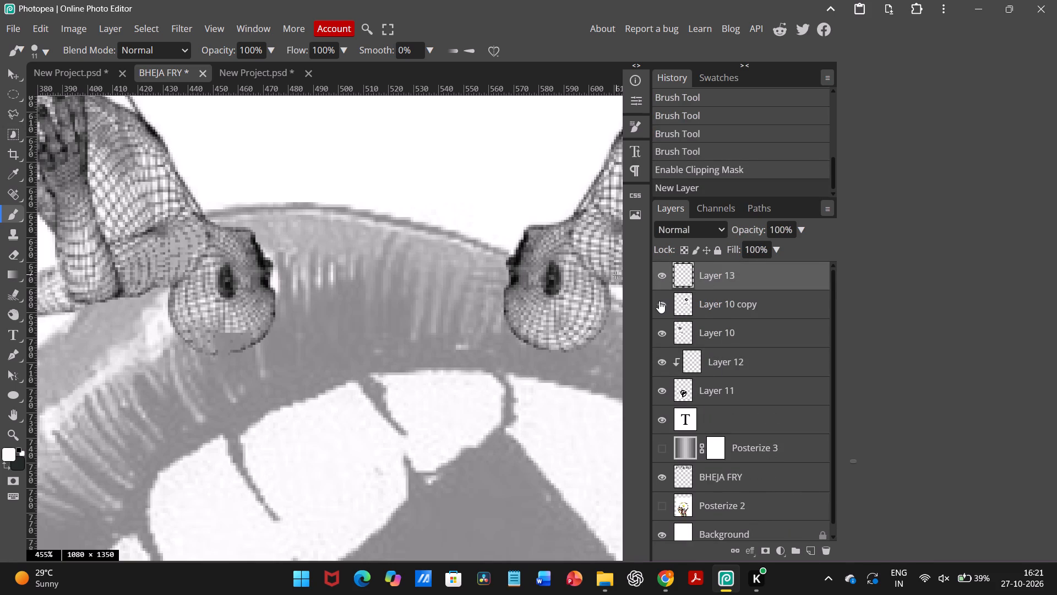
pyautogui.click(660, 302)
pyautogui.click(660, 302)
pyautogui.moveTo(701, 272); pyautogui.dragTo(706, 306)
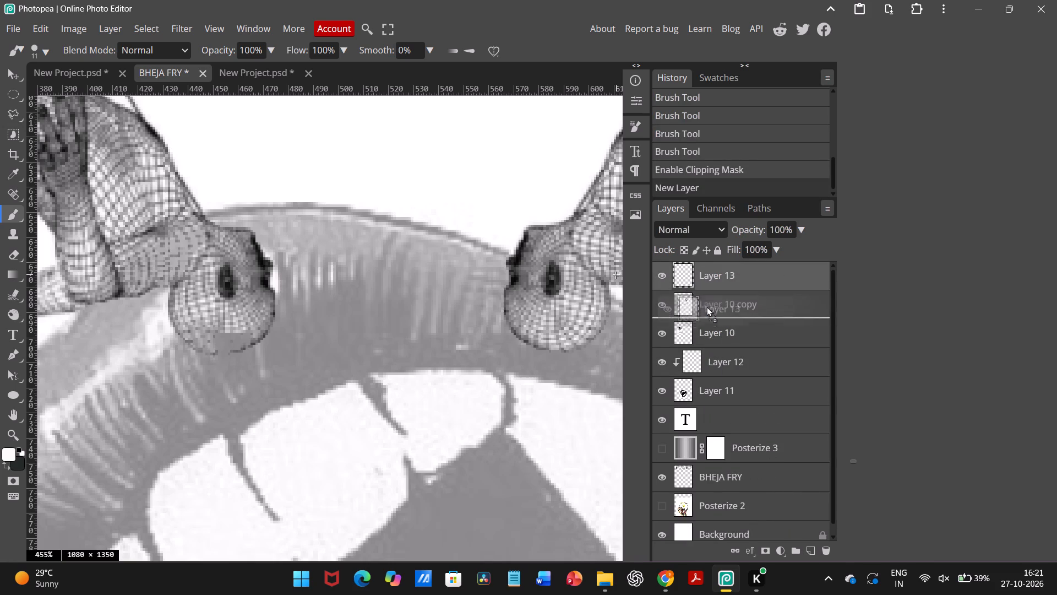
pyautogui.moveTo(706, 306); pyautogui.dragTo(706, 317)
pyautogui.click(668, 302)
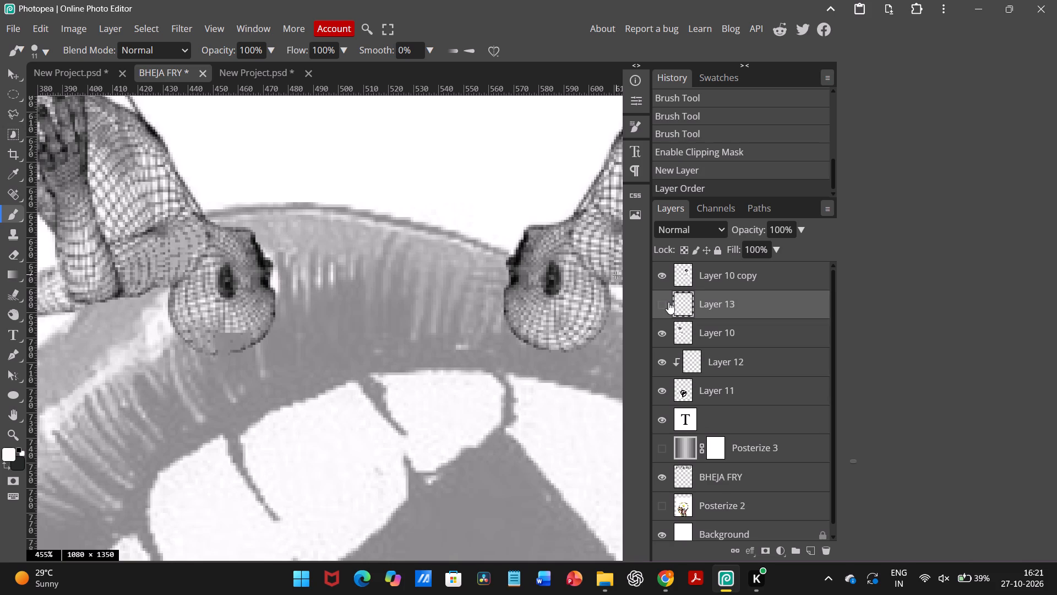
pyautogui.click(668, 302)
pyautogui.click(664, 282)
pyautogui.click(664, 282)
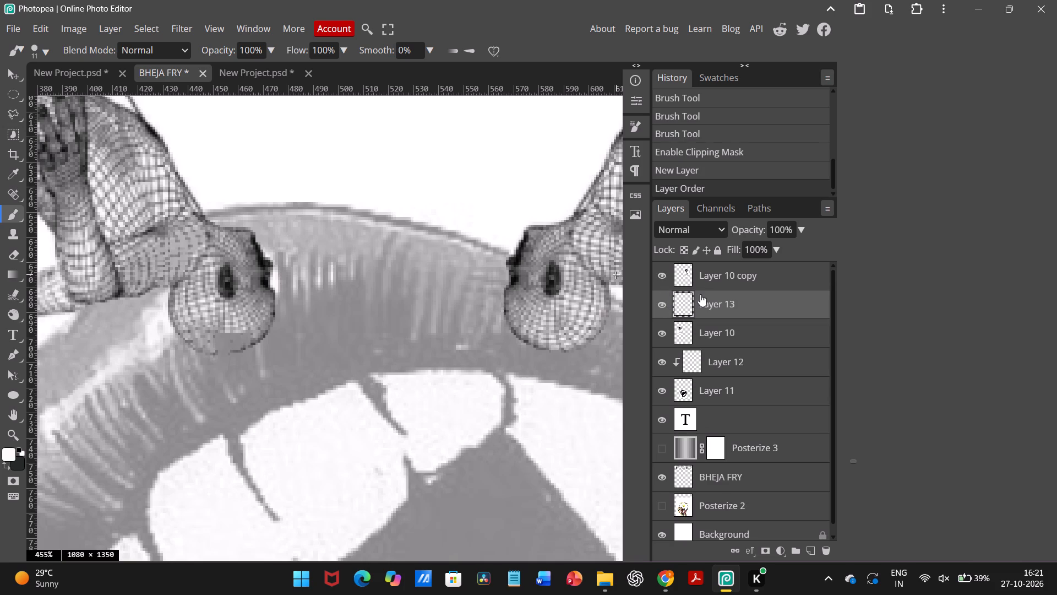
# Merge Layer 10 copy with the blank Layer 13 beneath it.
pyautogui.click(701, 296)
pyautogui.keyDown('shift'); pyautogui.click(701, 296); pyautogui.keyUp('shift')
pyautogui.keyDown('shift'); pyautogui.click(704, 265); pyautogui.keyUp('shift')
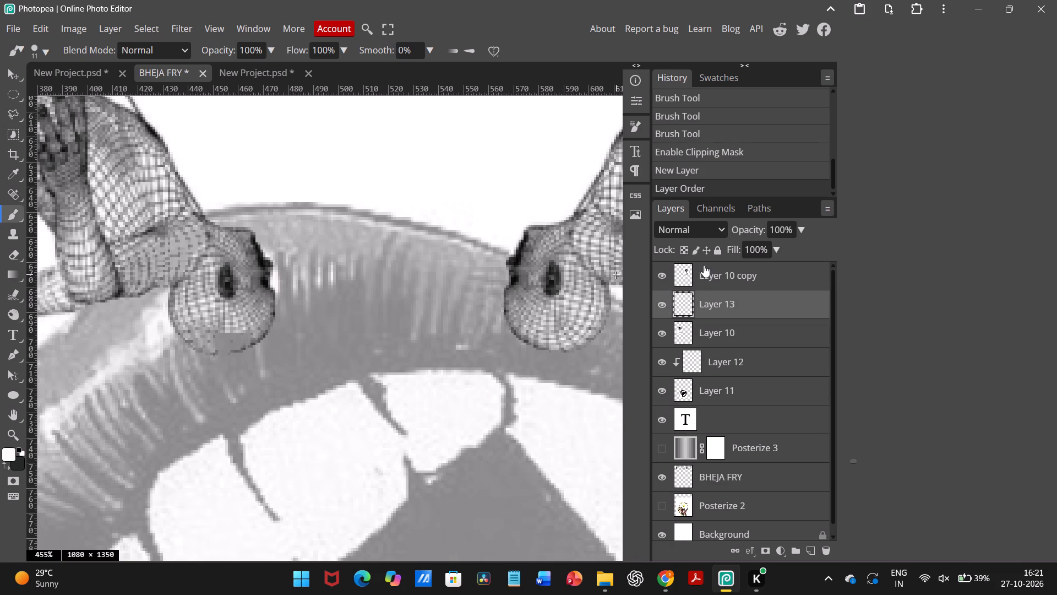
pyautogui.rightClick(704, 265)
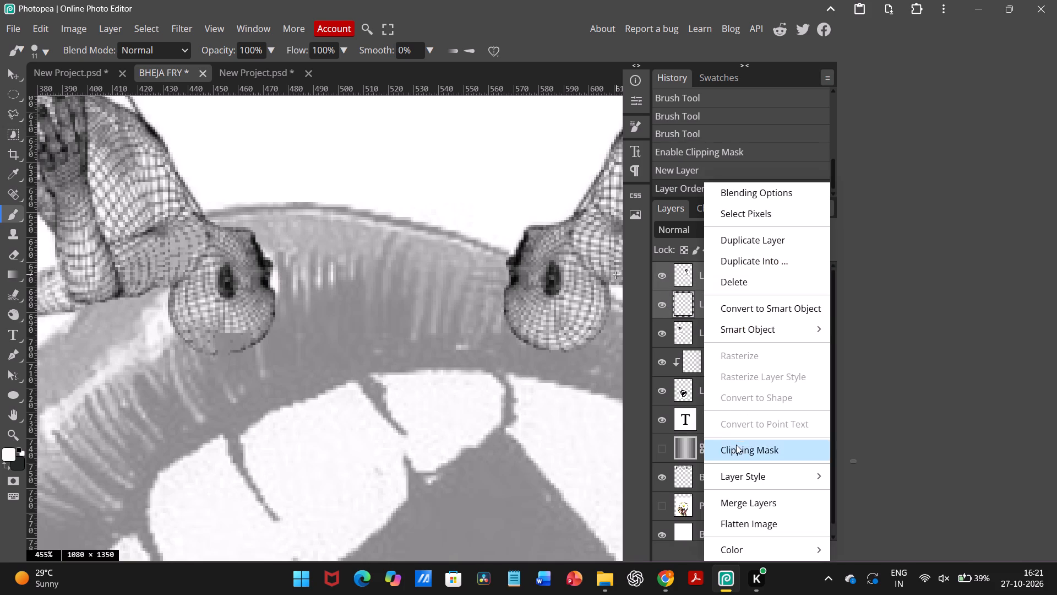
pyautogui.click(726, 505)
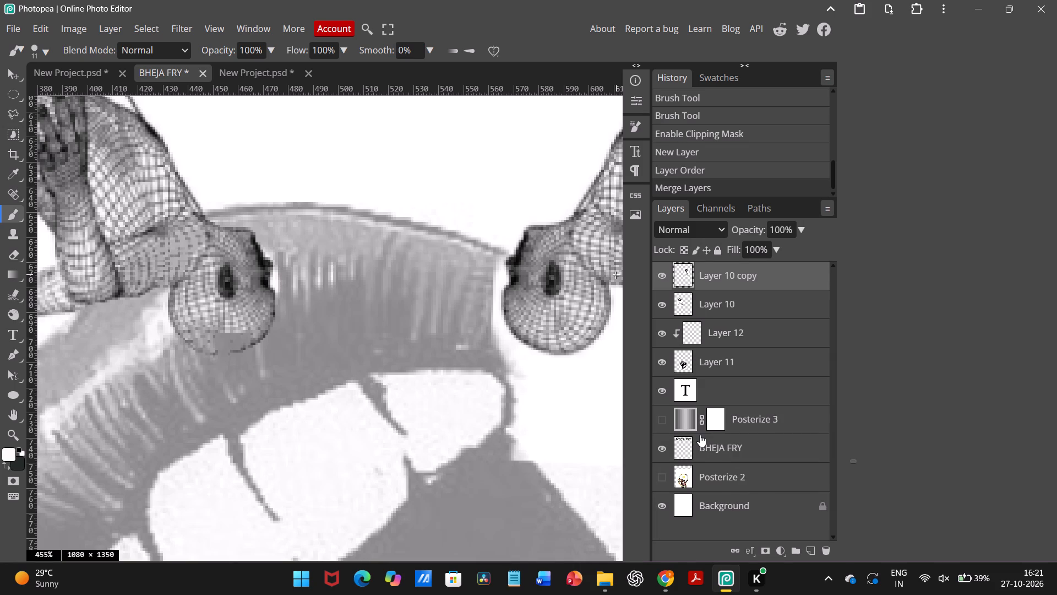
# Set the merged Layer 10 copy's blend mode to Darken.
pyautogui.hscroll(-1, 569, 402)
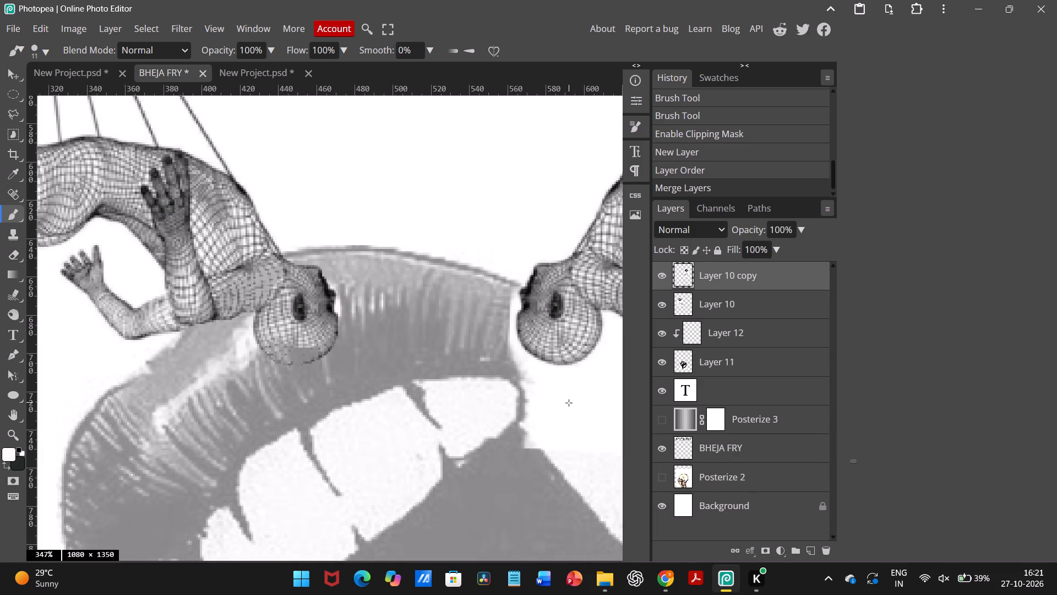
pyautogui.hscroll(-1, 569, 402)
pyautogui.scroll(-1, 569, 402)
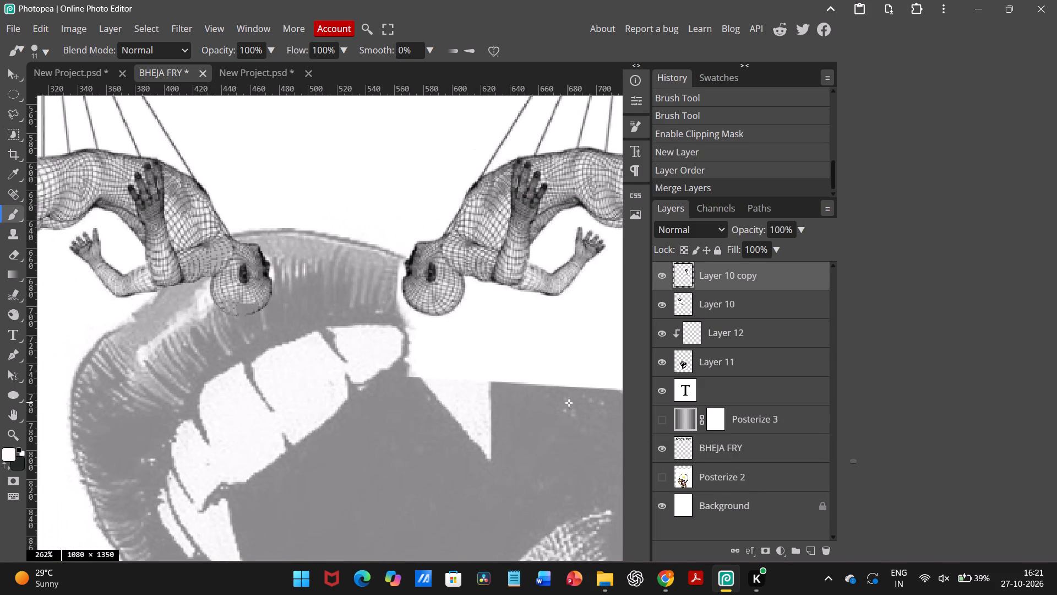
pyautogui.hscroll(-1, 569, 402)
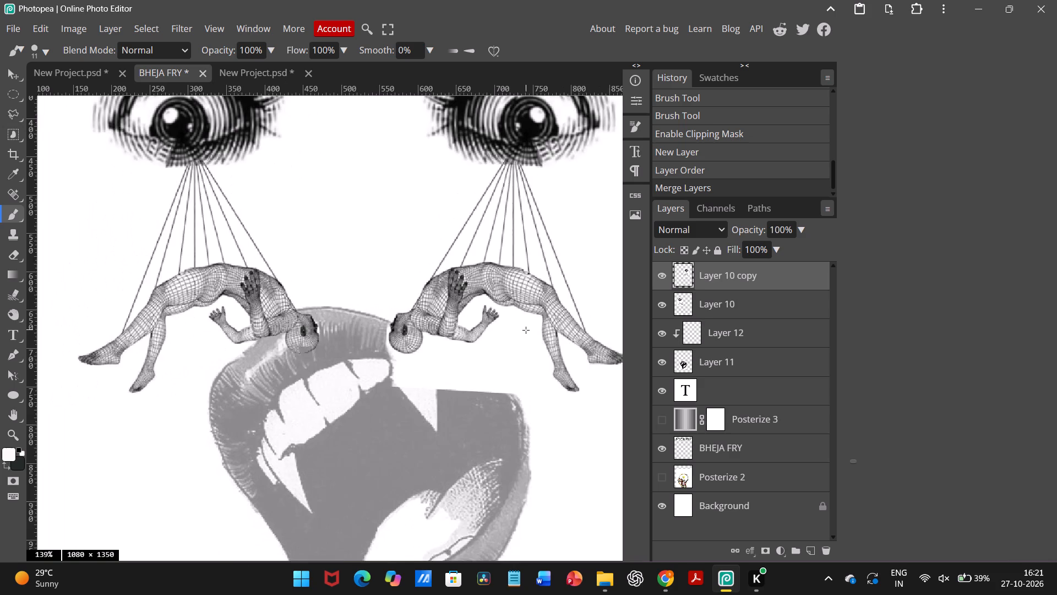
pyautogui.click(675, 223)
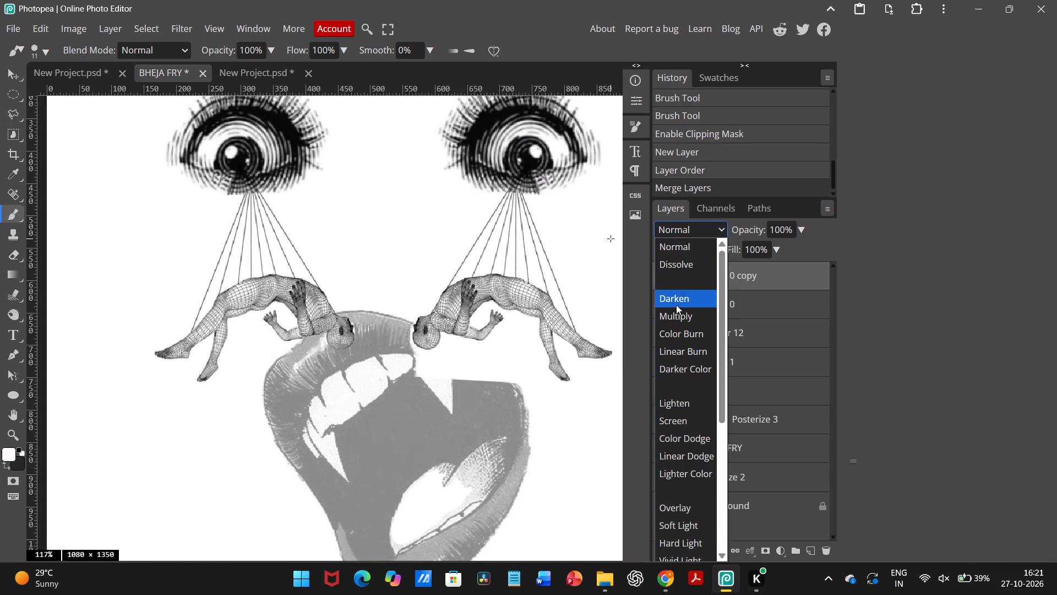
pyautogui.click(677, 297)
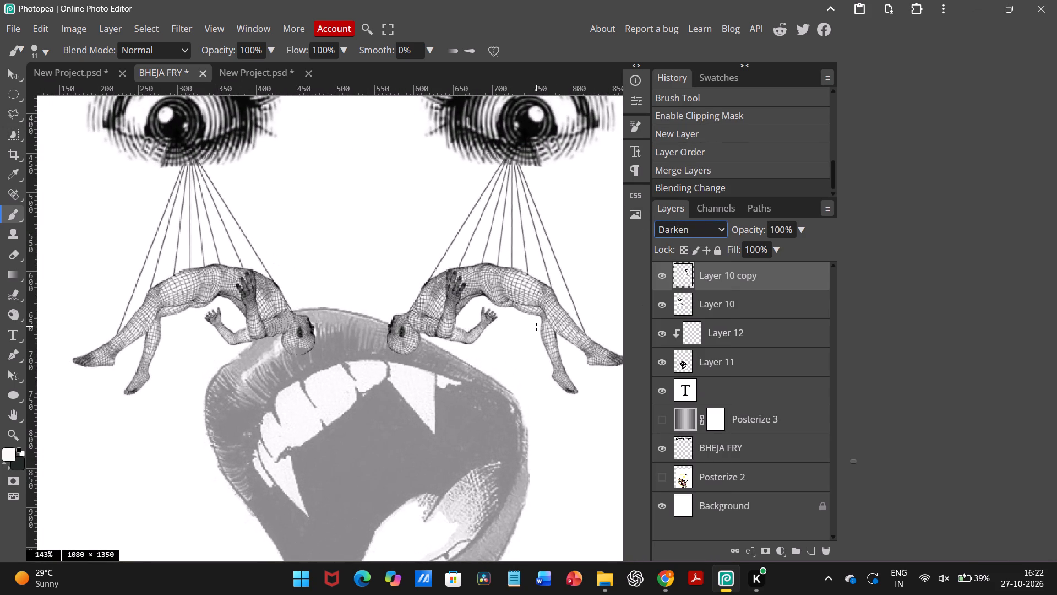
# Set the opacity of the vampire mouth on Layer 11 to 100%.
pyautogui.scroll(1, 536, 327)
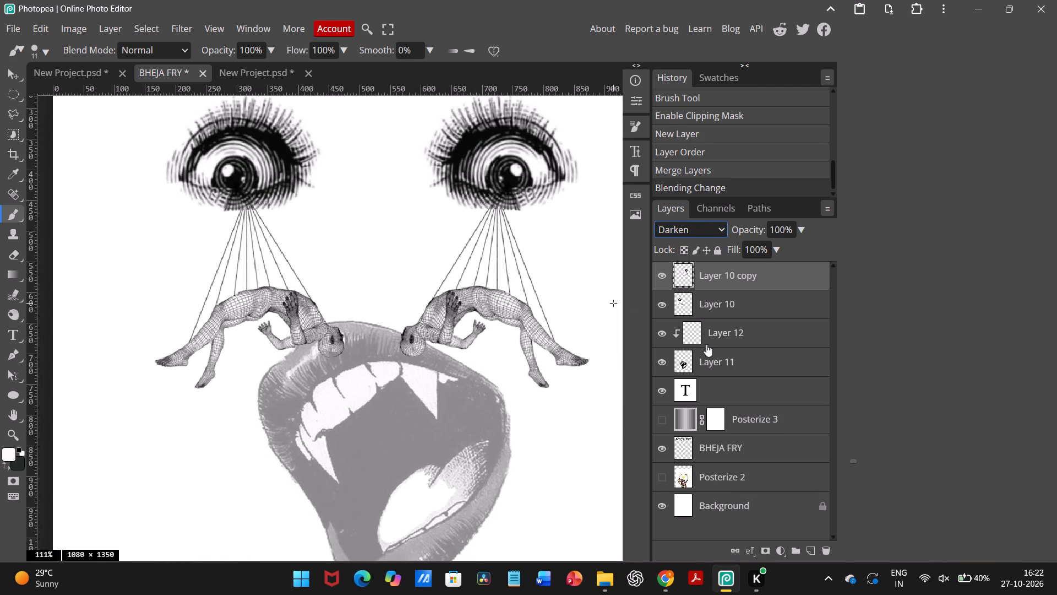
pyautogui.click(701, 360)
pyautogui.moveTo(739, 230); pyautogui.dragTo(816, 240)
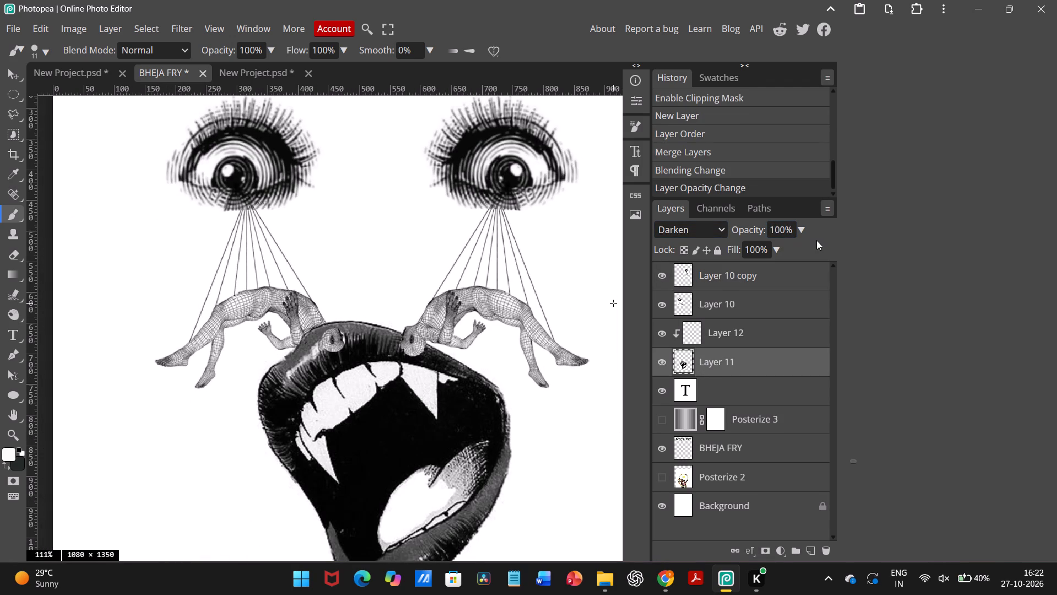
# Check Layer 10 by hiding and reshowing it, and add a new blank layer between Layer 10 and Layer 12.
pyautogui.click(730, 306)
pyautogui.click(667, 307)
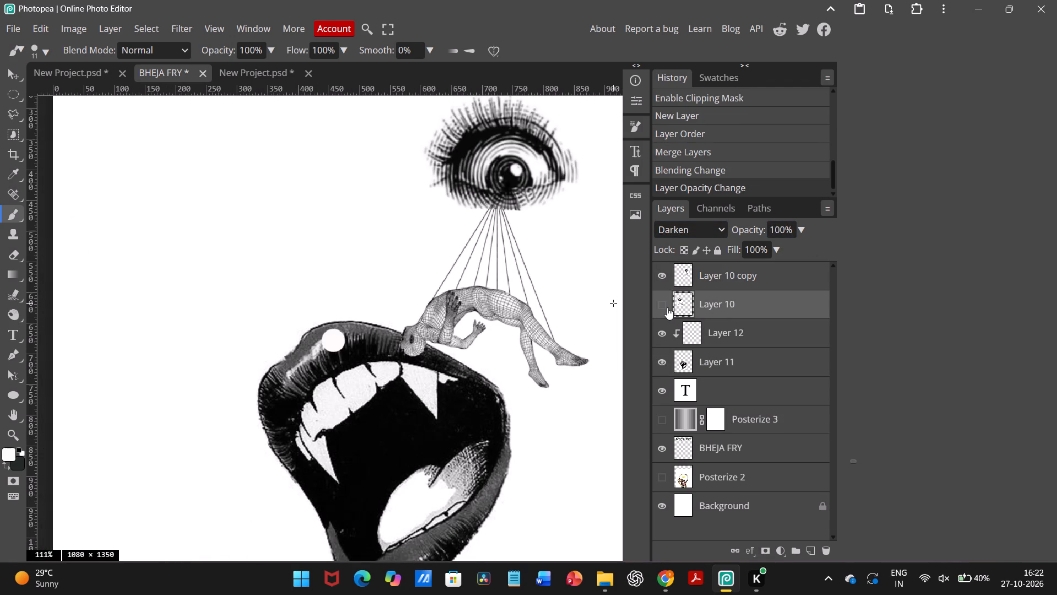
pyautogui.click(667, 307)
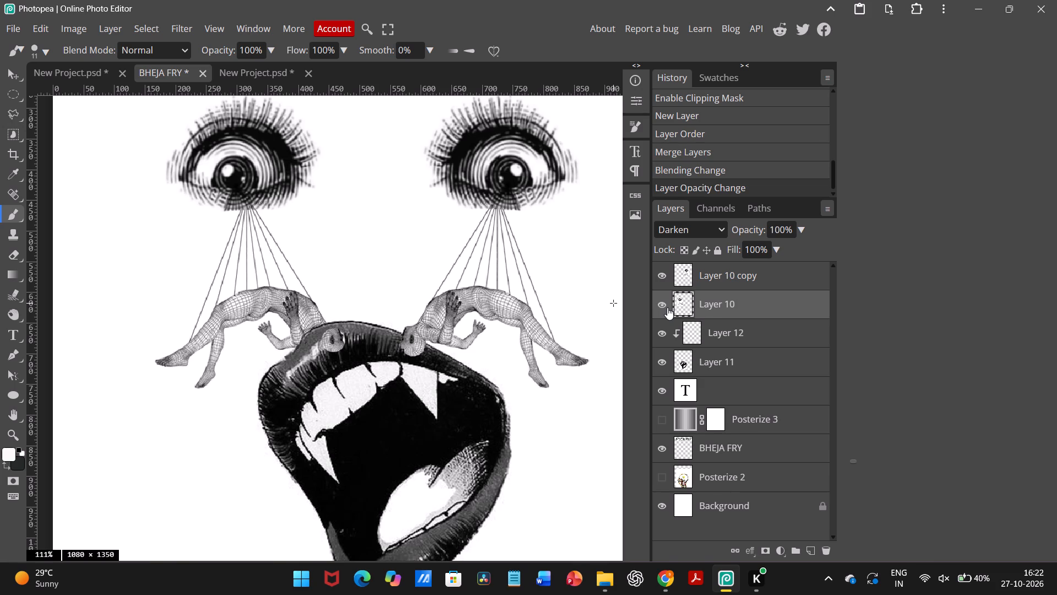
pyautogui.click(814, 556)
pyautogui.moveTo(740, 298); pyautogui.dragTo(742, 339)
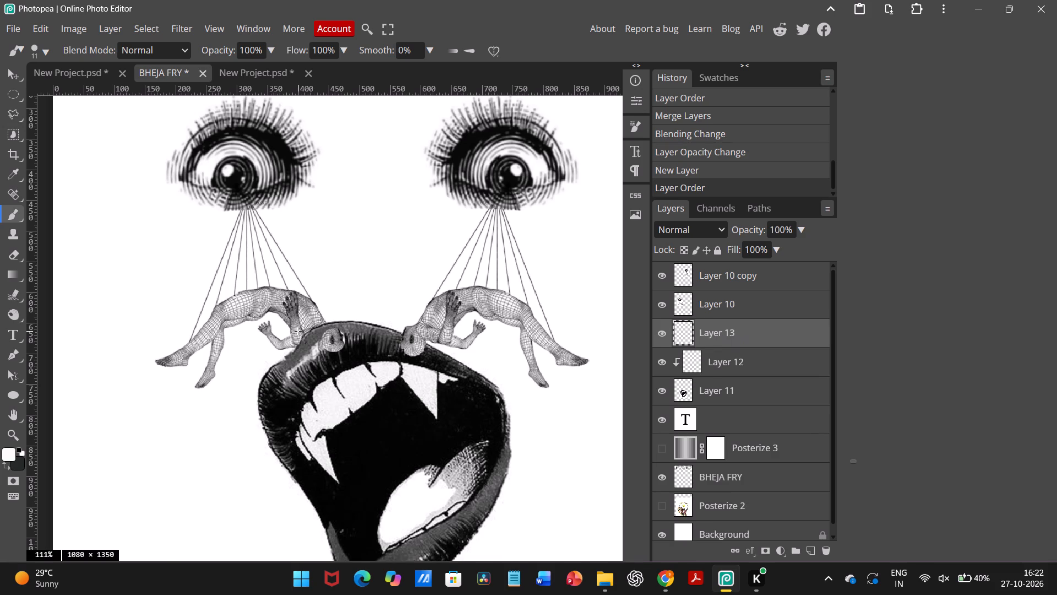
# Set the opacity of the vampire mouth on Layer 11 to 53%.
pyautogui.click(710, 382)
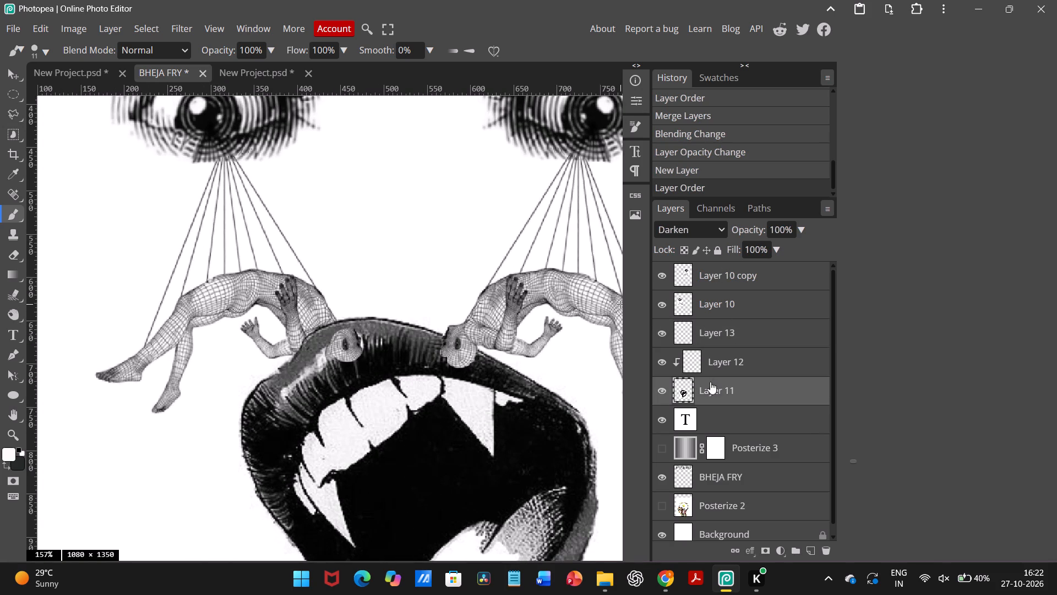
pyautogui.moveTo(748, 231); pyautogui.dragTo(709, 226)
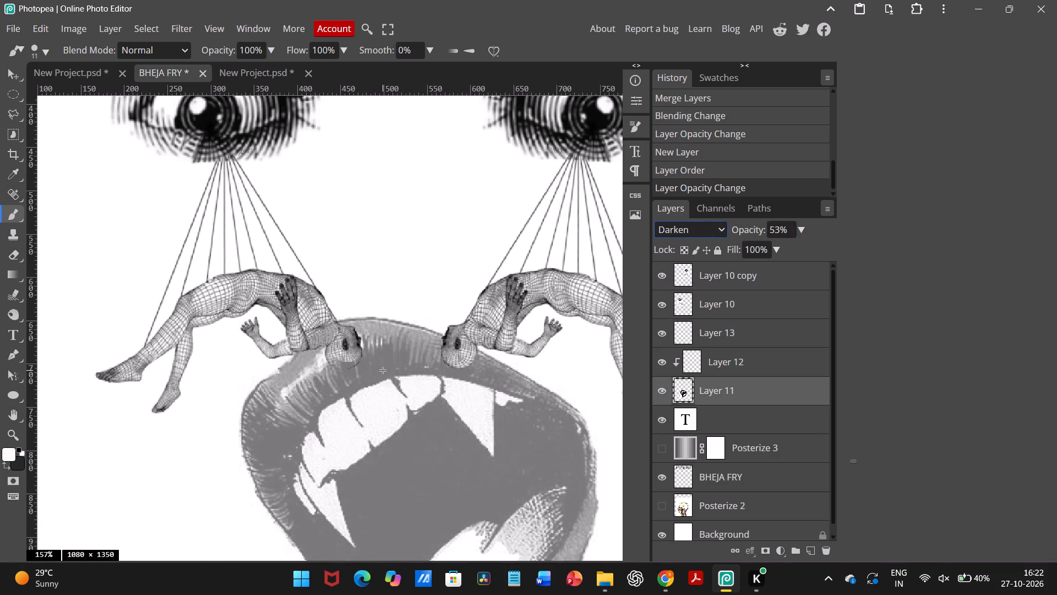
# Brush near-white on Layer 13 behind the first hanging figure's head, filling its lower part where the lips show through.
pyautogui.click(696, 323)
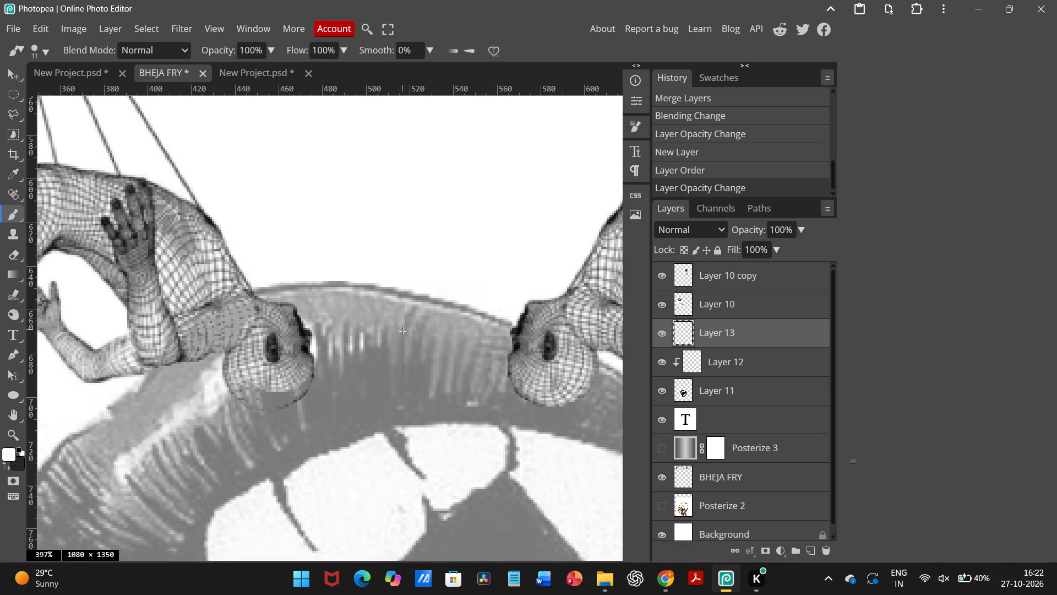
pyautogui.moveTo(254, 365); pyautogui.dragTo(241, 387)
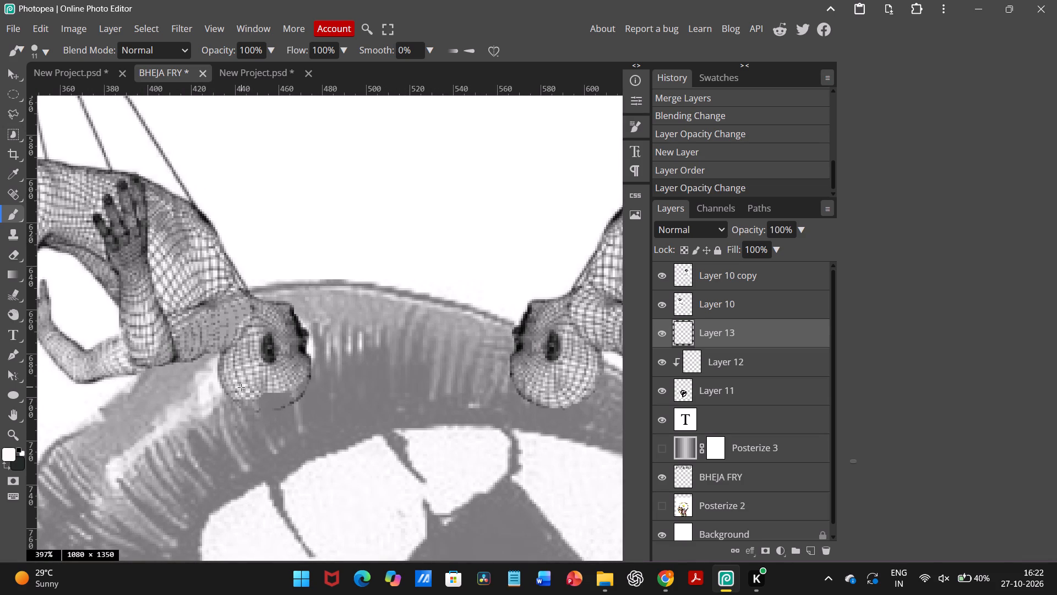
pyautogui.moveTo(241, 387); pyautogui.dragTo(279, 393)
pyautogui.moveTo(279, 393); pyautogui.dragTo(262, 394)
pyautogui.moveTo(291, 366); pyautogui.dragTo(290, 353)
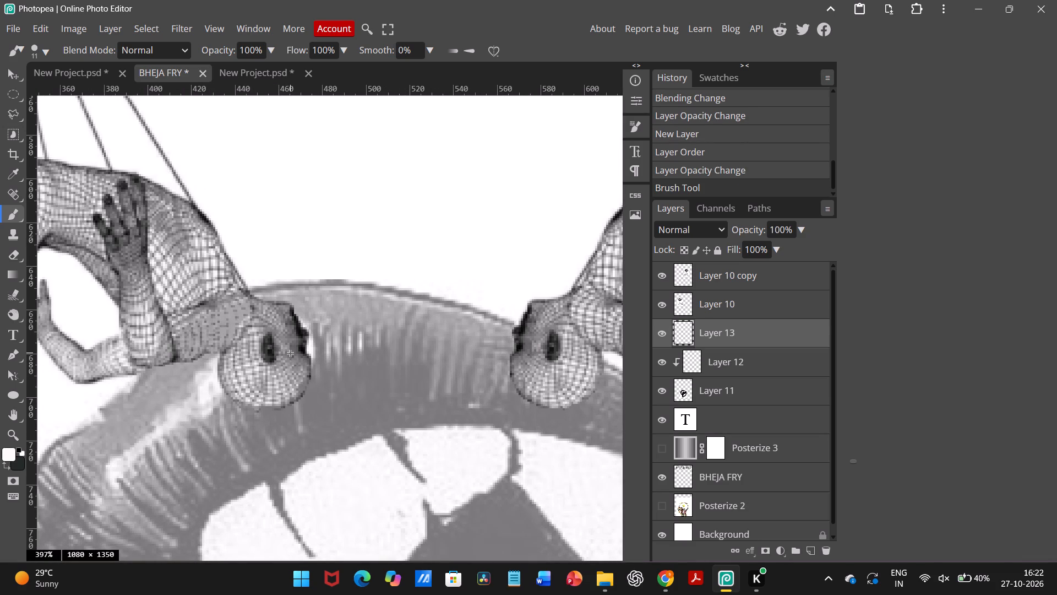
# Brush near-white on Layer 13 behind the first hanging figure's shoulder and upper arm where the lips show through.
pyautogui.moveTo(290, 353); pyautogui.dragTo(242, 315)
pyautogui.moveTo(242, 315); pyautogui.dragTo(165, 338)
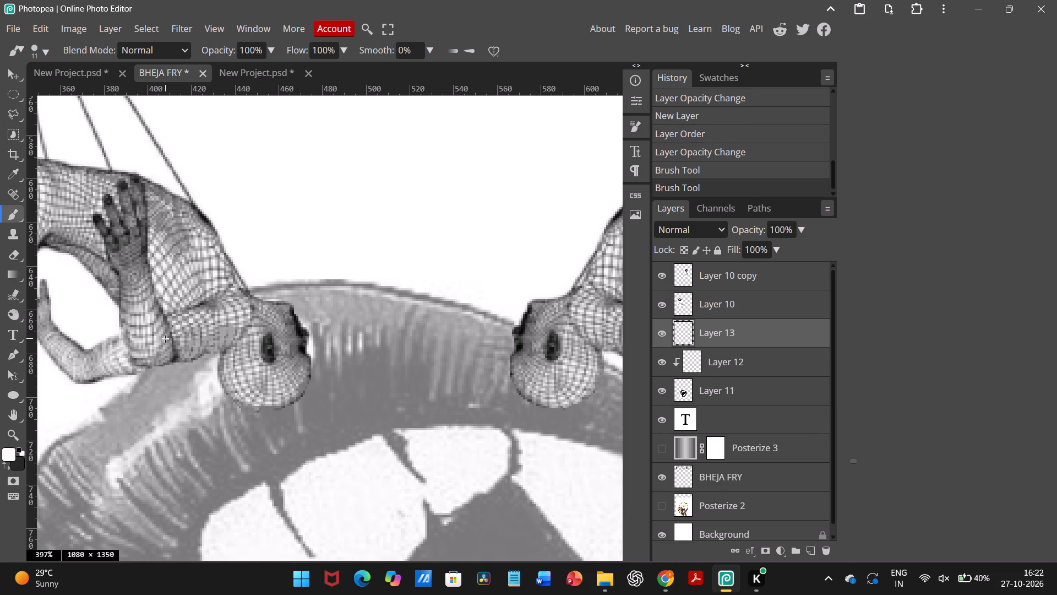
pyautogui.moveTo(165, 338); pyautogui.dragTo(236, 333)
pyautogui.moveTo(236, 333); pyautogui.dragTo(237, 334)
pyautogui.moveTo(224, 336); pyautogui.dragTo(166, 331)
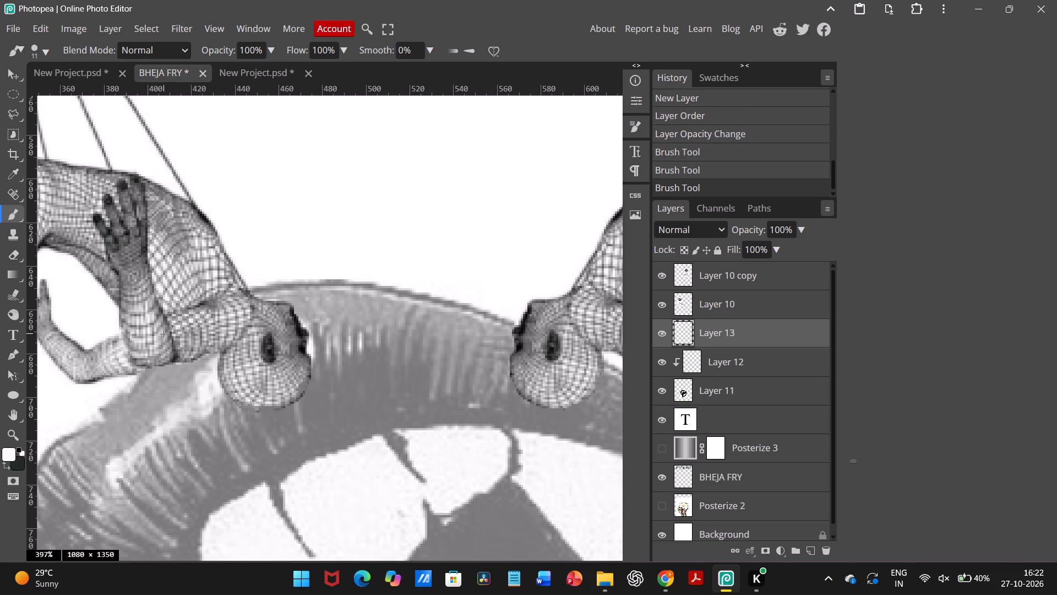
pyautogui.moveTo(166, 331); pyautogui.dragTo(236, 300)
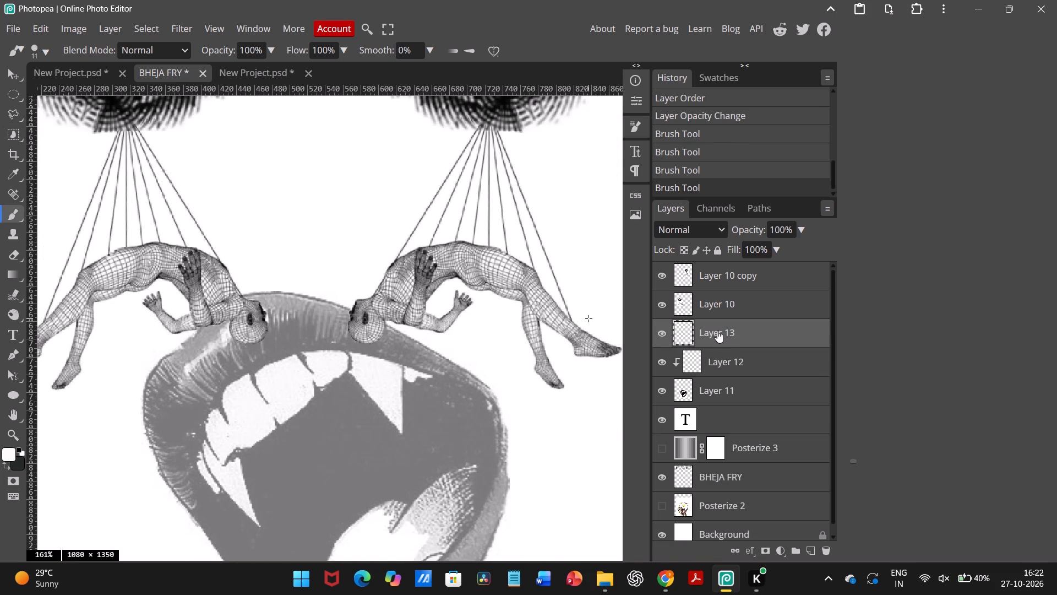
# Merge Layer 13 with Layer 10 so the near-white backing joins the first eye and hanging figure.
pyautogui.click(716, 332)
pyautogui.keyDown('shift'); pyautogui.click(716, 332); pyautogui.keyUp('shift')
pyautogui.keyDown('shift'); pyautogui.click(715, 306); pyautogui.keyUp('shift')
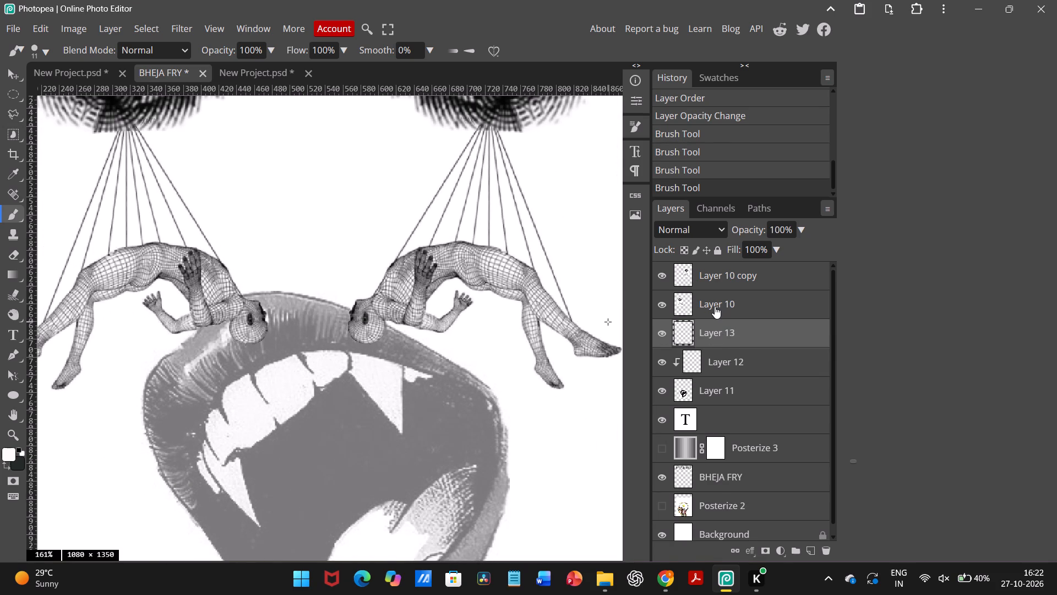
pyautogui.rightClick(715, 306)
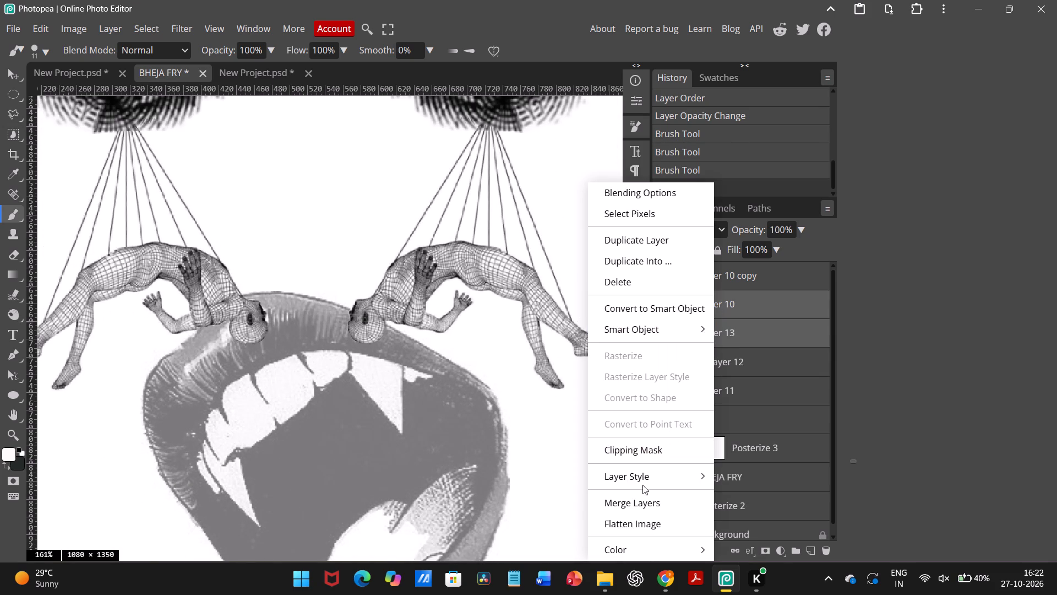
pyautogui.click(637, 498)
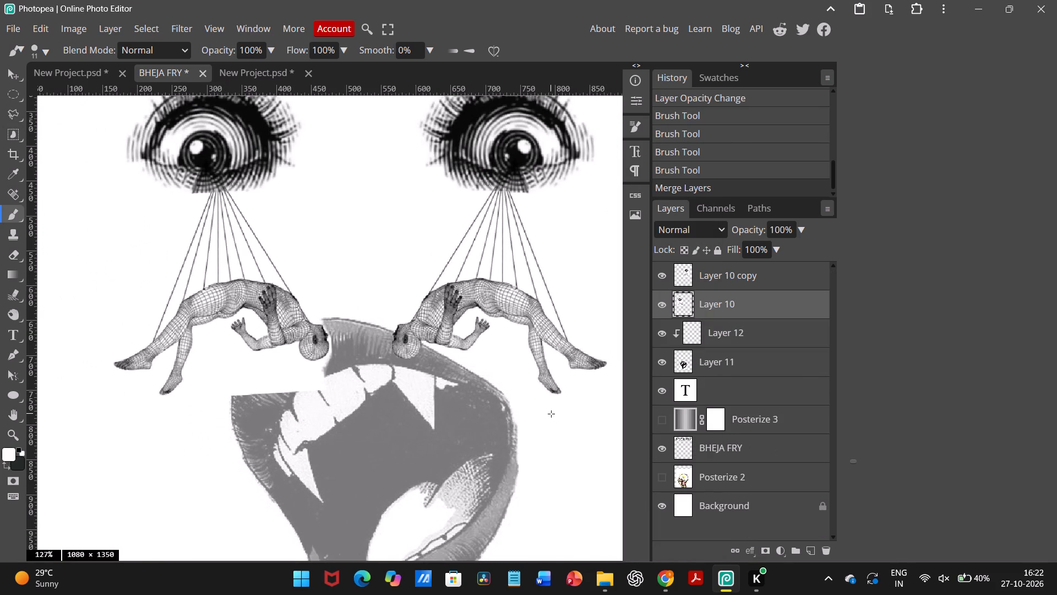
# Set the blend mode of the merged Layer 10 to Darken.
pyautogui.click(705, 229)
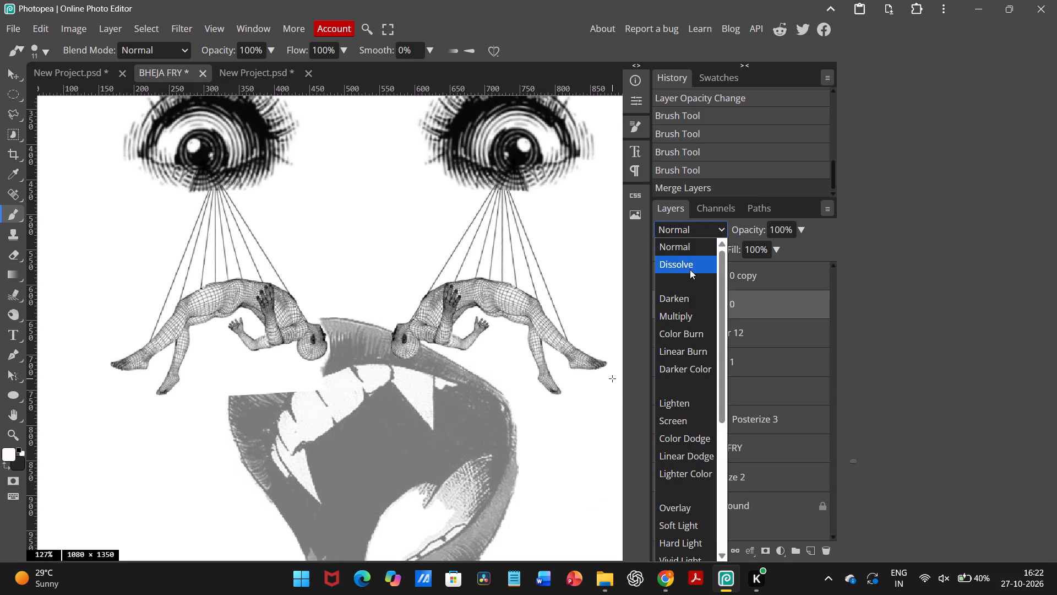
pyautogui.click(686, 297)
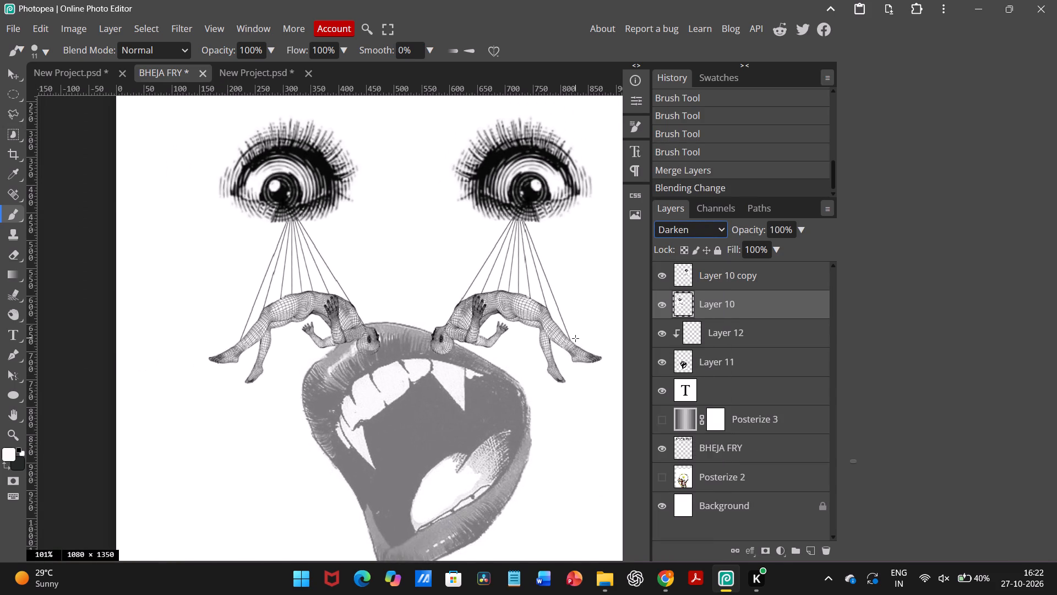
# Set the opacity of the vampire mouth on Layer 11 to 100%.
pyautogui.scroll(1, 575, 338)
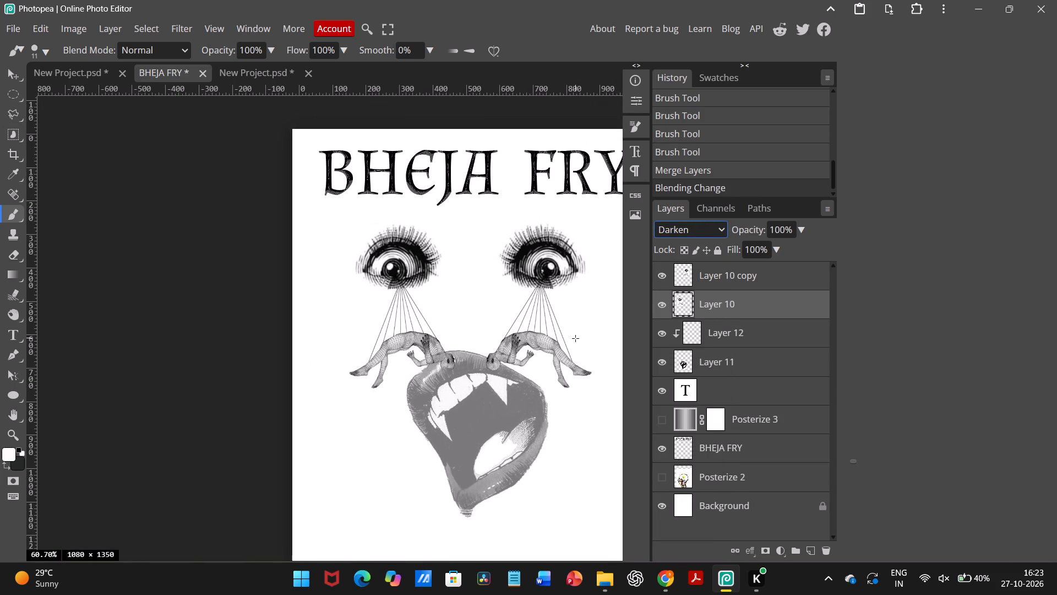
pyautogui.hscroll(-1, 575, 338)
pyautogui.scroll(-1, 575, 338)
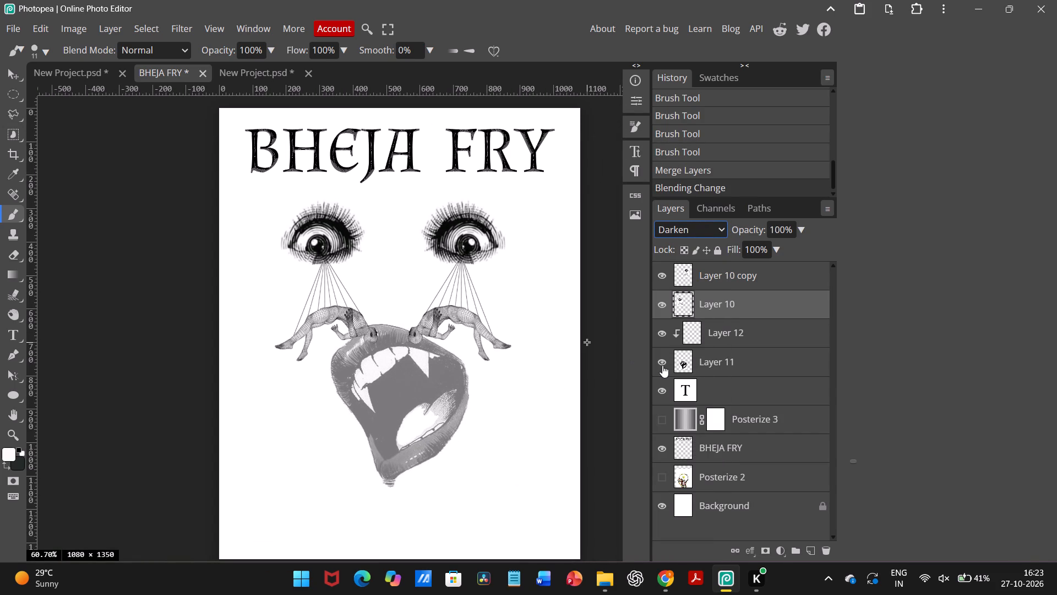
pyautogui.click(720, 360)
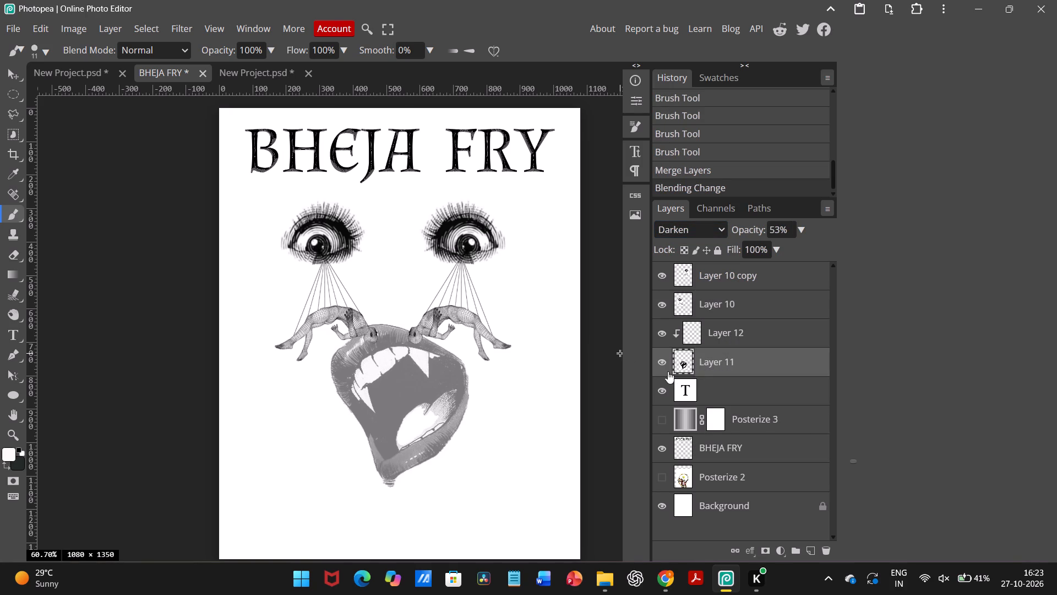
pyautogui.moveTo(748, 229); pyautogui.dragTo(812, 237)
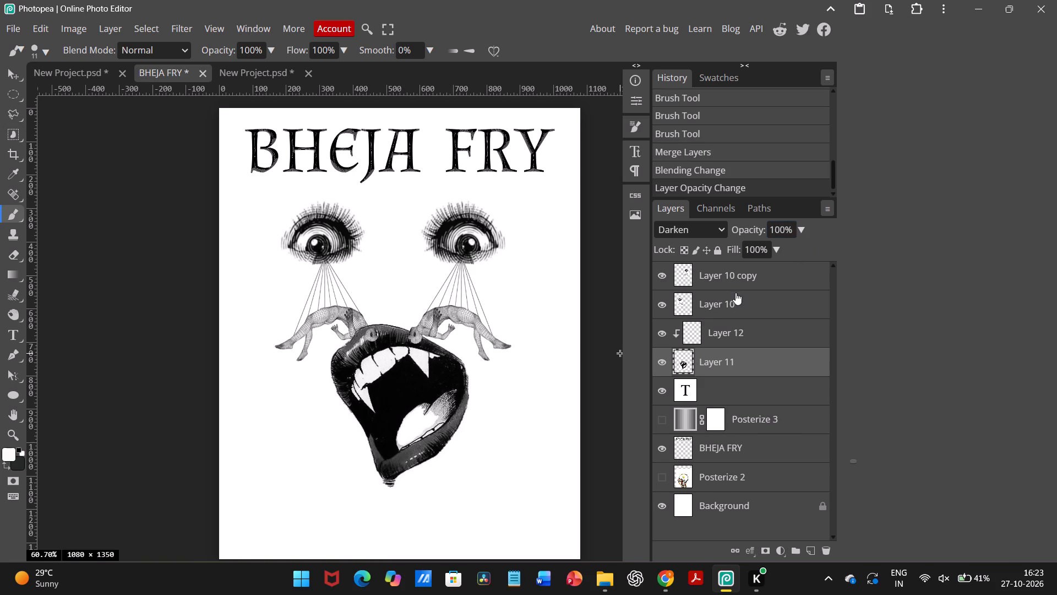
# Toggle Layer 12's visibility to compare the mouth with and without it, and leave Layer 12 hidden.
pyautogui.click(661, 332)
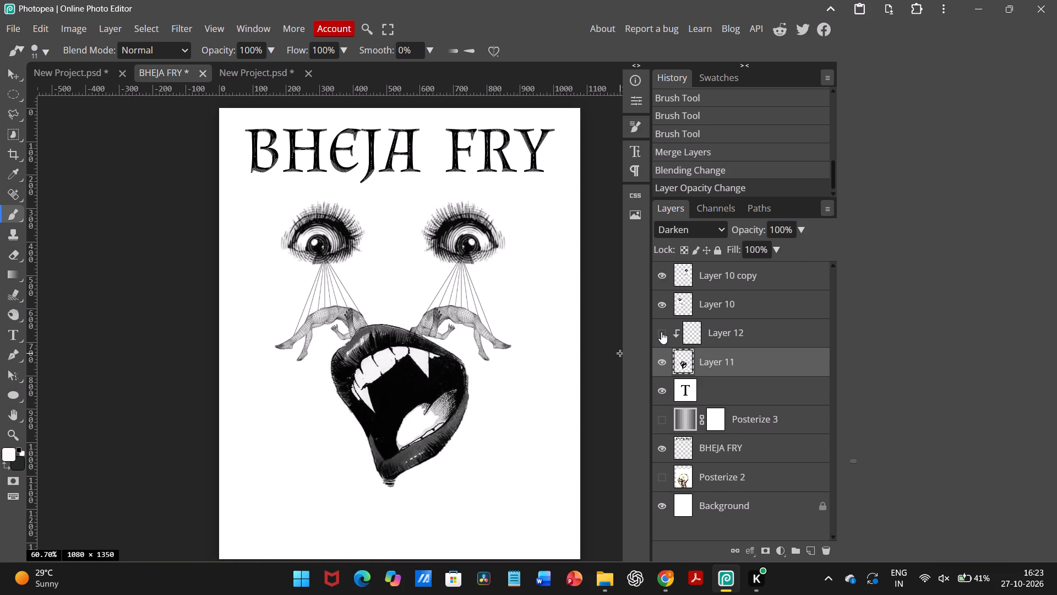
pyautogui.click(661, 332)
pyautogui.doubleClick(661, 332)
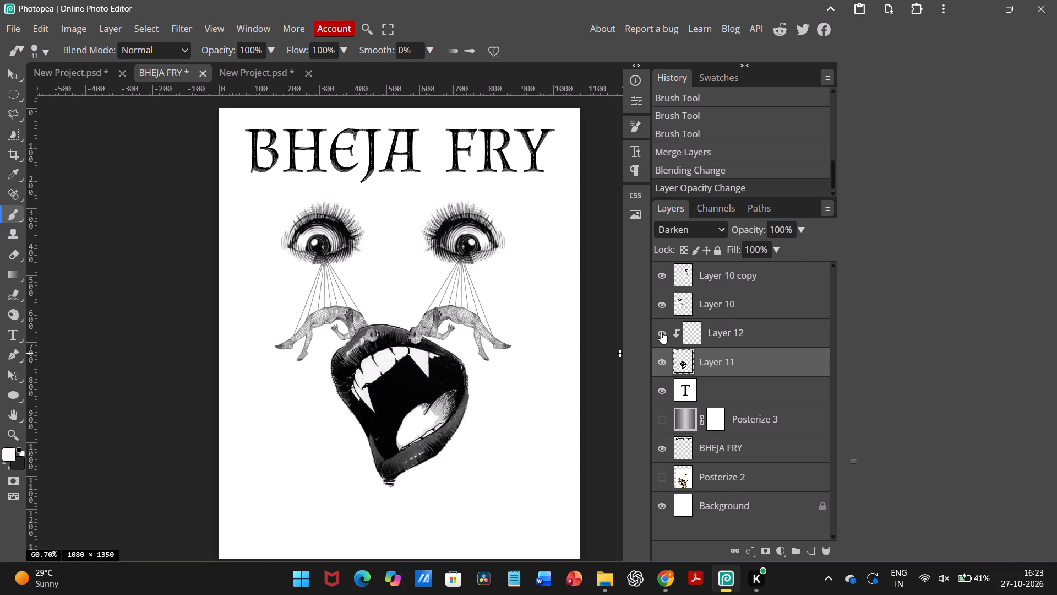
pyautogui.click(658, 336)
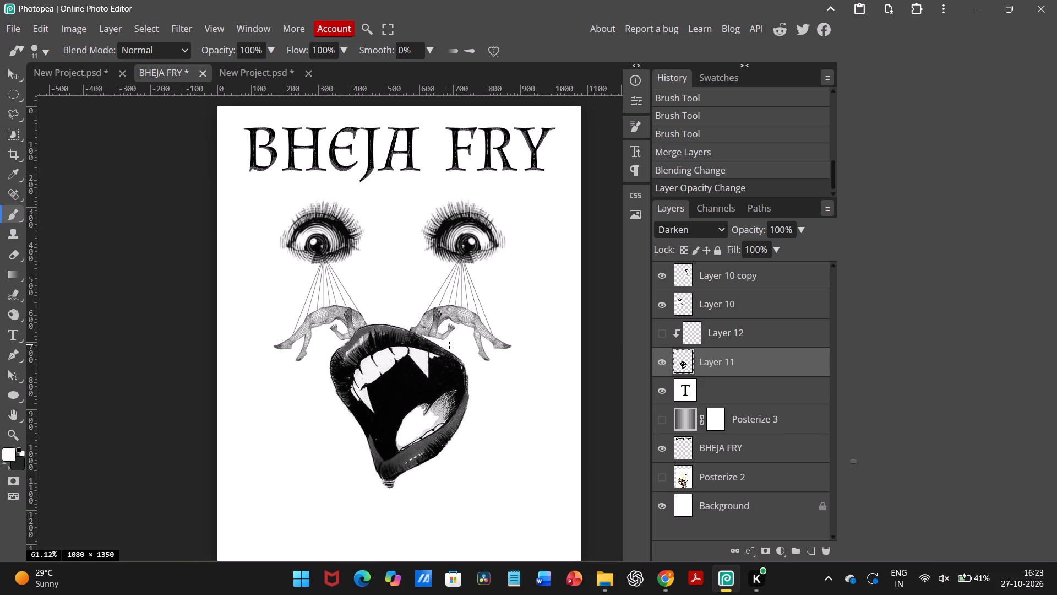
pyautogui.click(255, 238)
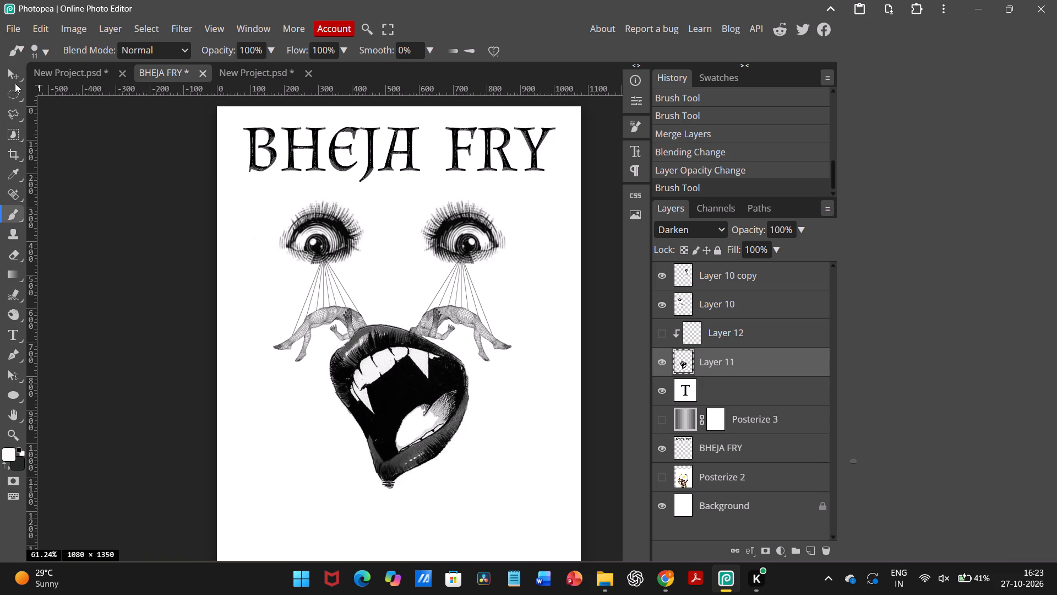
# Move both eyes with their hanging figures, Layer 10 and Layer 10 copy, up toward the title so the heads clear the lips.
pyautogui.click(4, 75)
pyautogui.moveTo(328, 245); pyautogui.dragTo(327, 240)
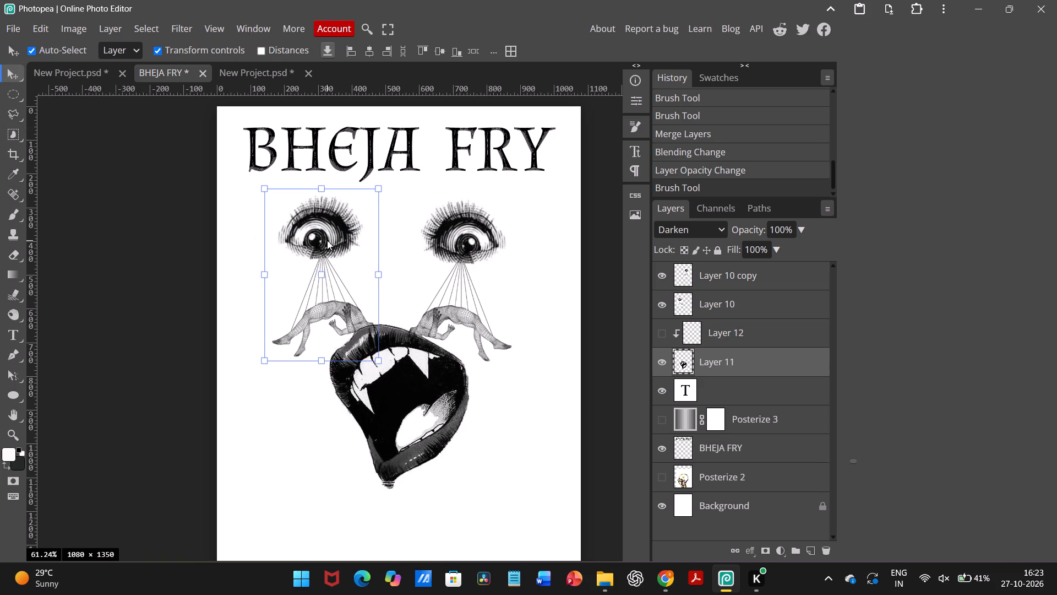
pyautogui.moveTo(327, 240); pyautogui.dragTo(318, 230)
pyautogui.moveTo(445, 260); pyautogui.dragTo(434, 247)
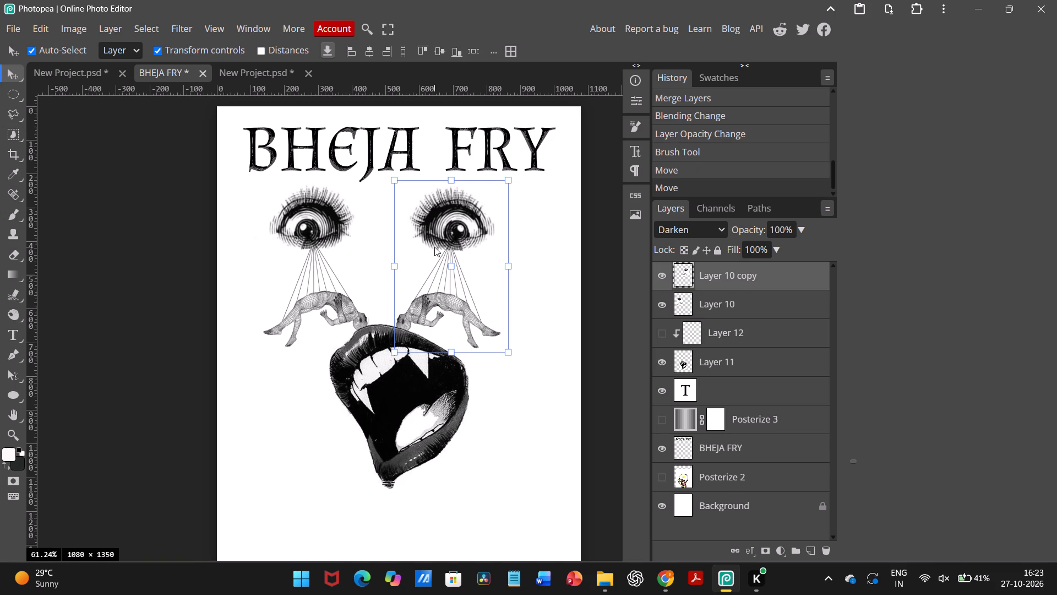
pyautogui.click(639, 340)
pyautogui.click(628, 344)
pyautogui.click(453, 303)
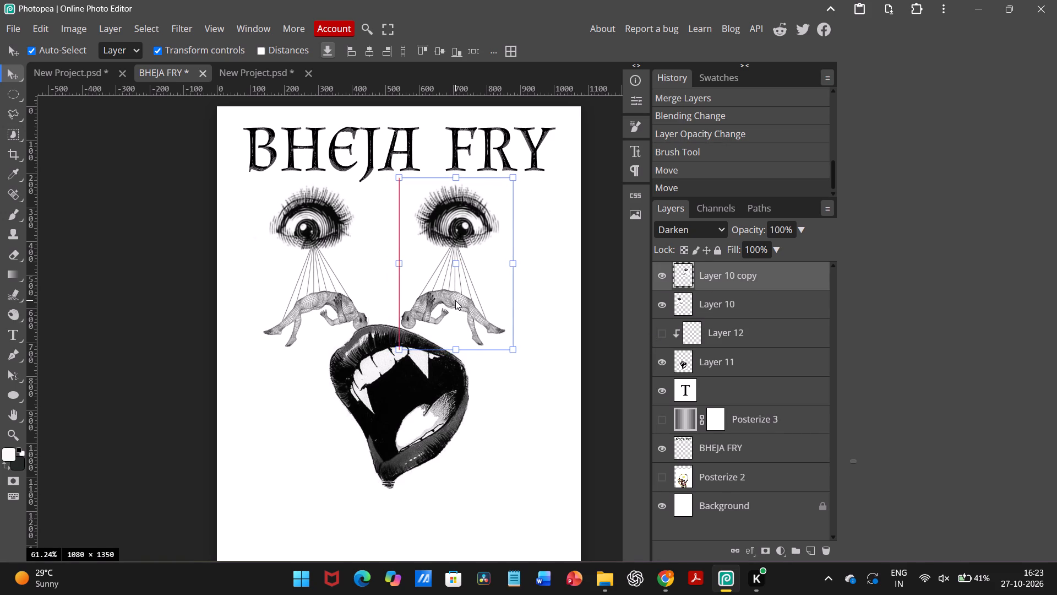
pyautogui.click(576, 321)
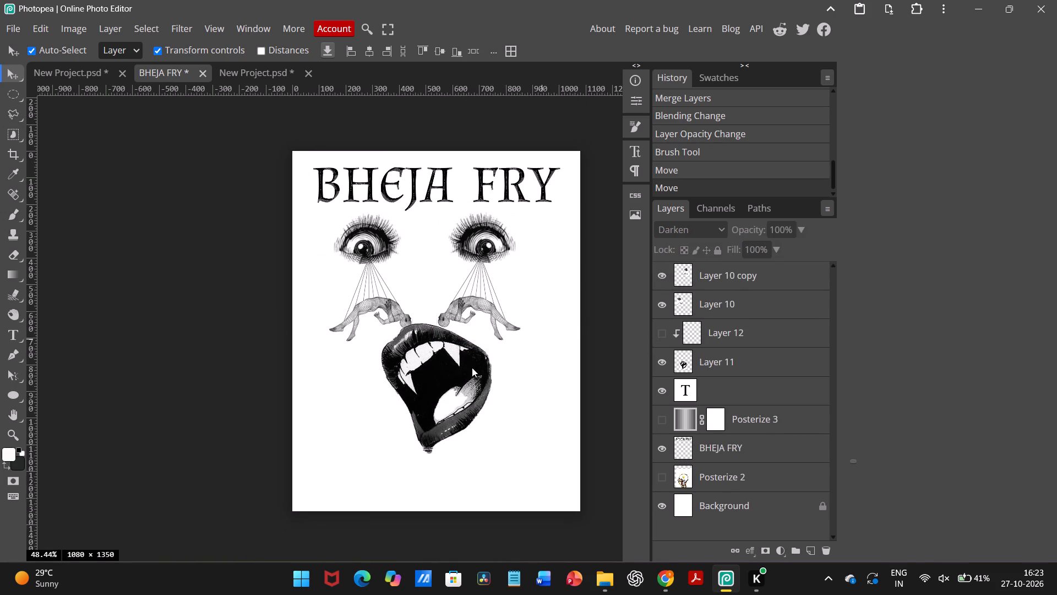
# Move the vampire mouth on Layer 11 slightly down and to the left, leaving a gap below the hanging figures.
pyautogui.moveTo(443, 378); pyautogui.dragTo(446, 384)
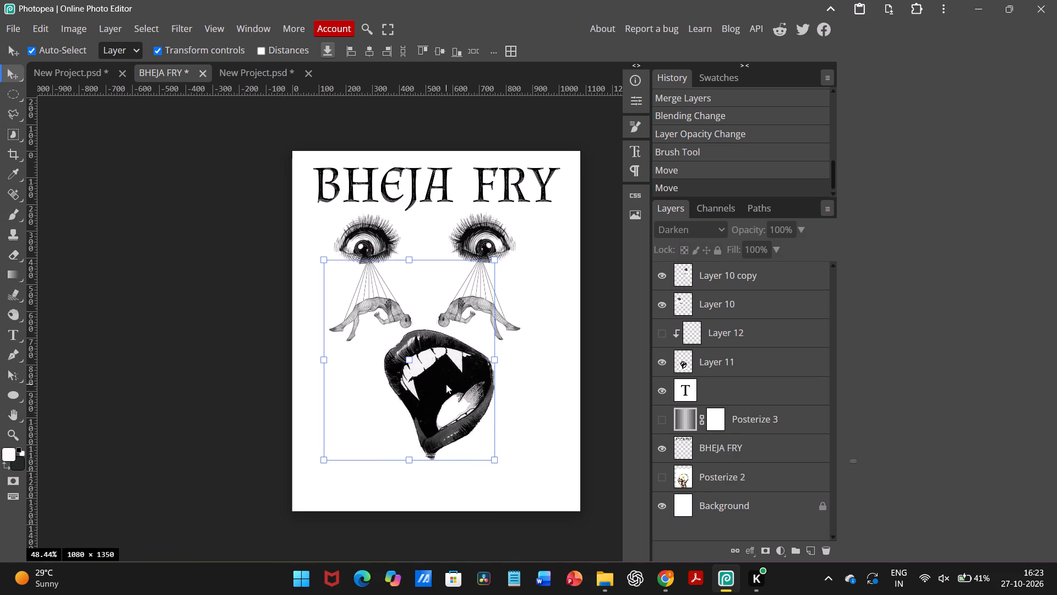
pyautogui.moveTo(446, 384); pyautogui.dragTo(443, 384)
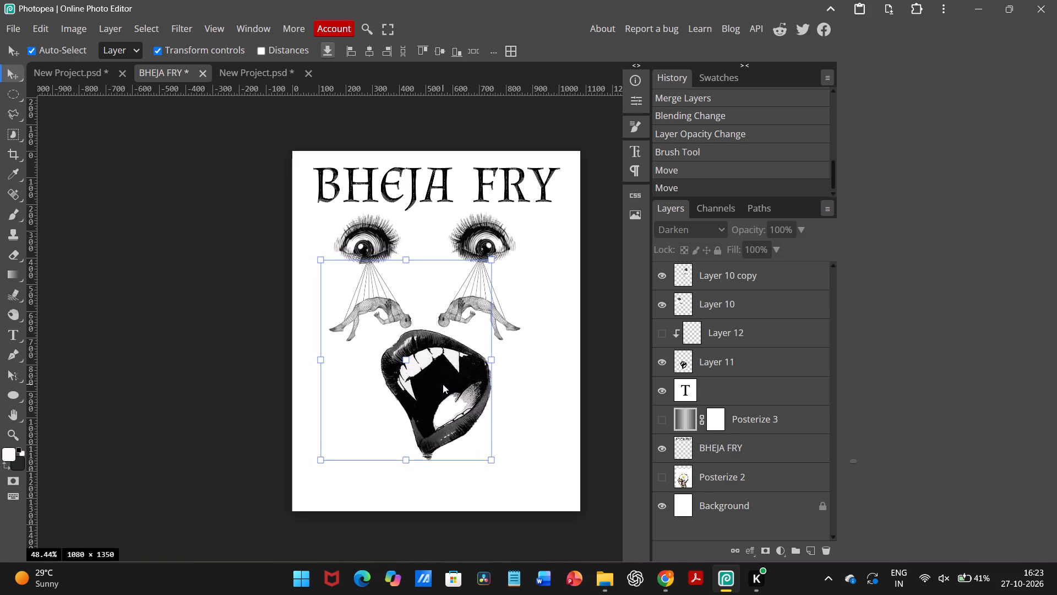
pyautogui.moveTo(443, 384); pyautogui.dragTo(437, 382)
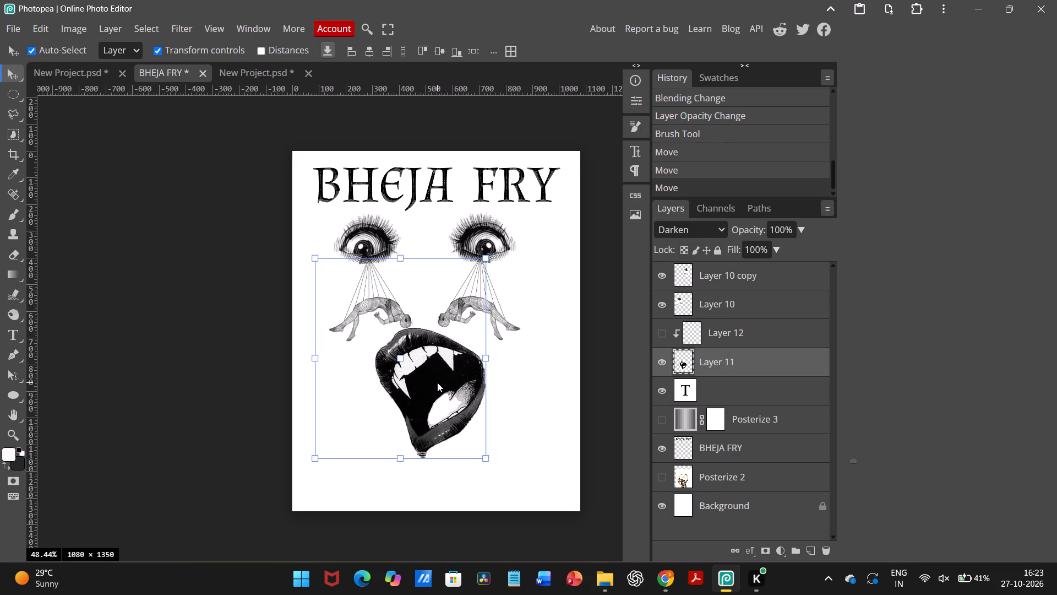
pyautogui.click(519, 323)
# Scale the first eye and hanging figure on Layer 10 to 59.17% and place it at about X 334, Y 485 px.
pyautogui.click(374, 309)
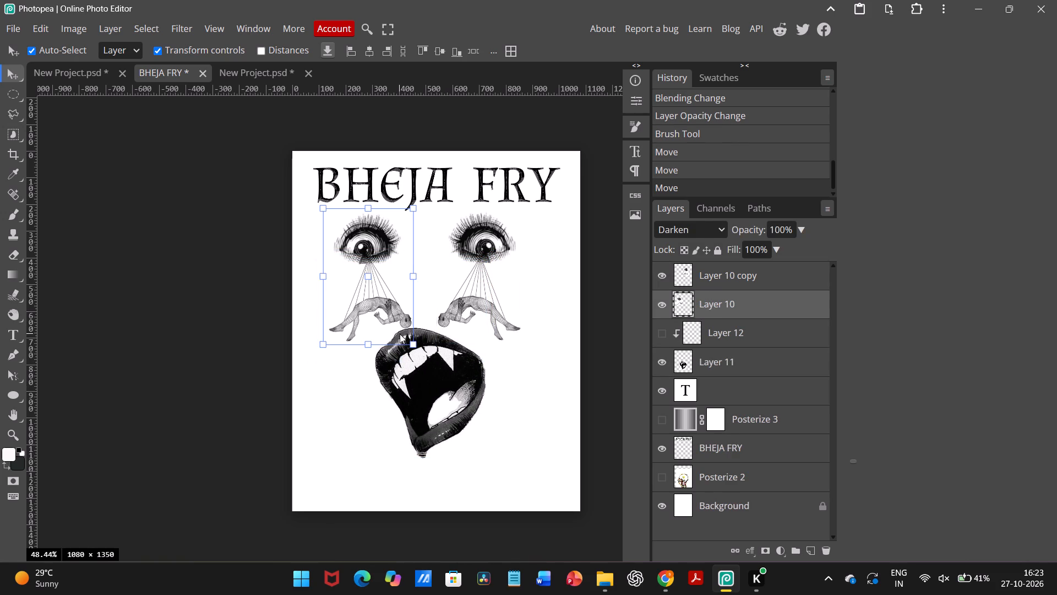
pyautogui.moveTo(409, 340); pyautogui.dragTo(376, 316)
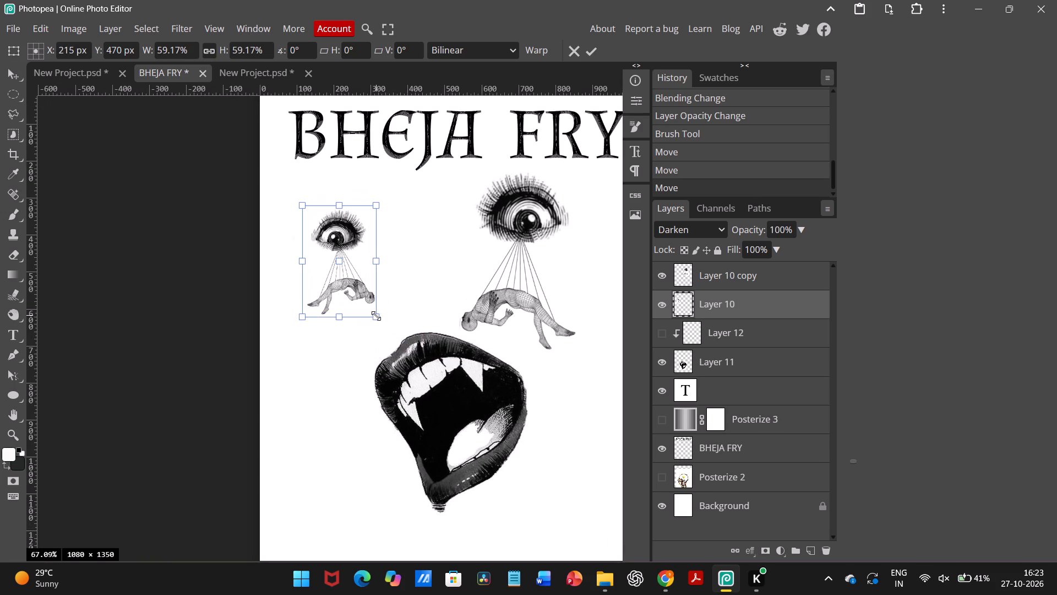
pyautogui.moveTo(349, 290); pyautogui.dragTo(393, 296)
pyautogui.click(453, 276)
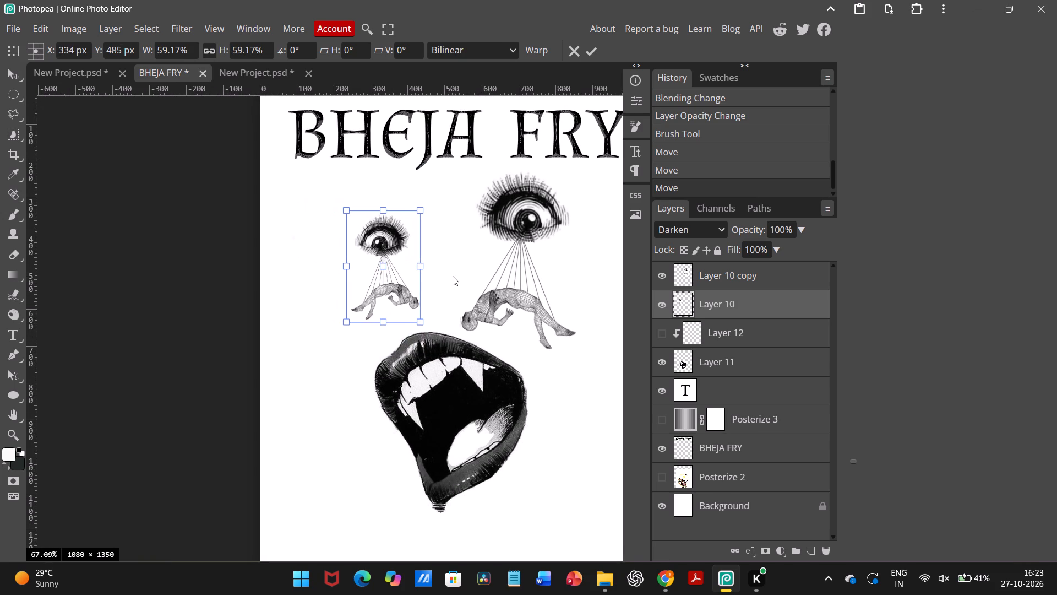
pyautogui.click(593, 54)
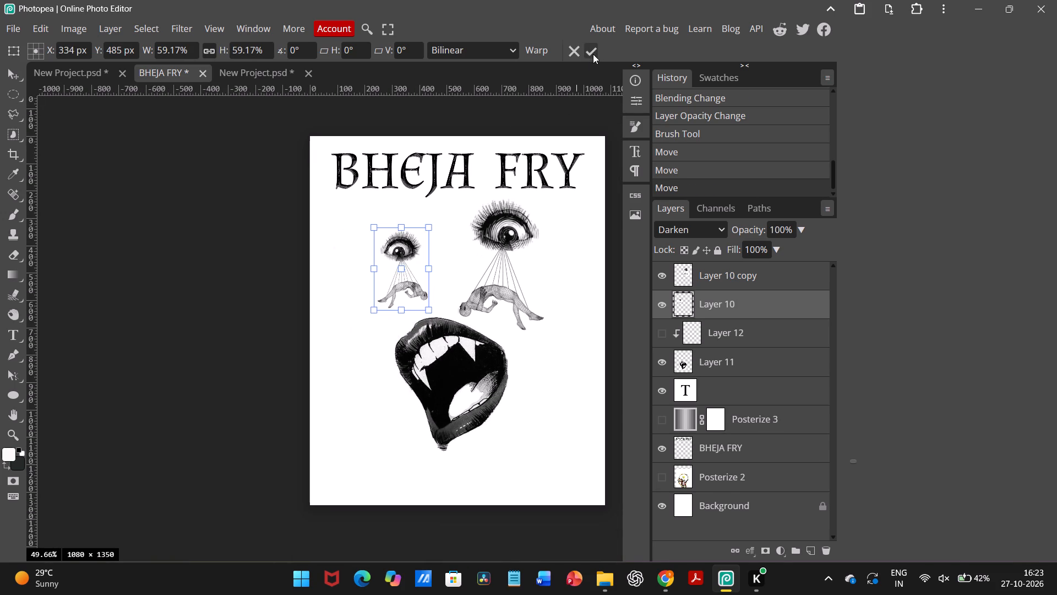
pyautogui.click(273, 253)
# Shift the shrunken eye and figure on Layer 10 outward, rotate it to -9.9°, and place it at about X 294, Y 488 px.
pyautogui.hscroll(-1, 375, 267)
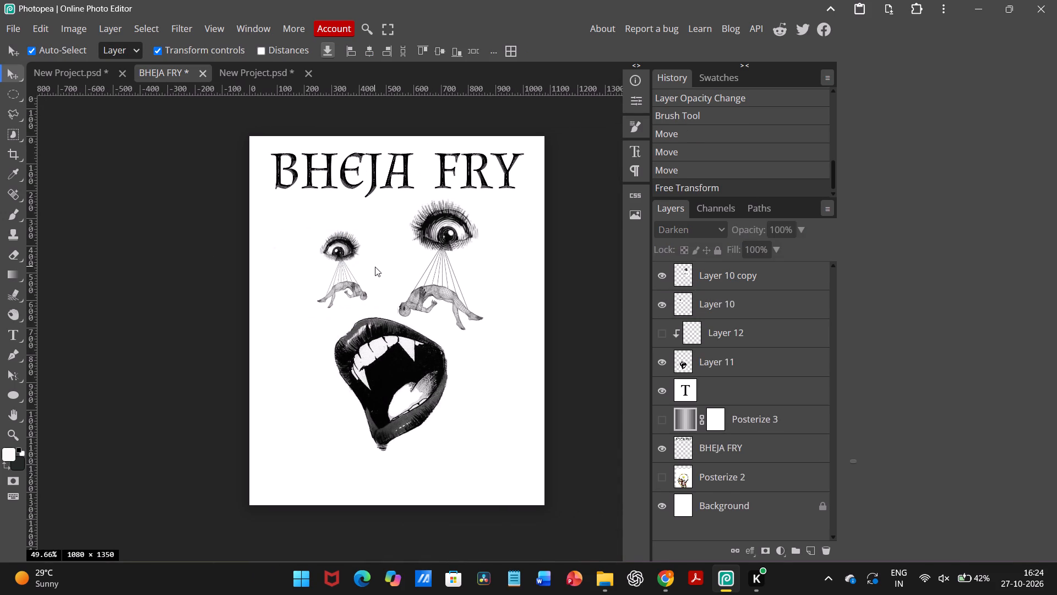
pyautogui.click(330, 243)
pyautogui.moveTo(330, 243); pyautogui.dragTo(317, 250)
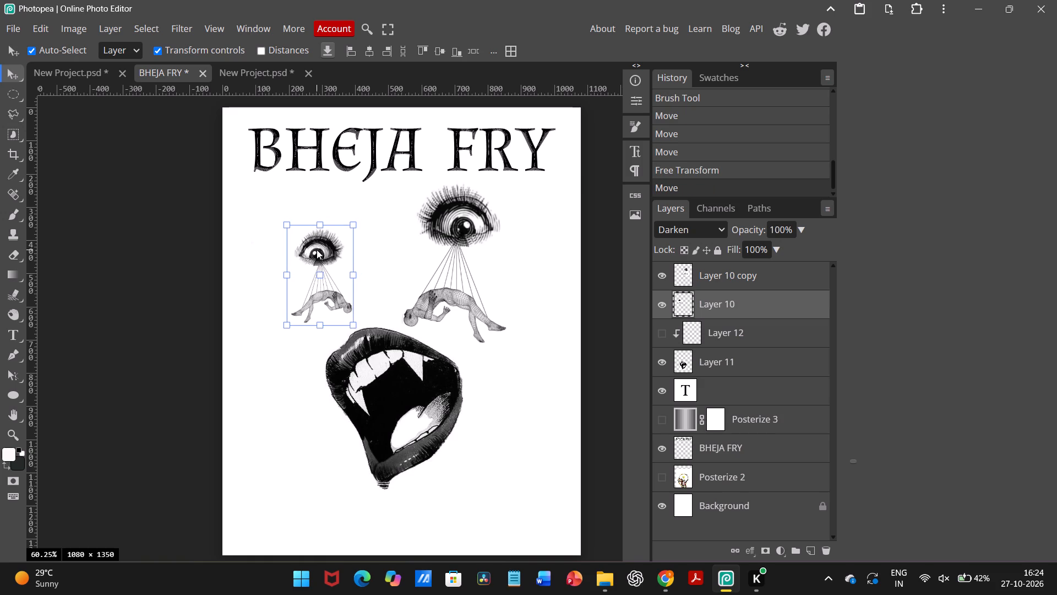
pyautogui.moveTo(362, 322); pyautogui.dragTo(360, 306)
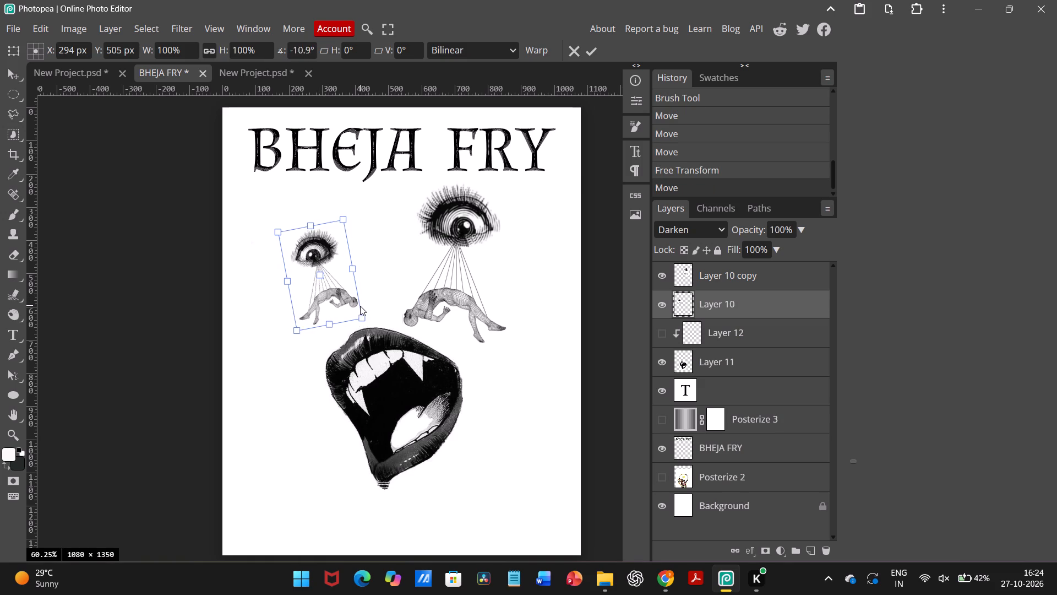
pyautogui.moveTo(360, 306); pyautogui.dragTo(360, 306)
pyautogui.moveTo(322, 258); pyautogui.dragTo(322, 253)
pyautogui.click(396, 253)
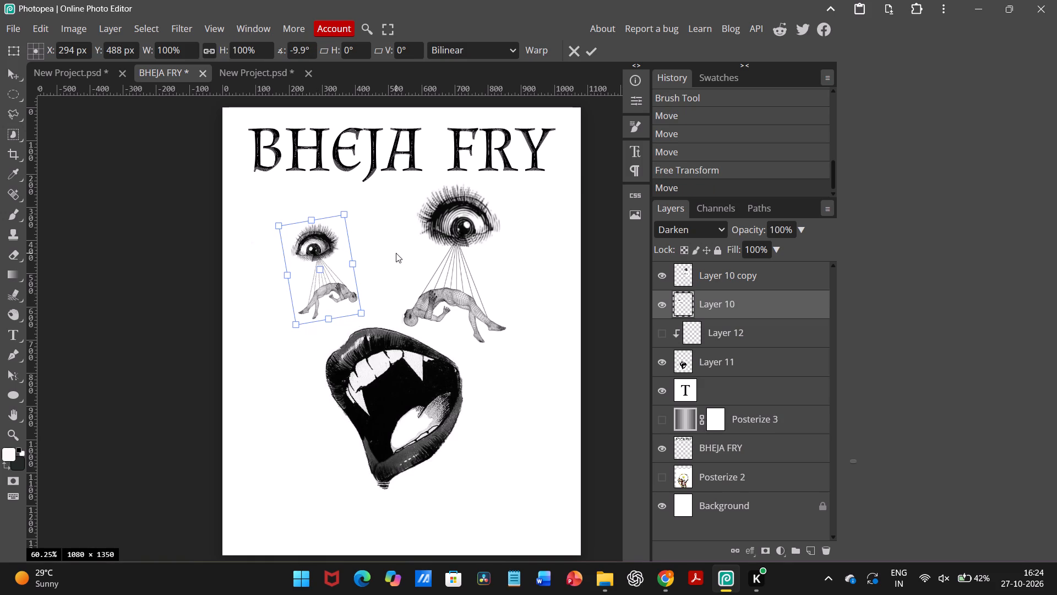
pyautogui.click(454, 234)
pyautogui.click(592, 51)
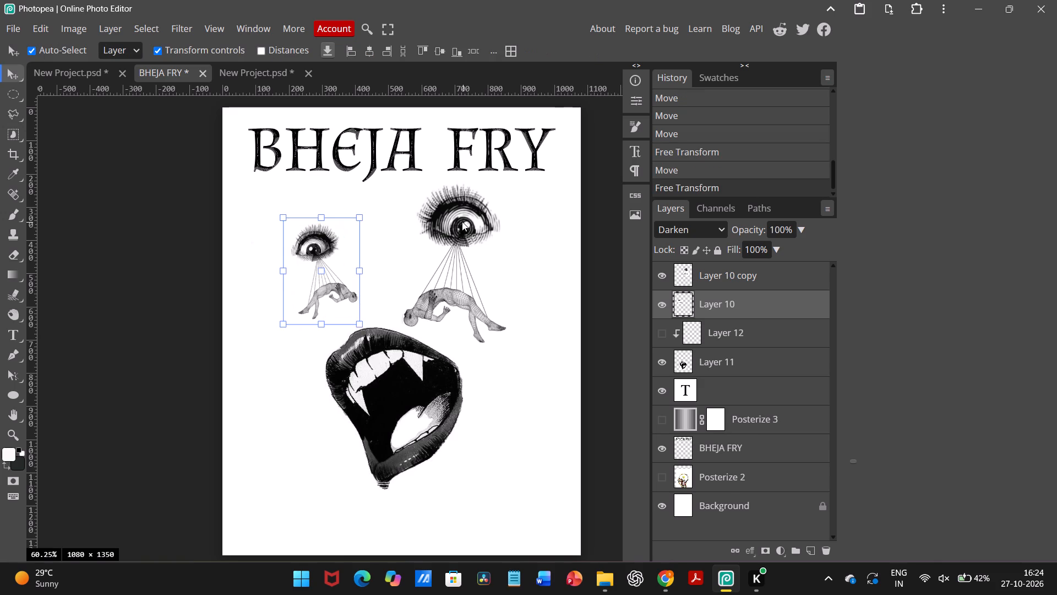
# Shift the larger eye and figure on Layer 10 copy inward, scale it to 92.12%, rotate it to -9.3°, and place it at X 617, Y 468 px.
pyautogui.click(462, 221)
pyautogui.moveTo(462, 221); pyautogui.dragTo(437, 228)
pyautogui.moveTo(495, 361); pyautogui.dragTo(500, 339)
pyautogui.moveTo(499, 339); pyautogui.dragTo(490, 333)
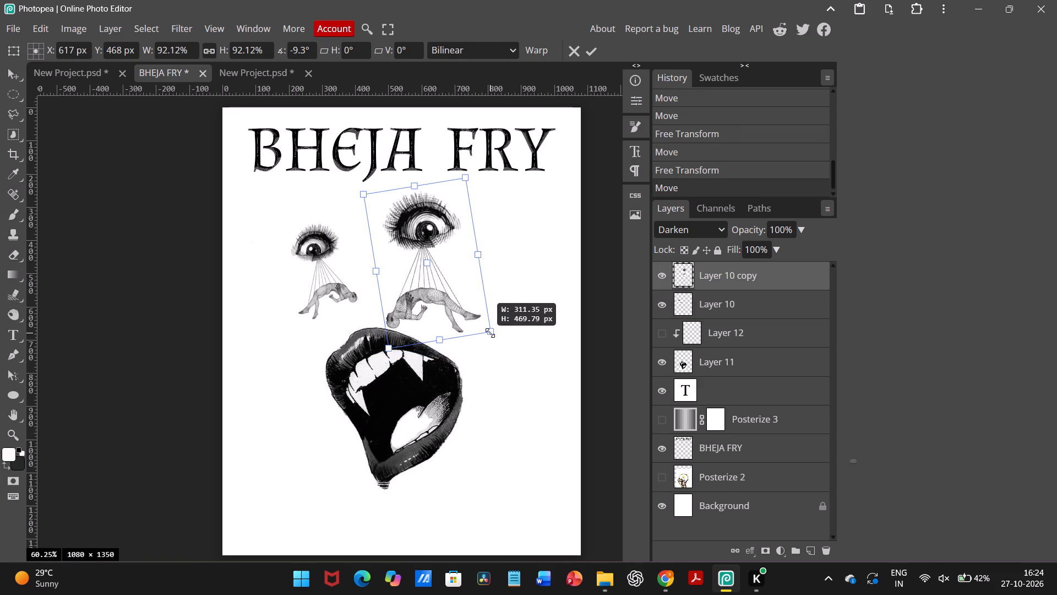
pyautogui.moveTo(490, 333); pyautogui.dragTo(486, 330)
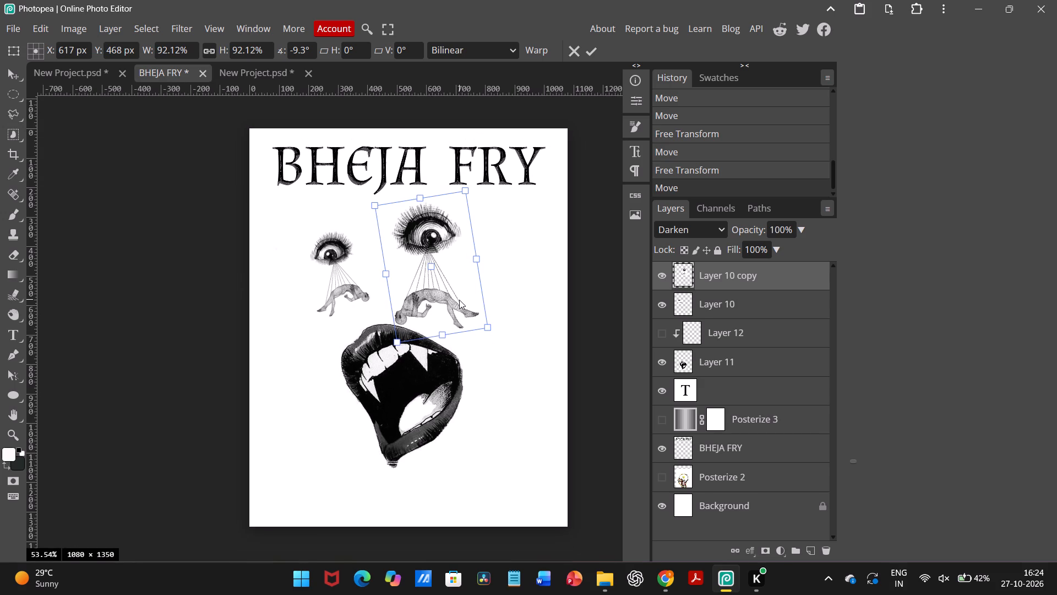
pyautogui.click(590, 56)
pyautogui.click(595, 224)
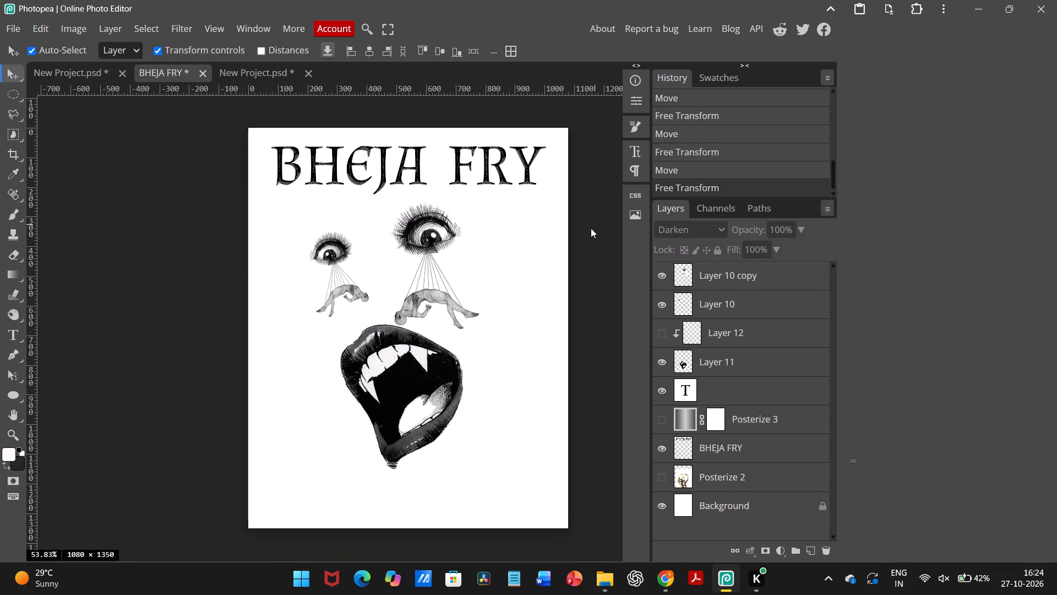
# Nudge the vampire mouth on Layer 11 slightly upward toward the hanging figures.
pyautogui.click(396, 387)
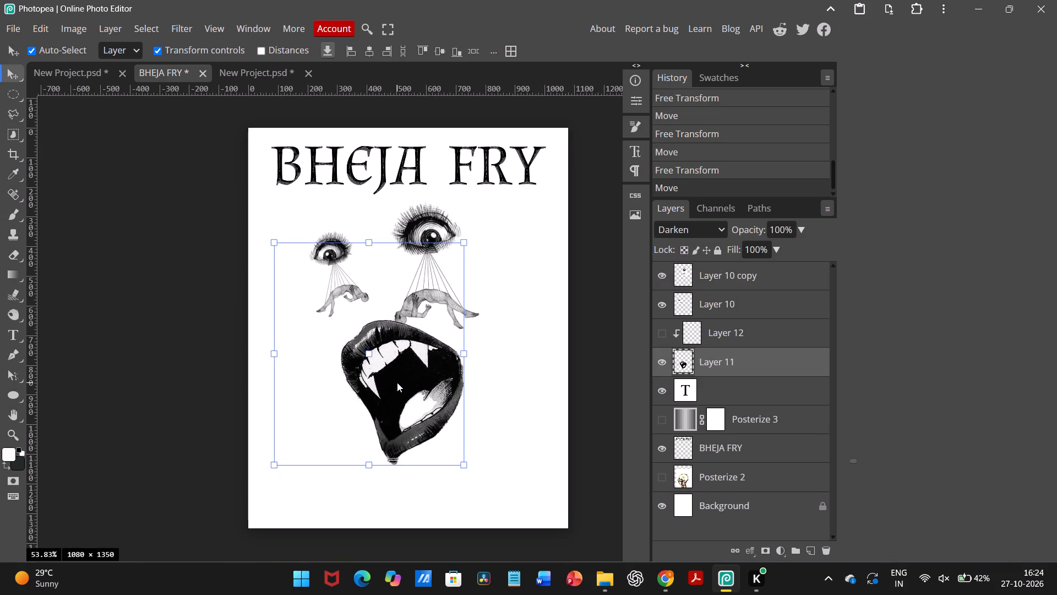
pyautogui.click(520, 353)
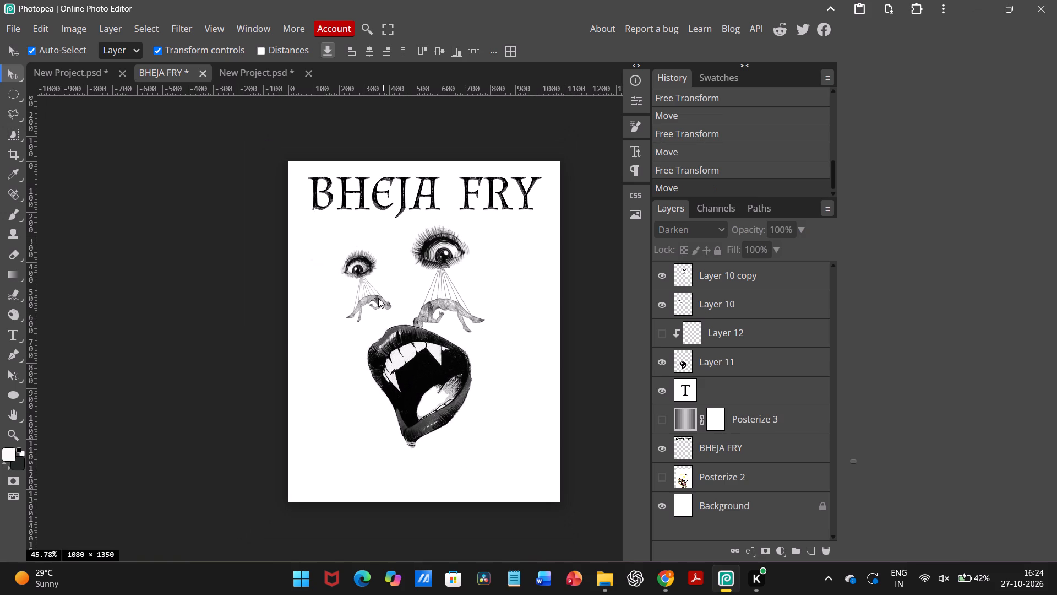
# Enlarge the smaller eye and hanging figure on Layer 10 to 114.45%, placing it at X 281, Y 516 px.
pyautogui.click(350, 264)
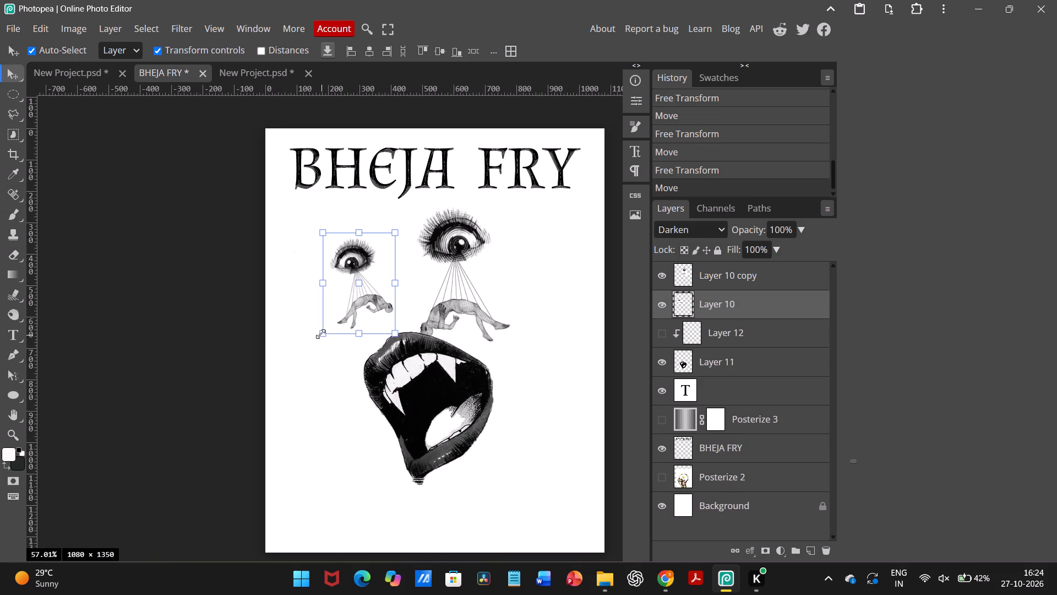
pyautogui.moveTo(320, 334); pyautogui.dragTo(318, 351)
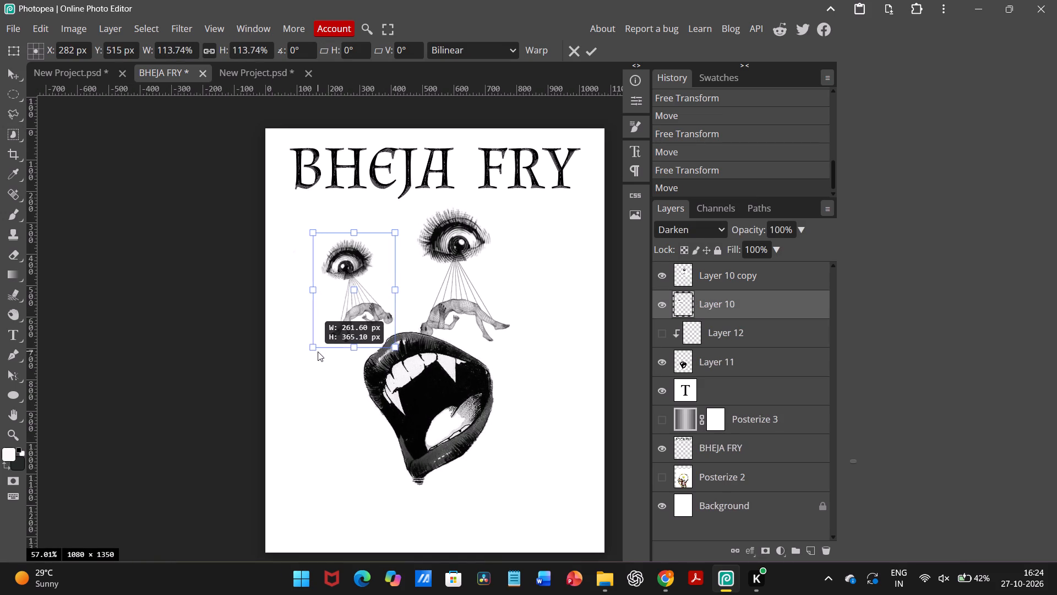
pyautogui.moveTo(318, 351); pyautogui.dragTo(317, 351)
pyautogui.click(195, 321)
pyautogui.click(590, 56)
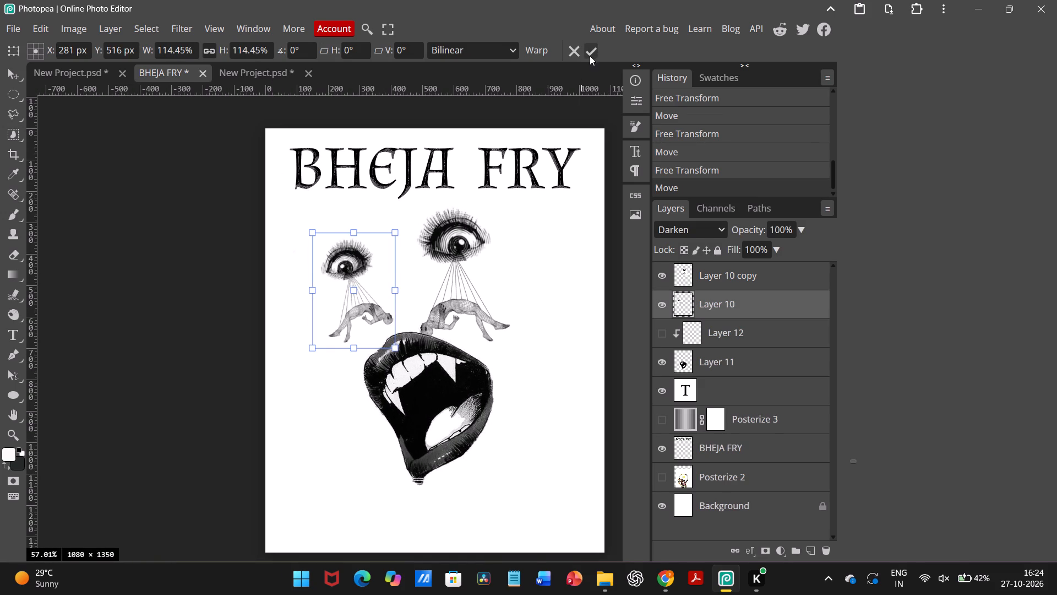
pyautogui.click(211, 294)
# Move the larger eye and figure on Layer 10 copy slightly up so the figure's head clears the lips.
pyautogui.moveTo(462, 243); pyautogui.dragTo(464, 237)
pyautogui.click(171, 351)
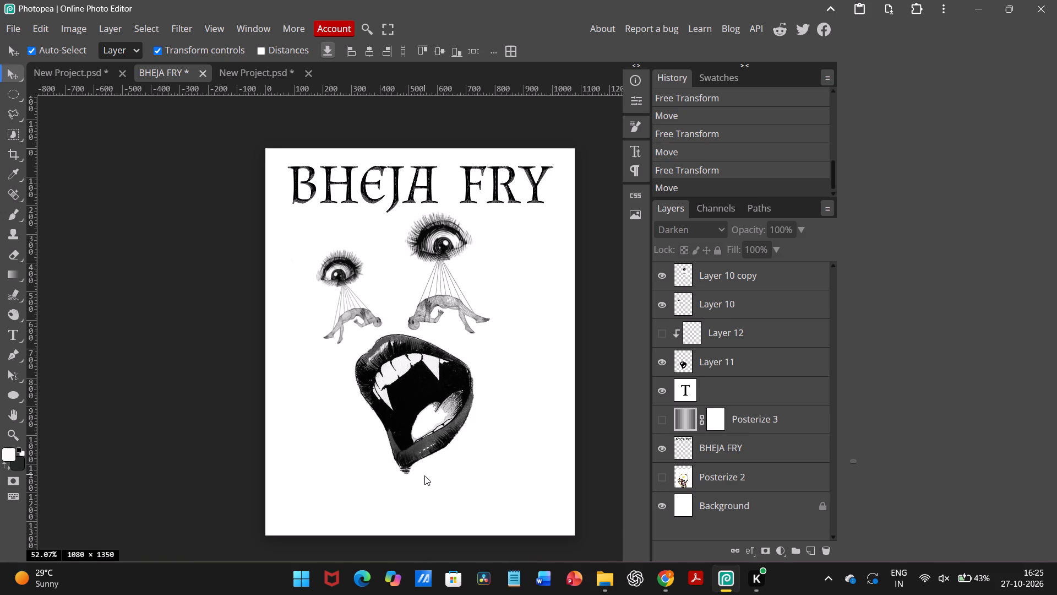
# Move both eyes with their figures and the vampire mouth together down and slightly to the right, widening the gap below the title.
pyautogui.scroll(1, 398, 419)
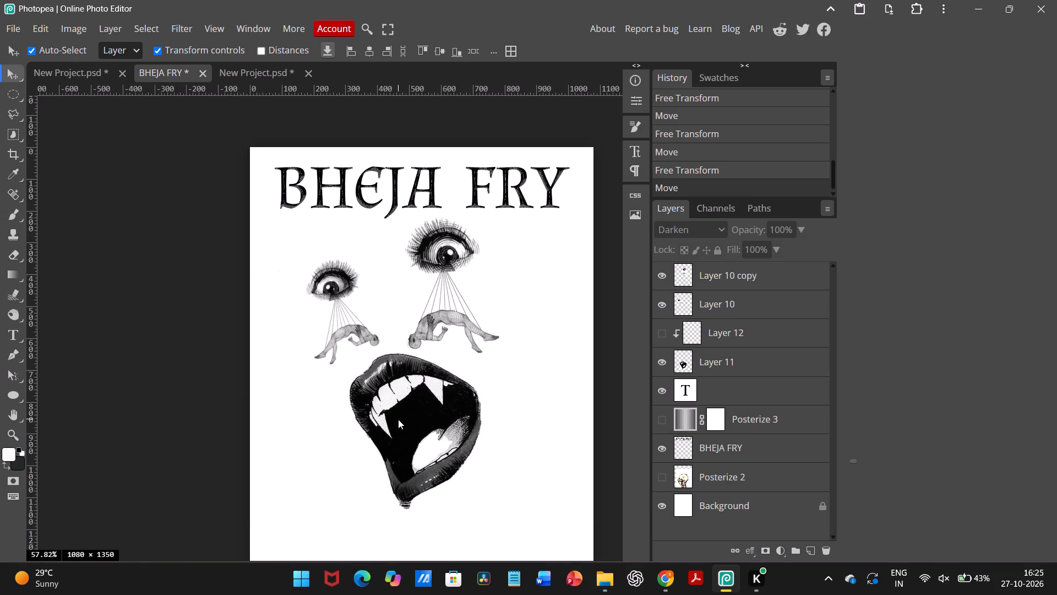
pyautogui.hscroll(-1, 398, 419)
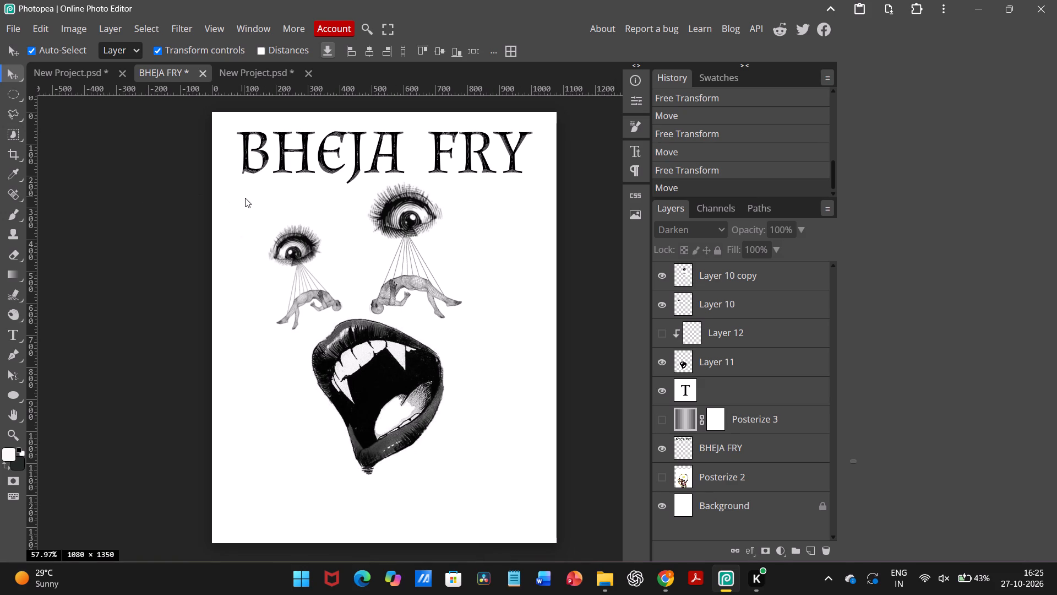
pyautogui.moveTo(245, 198); pyautogui.dragTo(444, 474)
pyautogui.moveTo(405, 404); pyautogui.dragTo(415, 426)
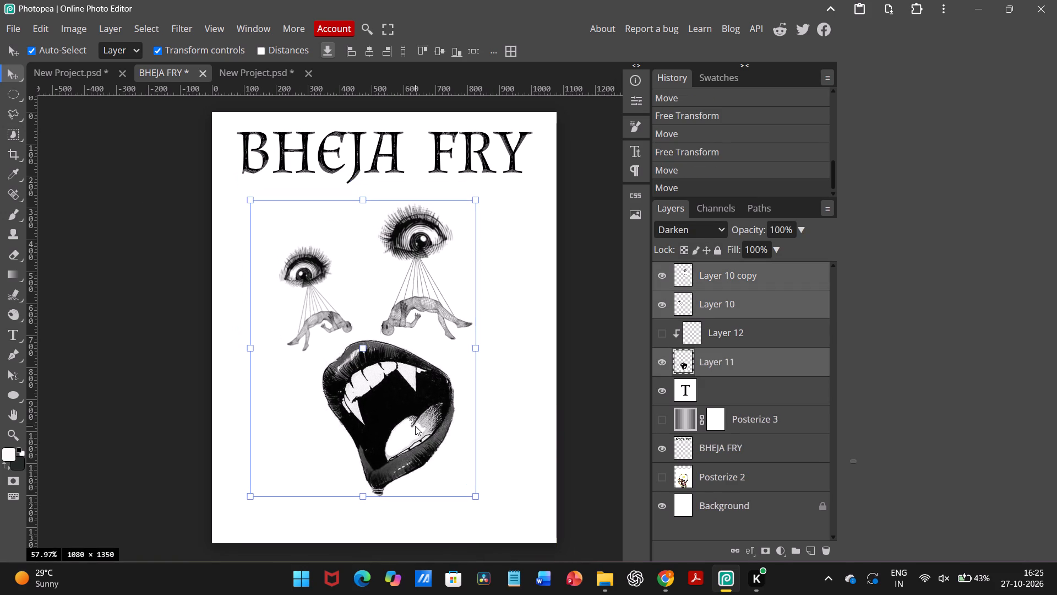
pyautogui.click(586, 350)
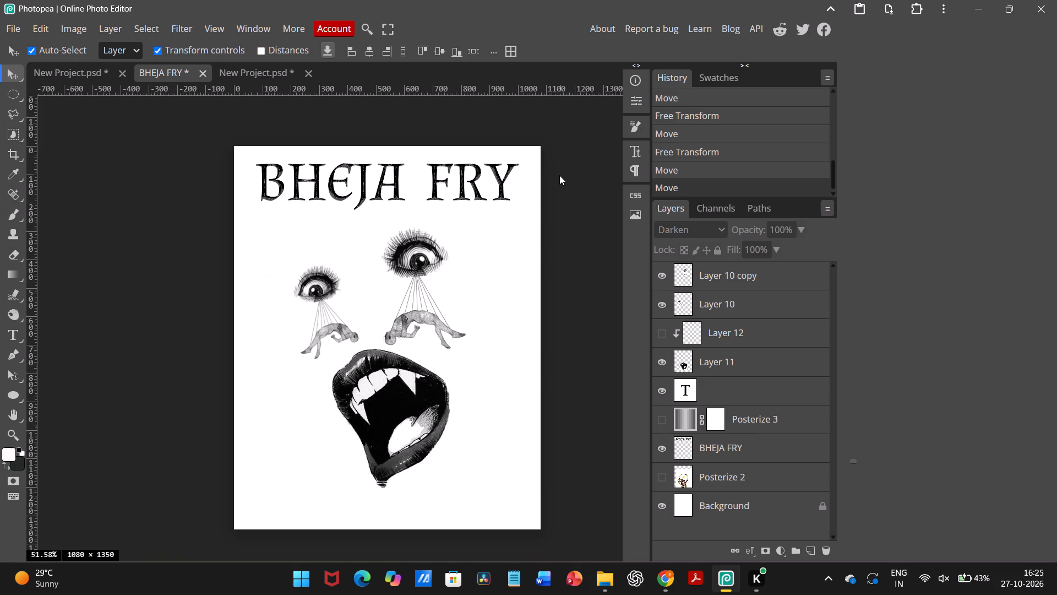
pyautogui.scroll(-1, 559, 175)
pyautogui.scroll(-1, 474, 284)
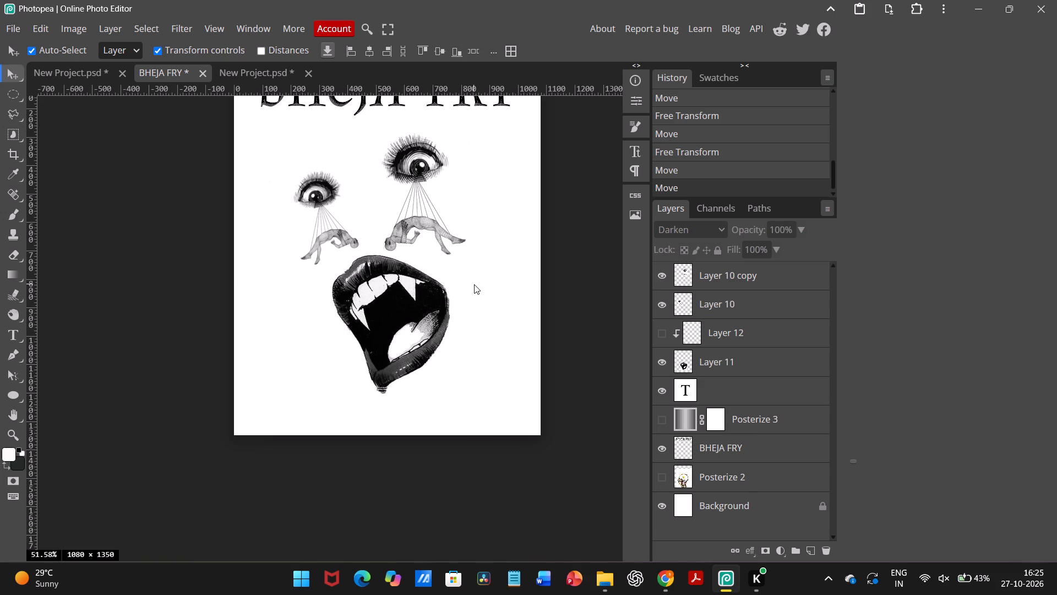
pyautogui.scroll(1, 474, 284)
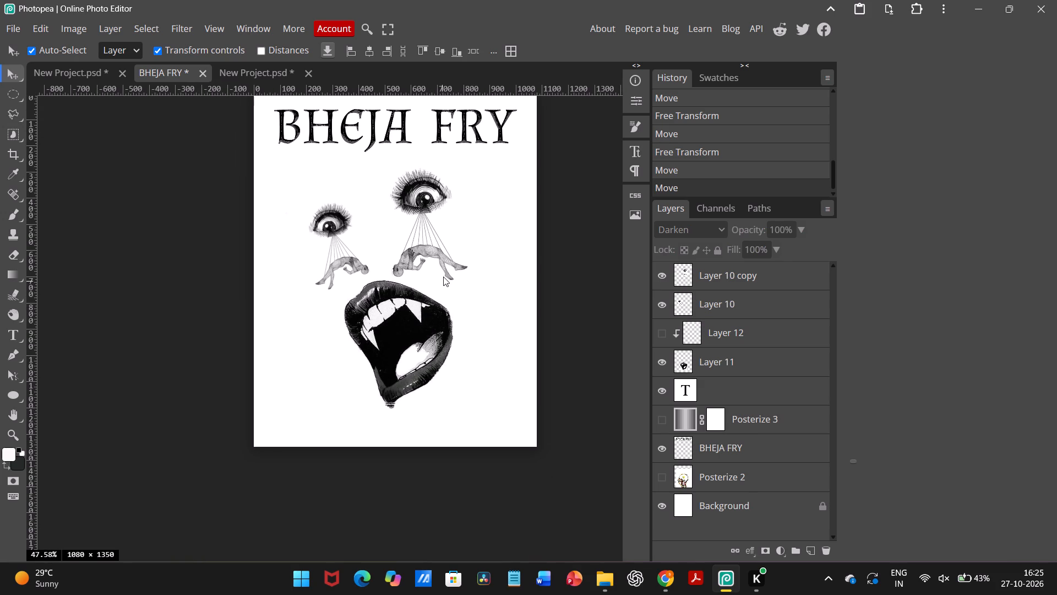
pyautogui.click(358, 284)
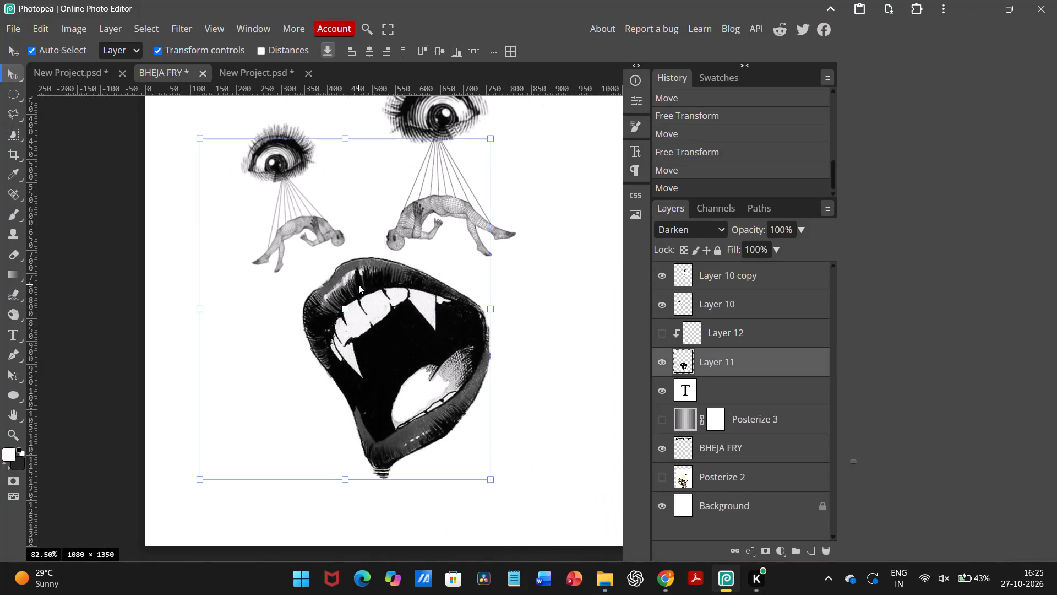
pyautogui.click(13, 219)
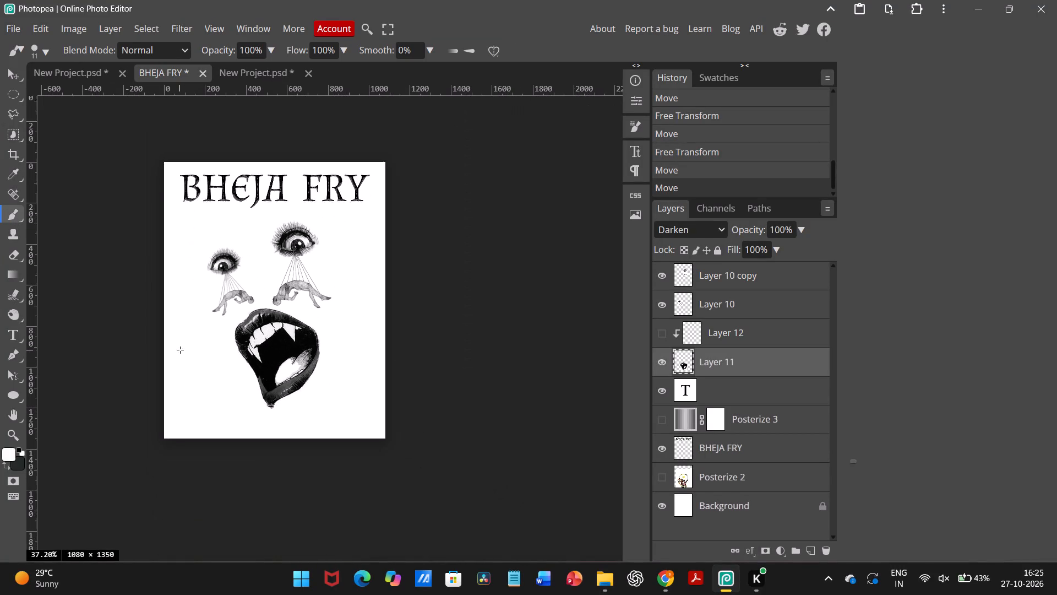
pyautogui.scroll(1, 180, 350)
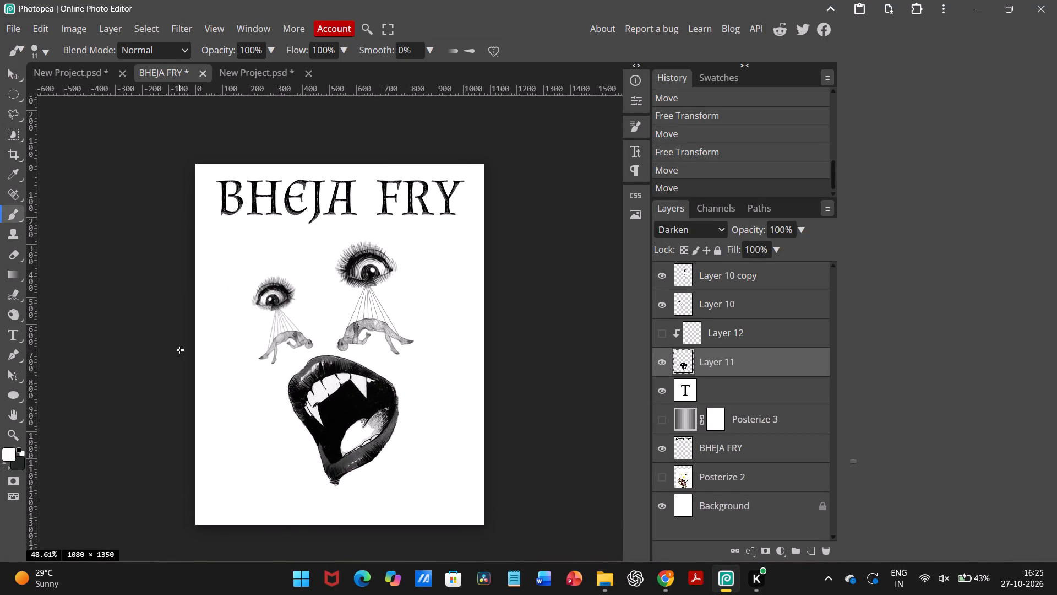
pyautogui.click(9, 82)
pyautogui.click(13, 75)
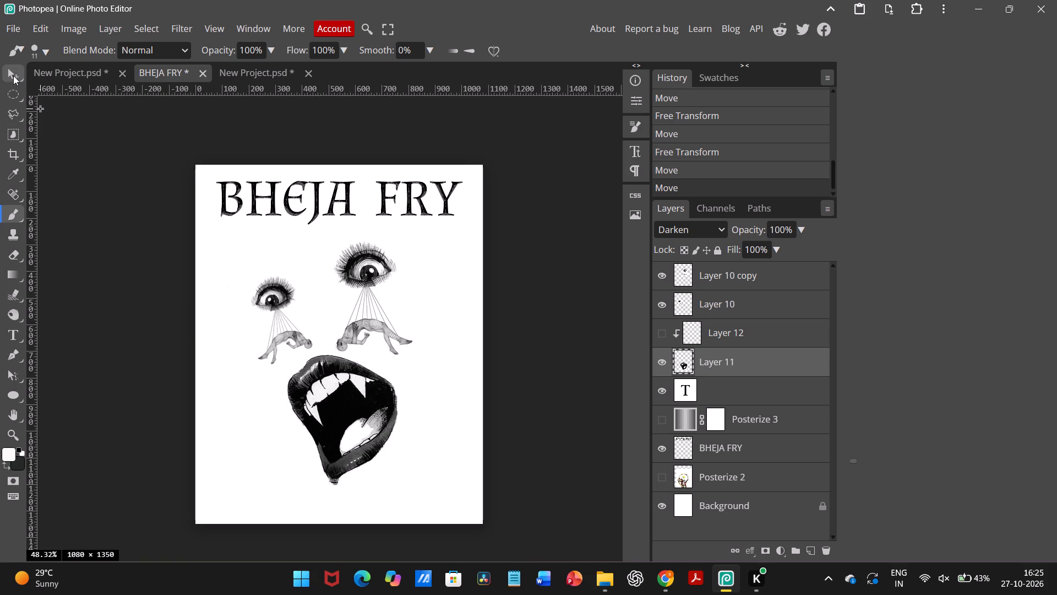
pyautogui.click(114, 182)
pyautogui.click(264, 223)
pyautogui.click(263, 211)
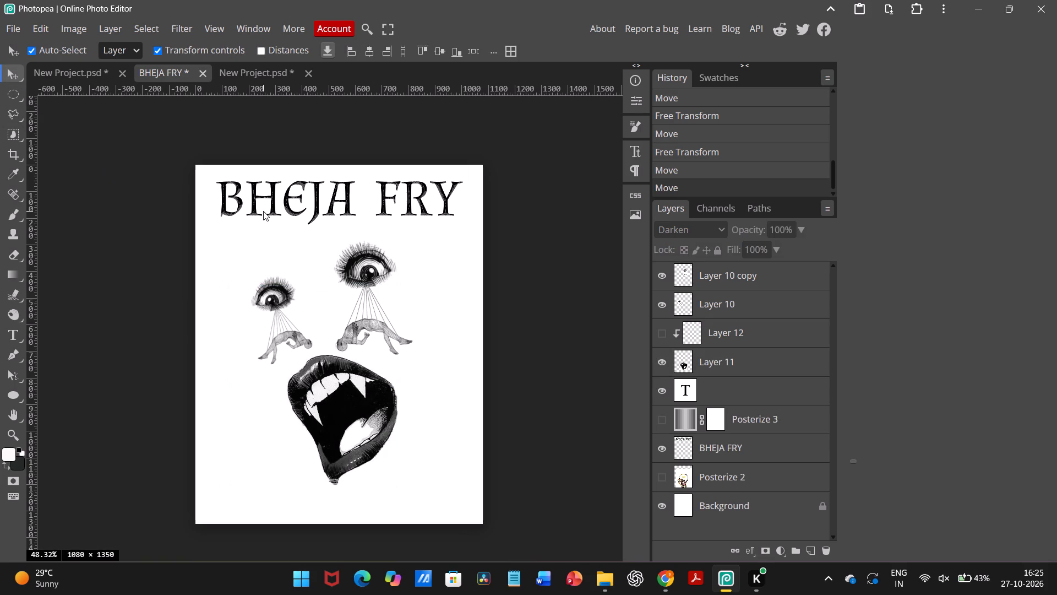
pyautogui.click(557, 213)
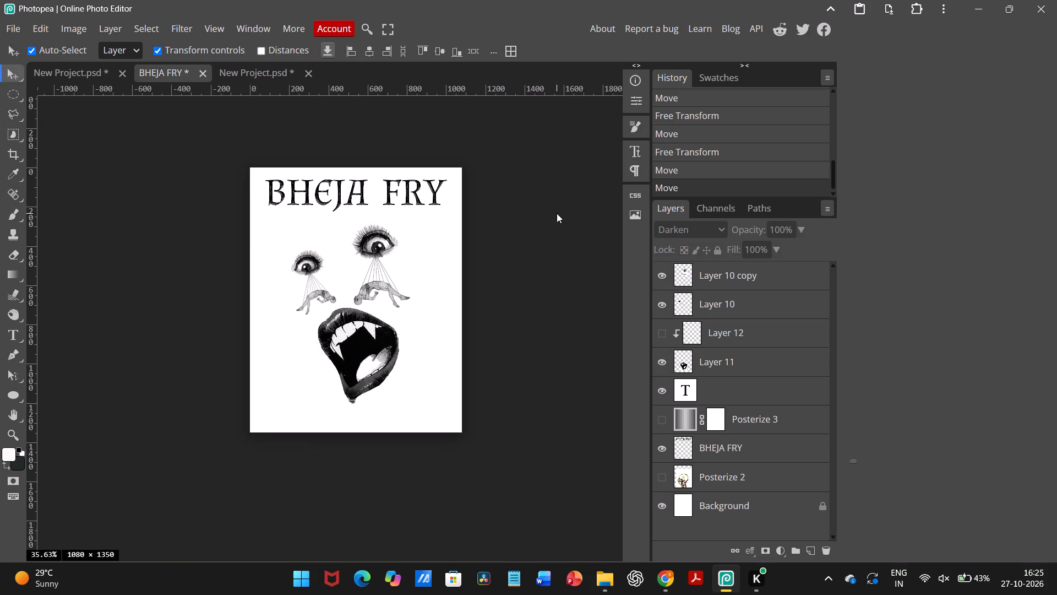